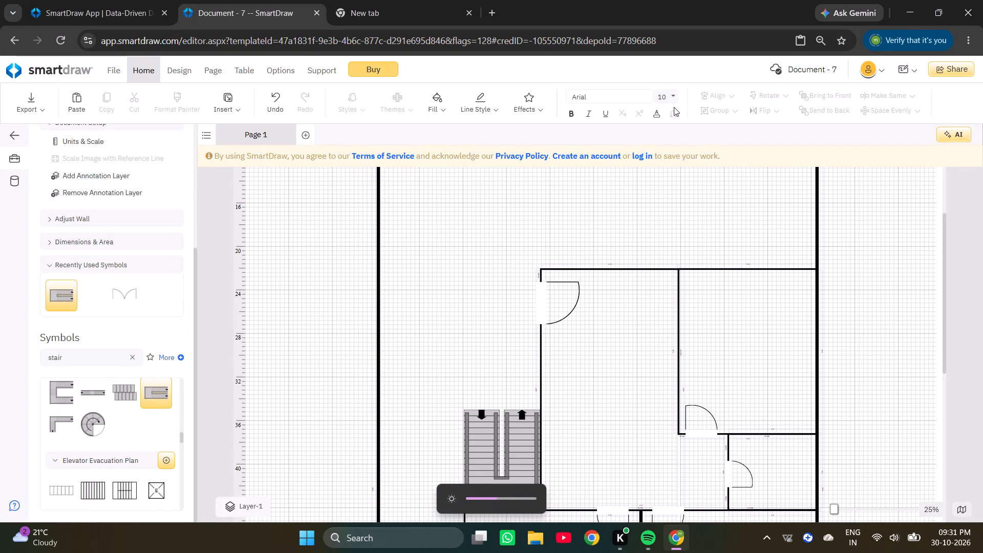
In the empty browser tab, search Google for lenskart and open the Lenskart.com home page.
left_click(453, 9)
left_click(377, 230)
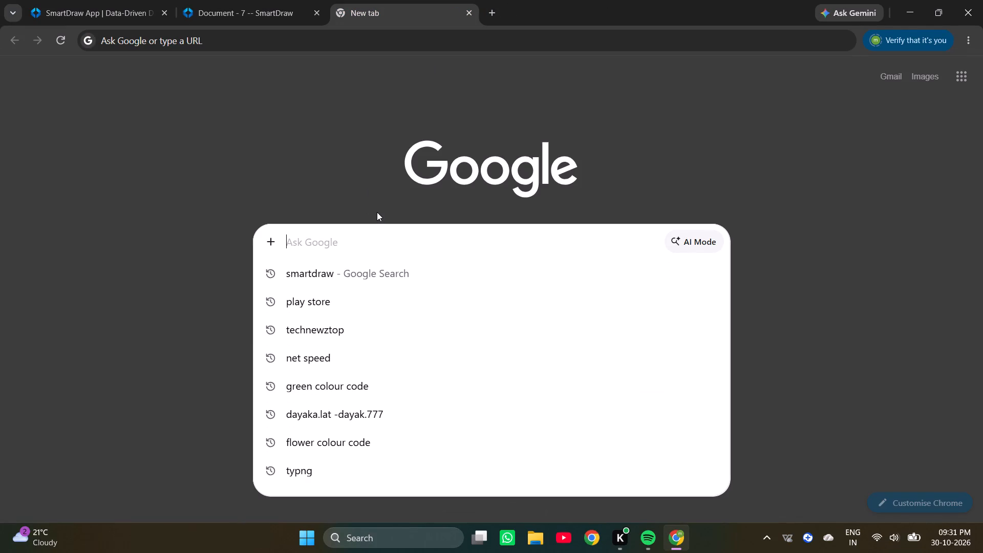
type("lens")
type("kart")
key("Return")
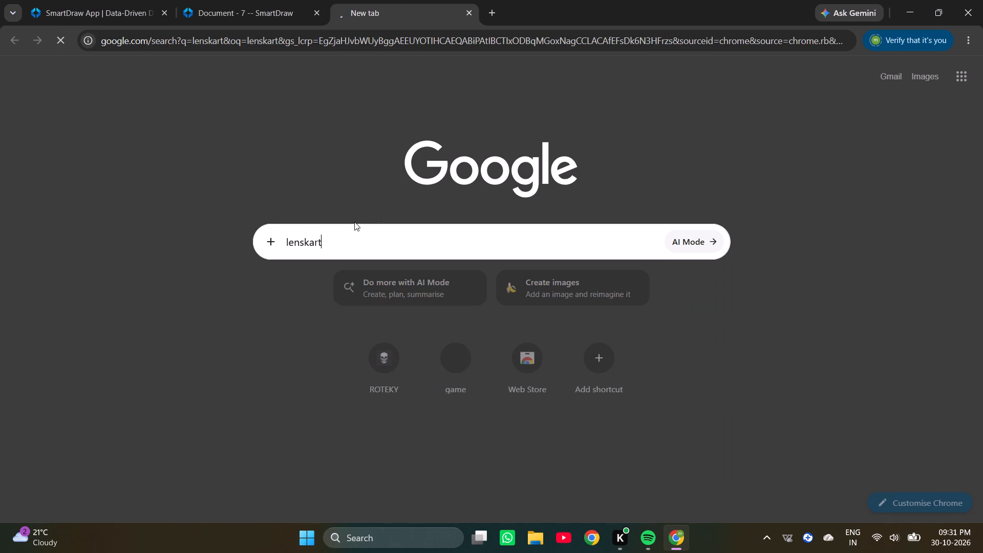
left_click(176, 219)
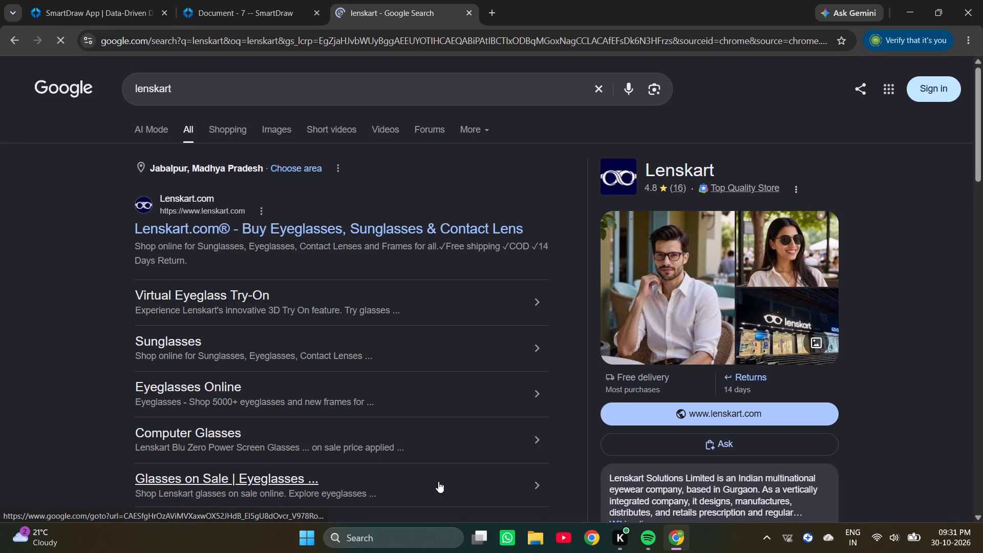
scroll(203, 264, "down", 4)
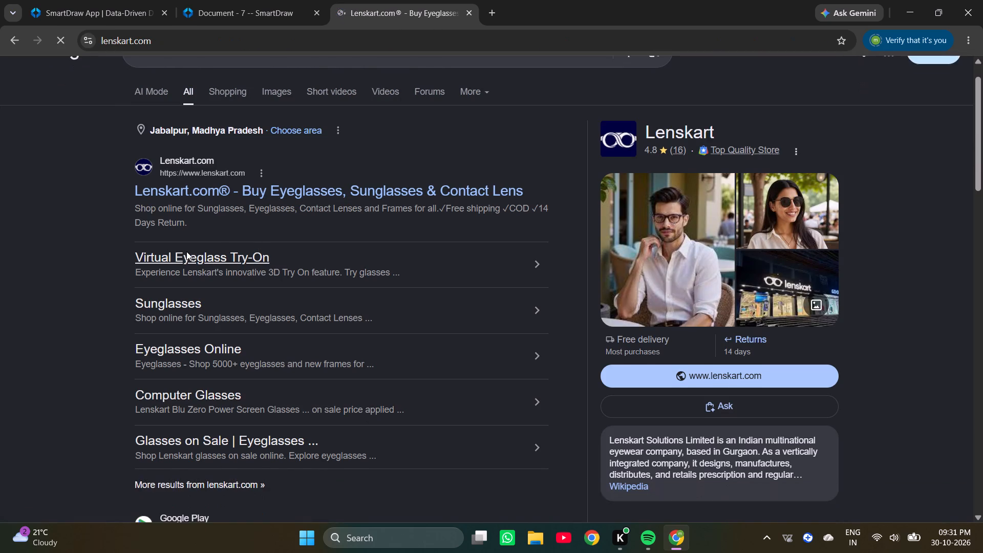
scroll(187, 251, "down", 1)
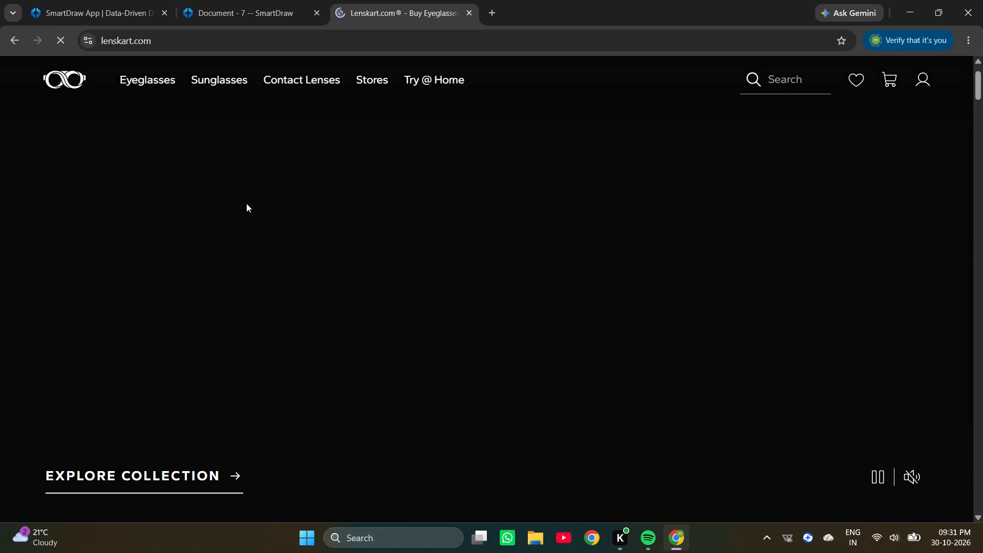
Return to the Google results, search for lenskart frames and open Lenskart's Eyeglasses Online result.
left_click(17, 36)
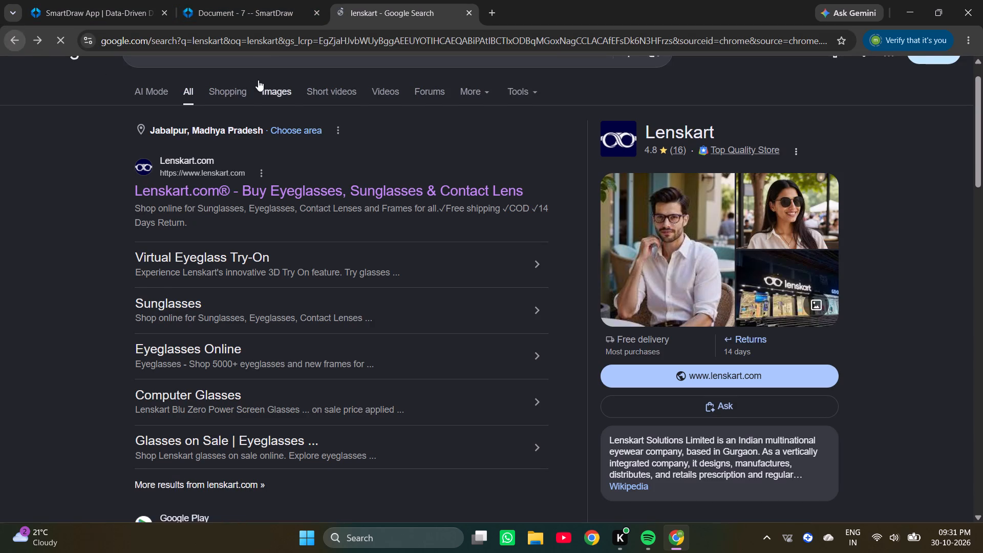
scroll(254, 145, "up", 4)
left_click(276, 75)
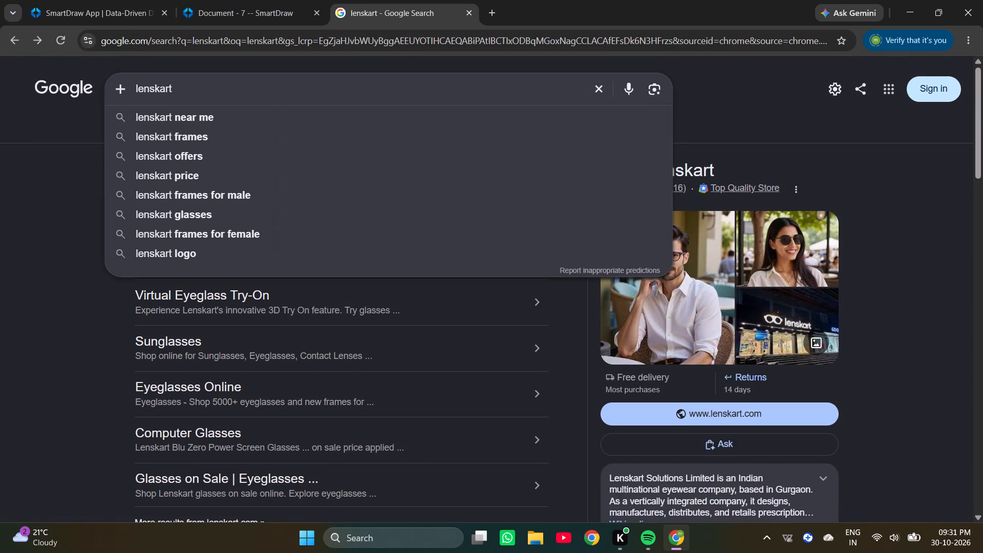
key("space")
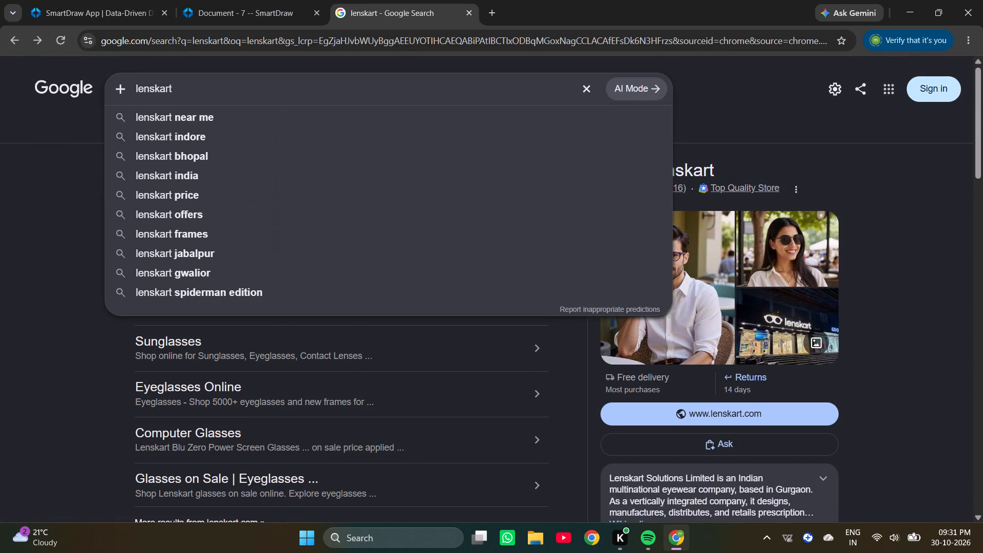
type("frames")
key("Return")
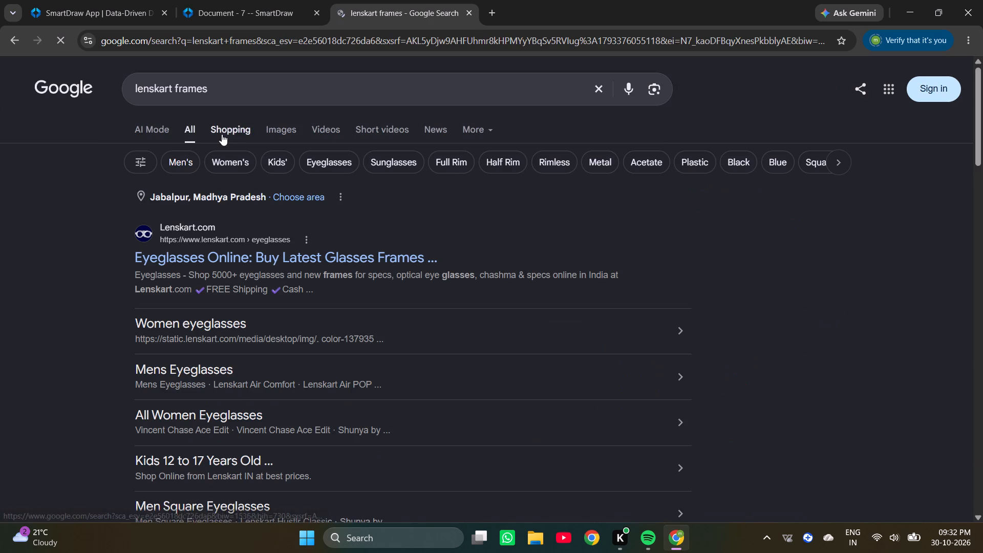
left_click(163, 264)
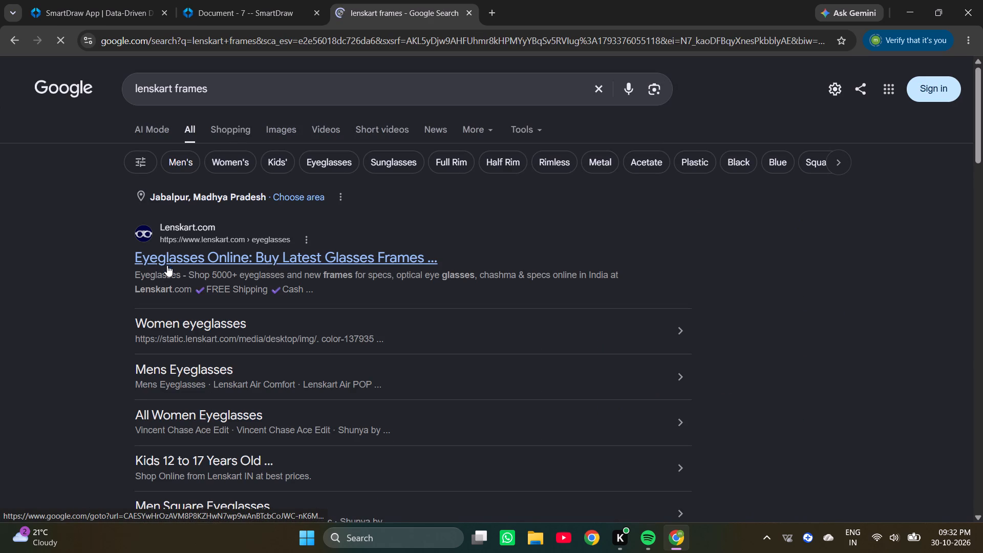
left_click(150, 360)
Look through the Eyeglasses catalogue, examining the frame styles, colour options and prices.
scroll(154, 306, "up", 1)
scroll(303, 277, "down", 2)
scroll(284, 313, "up", 2)
scroll(226, 322, "down", 1)
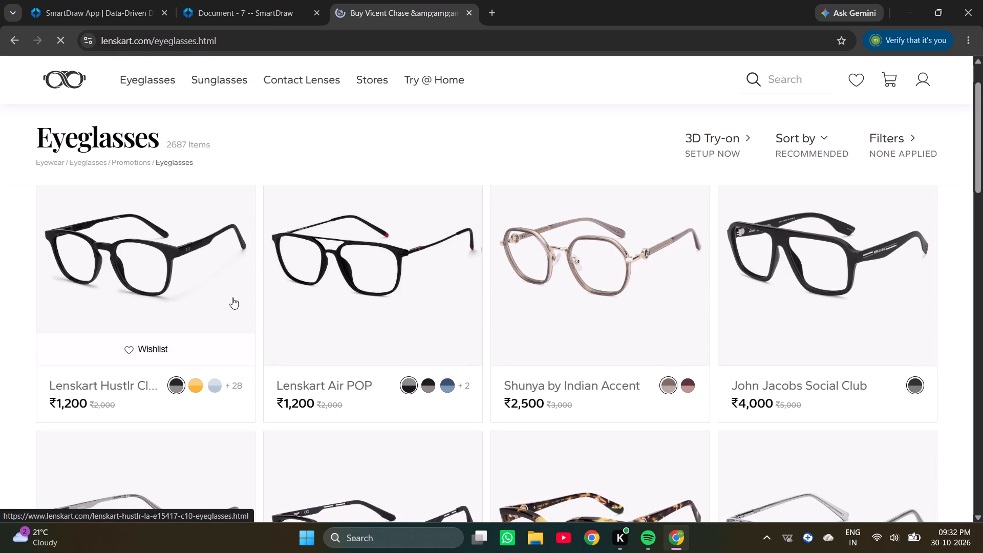
scroll(264, 290, "down", 1)
scroll(442, 254, "down", 2)
scroll(504, 265, "down", 1)
scroll(505, 266, "up", 3)
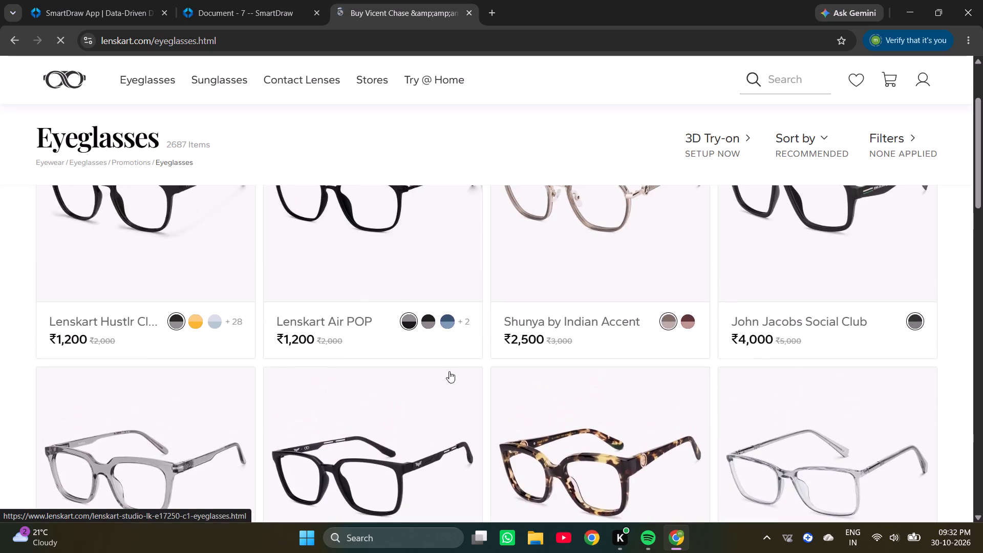
scroll(356, 263, "up", 3)
scroll(369, 309, "down", 1)
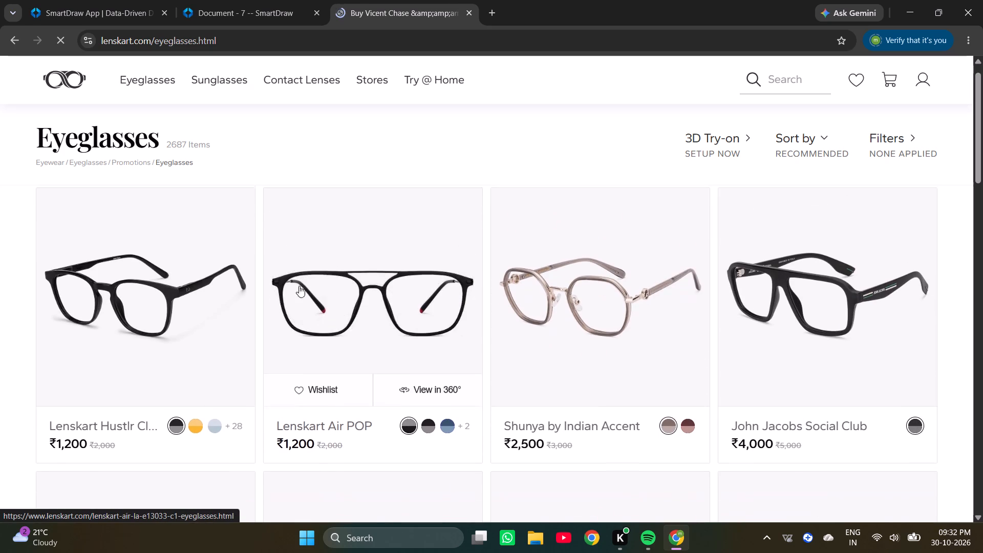
scroll(170, 283, "down", 1)
scroll(200, 264, "up", 2)
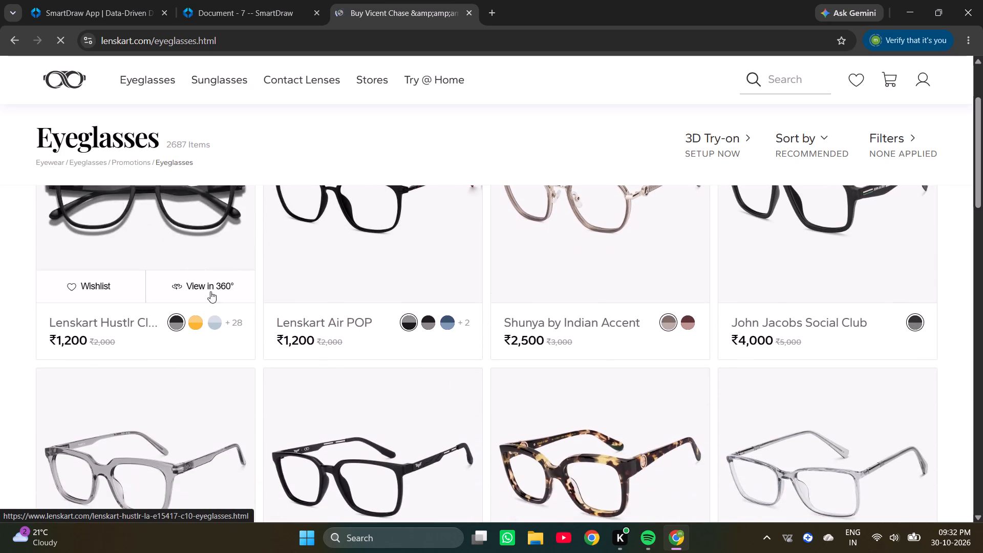
scroll(210, 291, "up", 1)
scroll(219, 320, "down", 6)
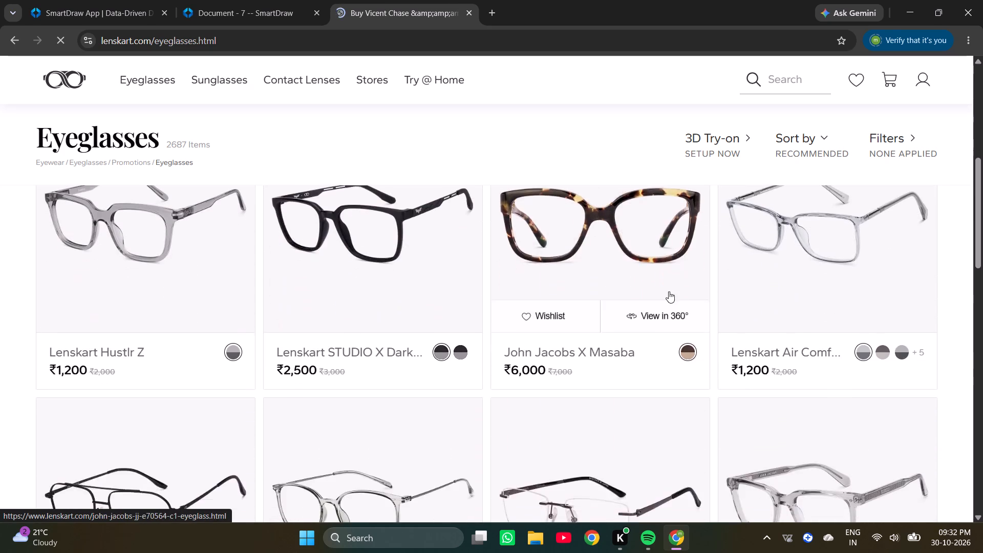
scroll(787, 278, "up", 1)
scroll(833, 270, "down", 4)
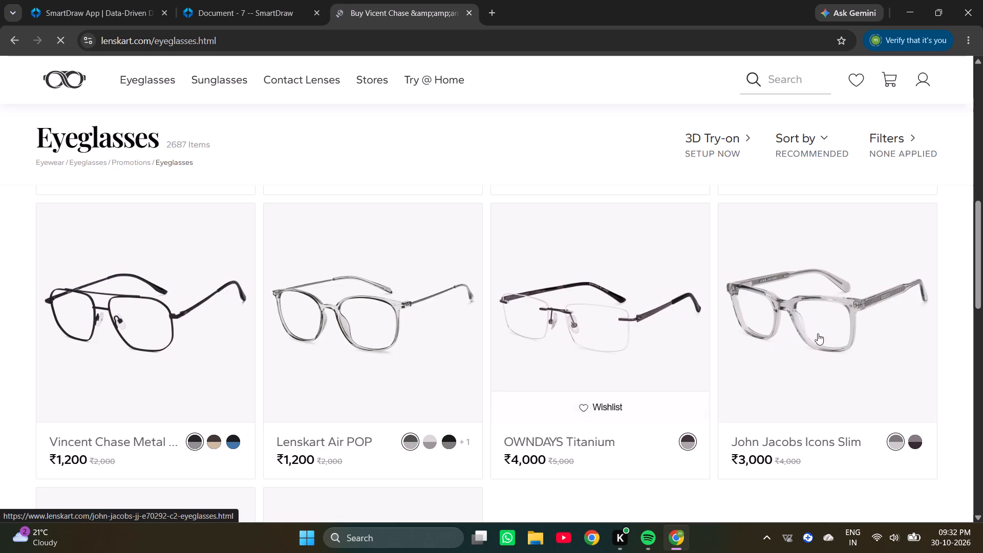
scroll(744, 311, "down", 3)
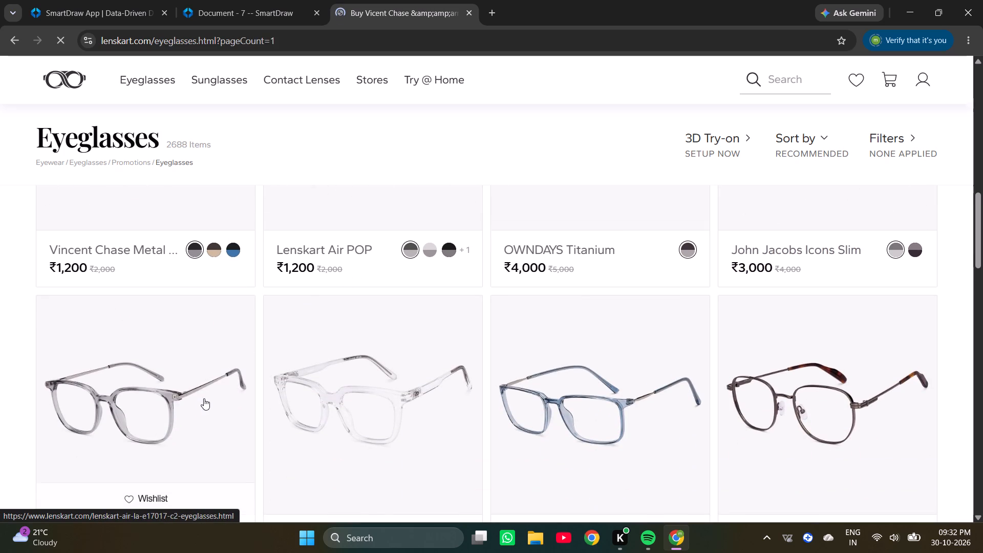
scroll(661, 398, "down", 3)
scroll(749, 380, "down", 4)
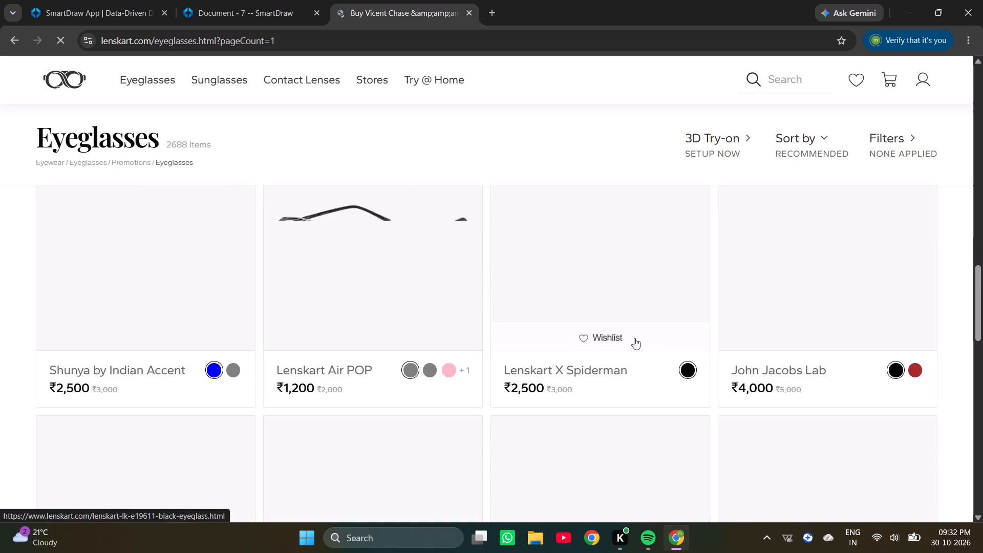
scroll(628, 337, "up", 3)
scroll(775, 315, "down", 2)
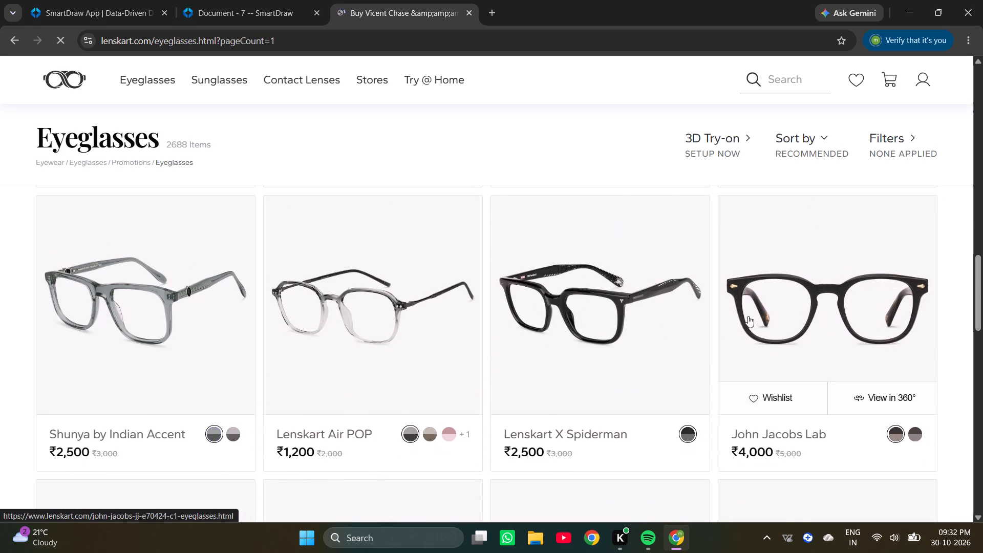
scroll(623, 312, "down", 3)
scroll(233, 347, "down", 5)
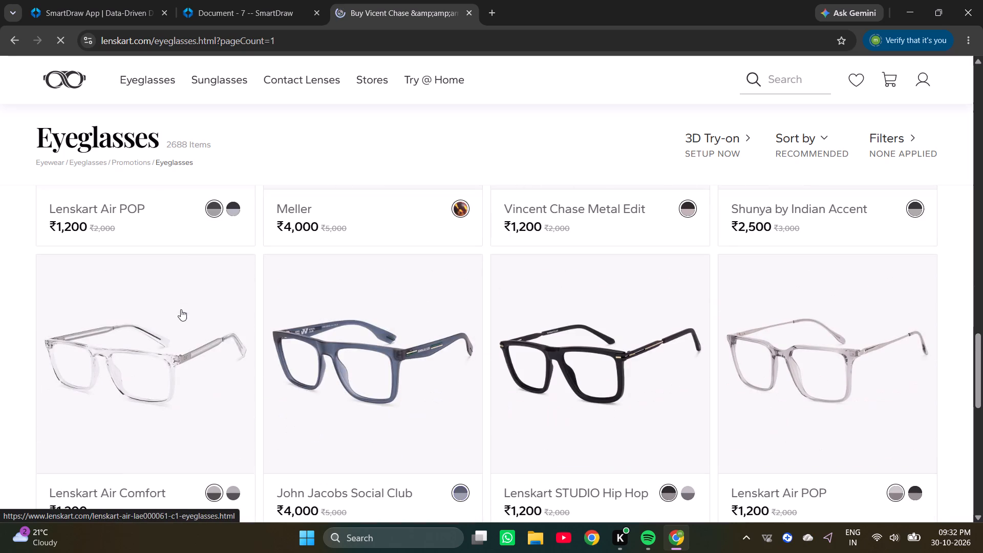
scroll(638, 360, "down", 6)
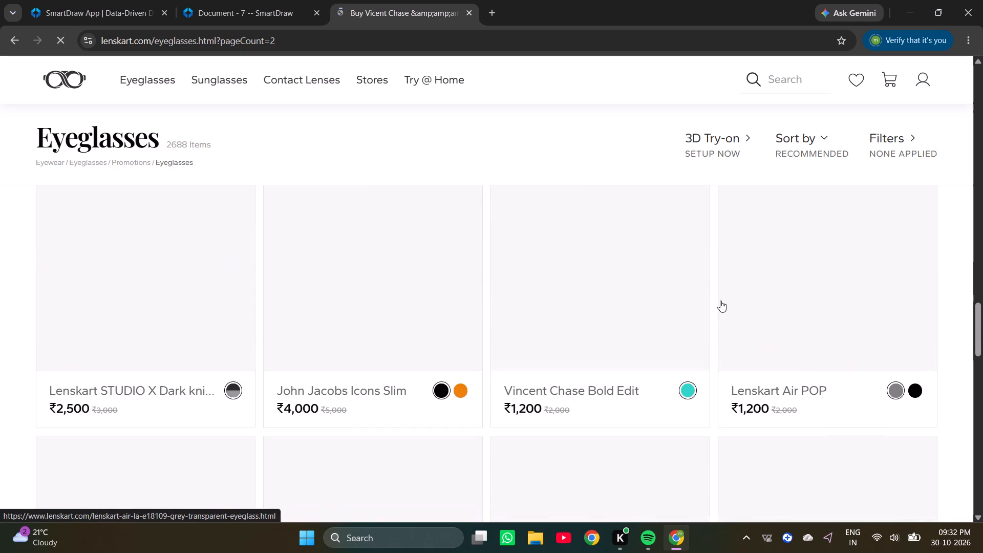
scroll(481, 281, "up", 13)
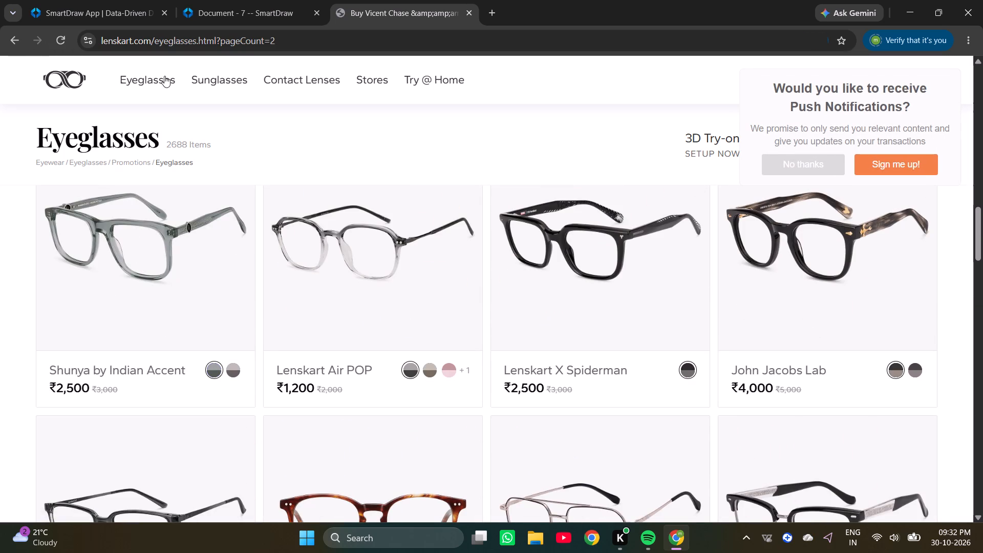
Open Lenskart's Sunglasses category and look through the catalogue, examining the styles, colour options and prices.
left_click(229, 81)
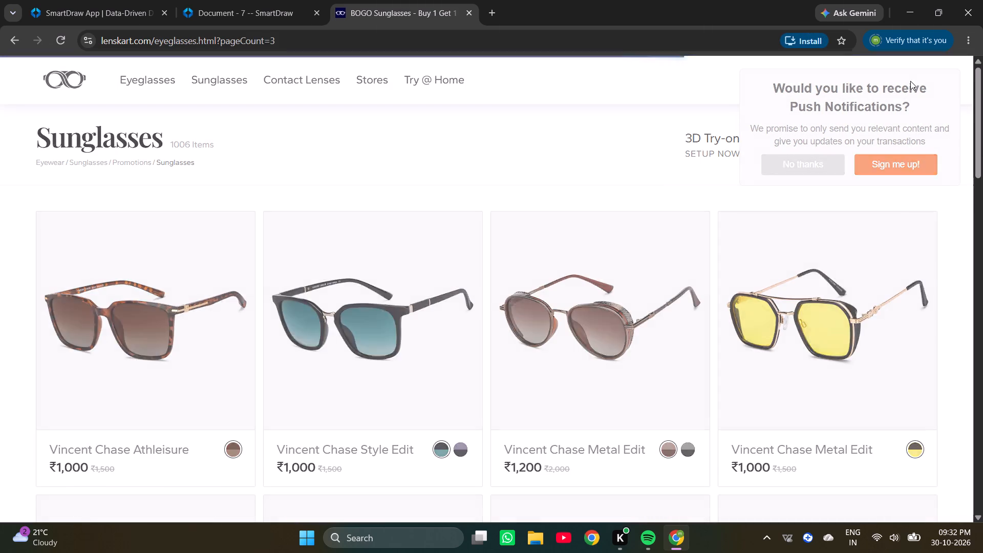
scroll(523, 169, "down", 1)
scroll(752, 316, "down", 3)
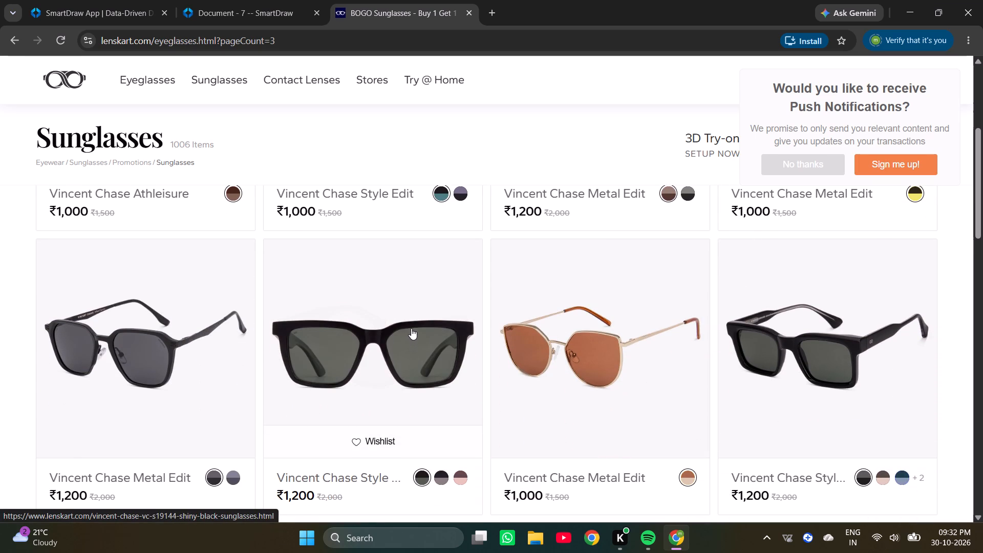
scroll(418, 312, "down", 2)
scroll(437, 271, "up", 3)
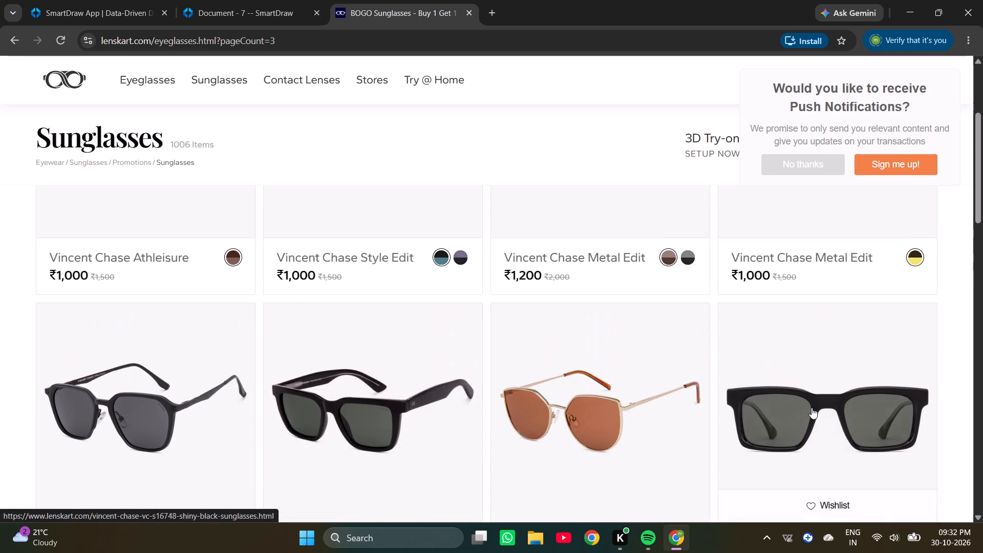
scroll(858, 401, "down", 5)
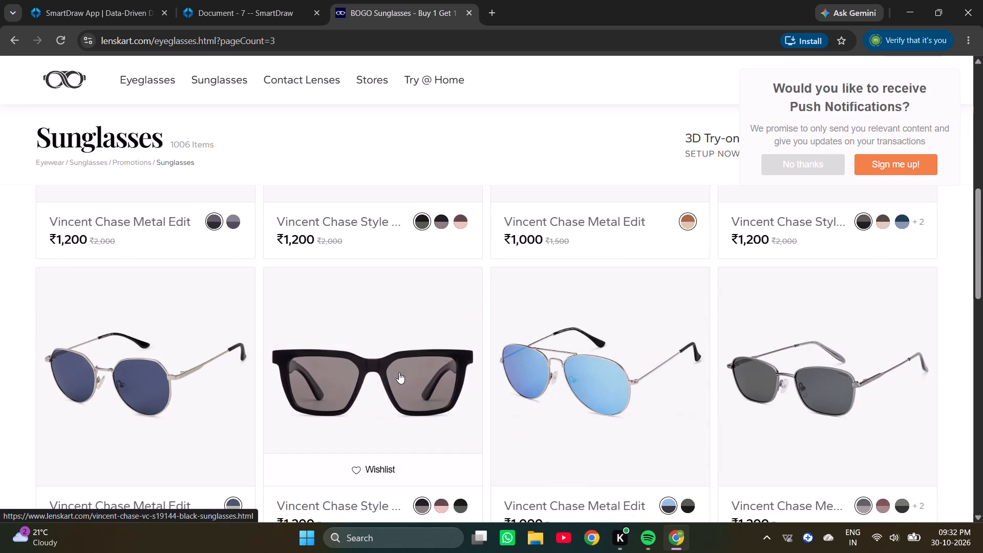
scroll(400, 370, "down", 5)
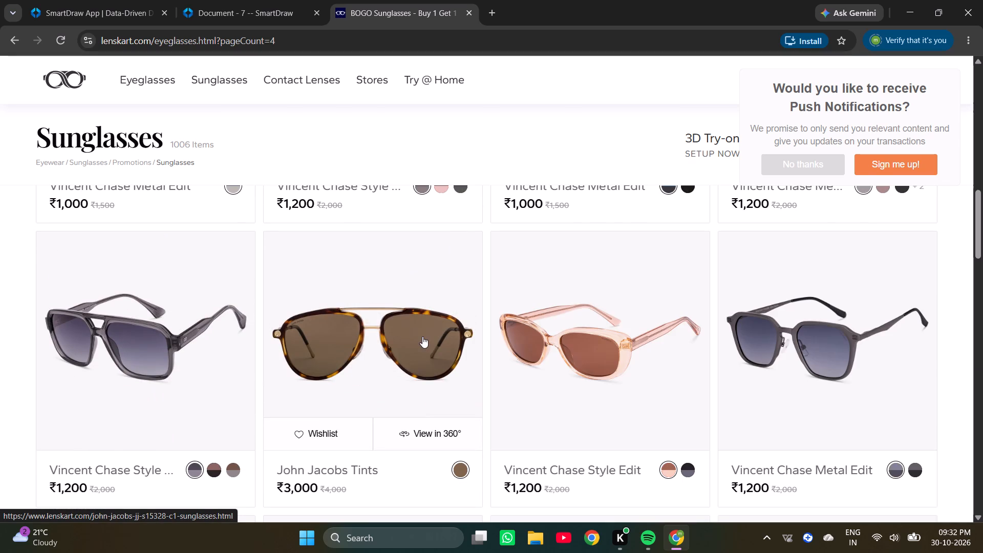
scroll(798, 313, "down", 4)
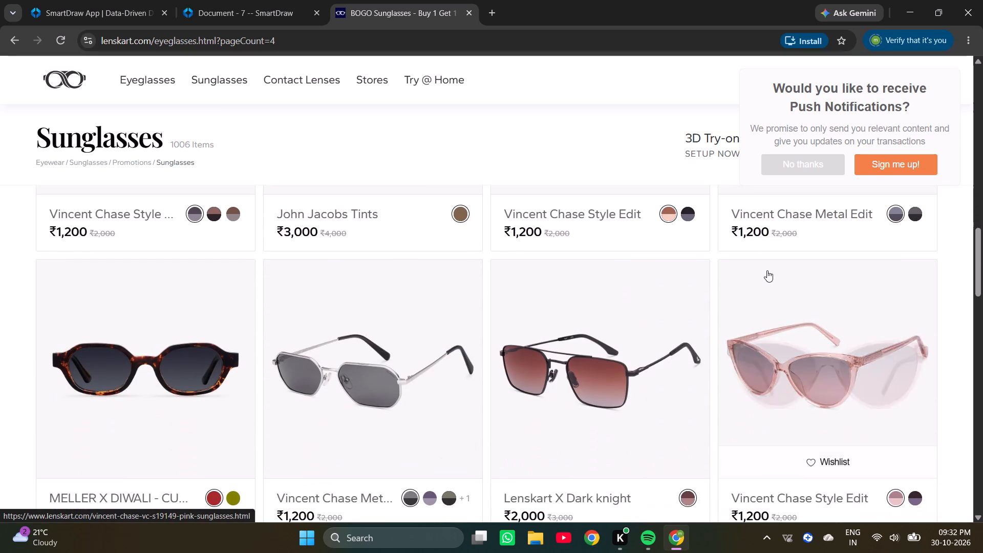
scroll(767, 270, "down", 2)
scroll(718, 296, "down", 4)
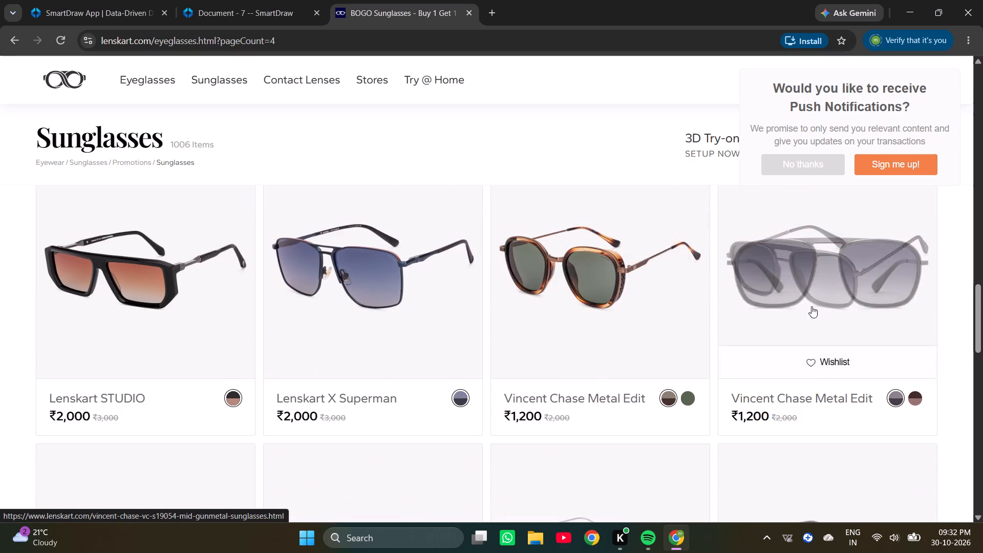
scroll(635, 261, "down", 1)
scroll(165, 337, "down", 2)
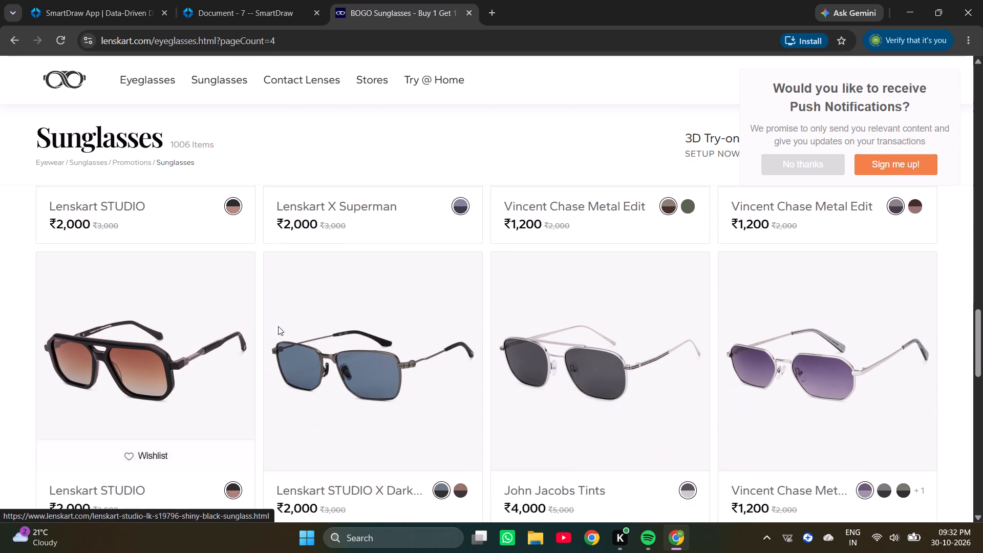
scroll(856, 322, "down", 6)
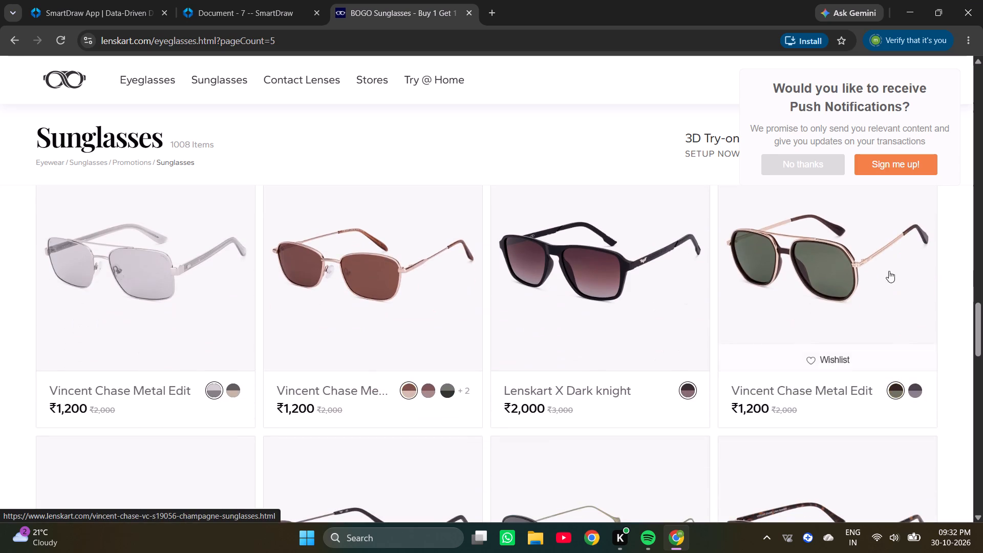
scroll(890, 271, "down", 6)
scroll(706, 322, "up", 3)
scroll(694, 328, "down", 9)
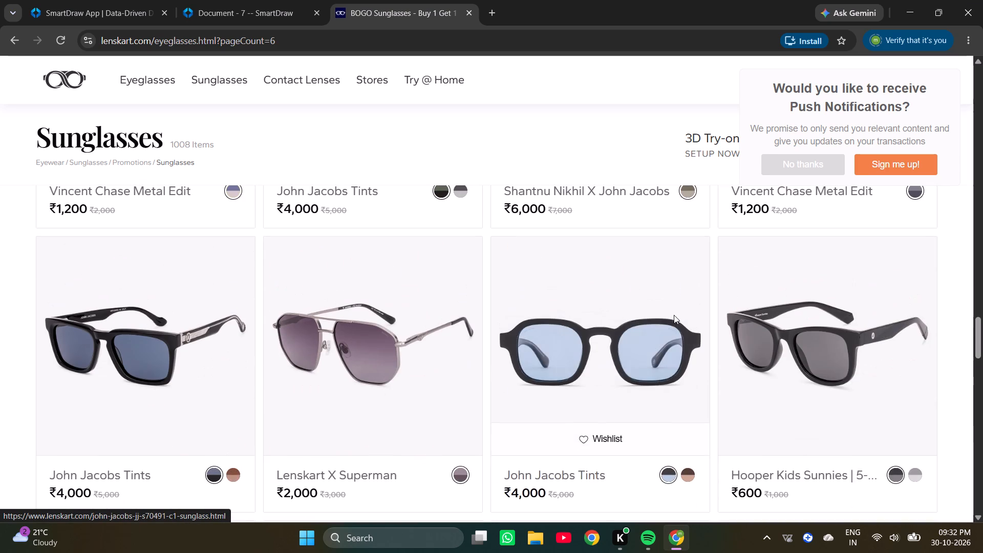
scroll(648, 332, "up", 6)
scroll(638, 332, "down", 6)
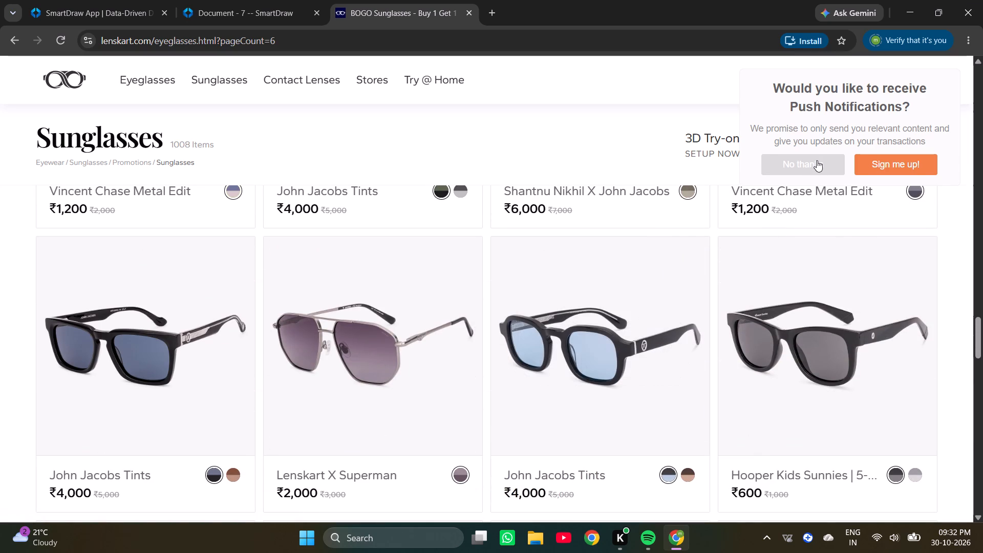
scroll(789, 222, "down", 4)
scroll(696, 242, "down", 4)
scroll(410, 272, "down", 4)
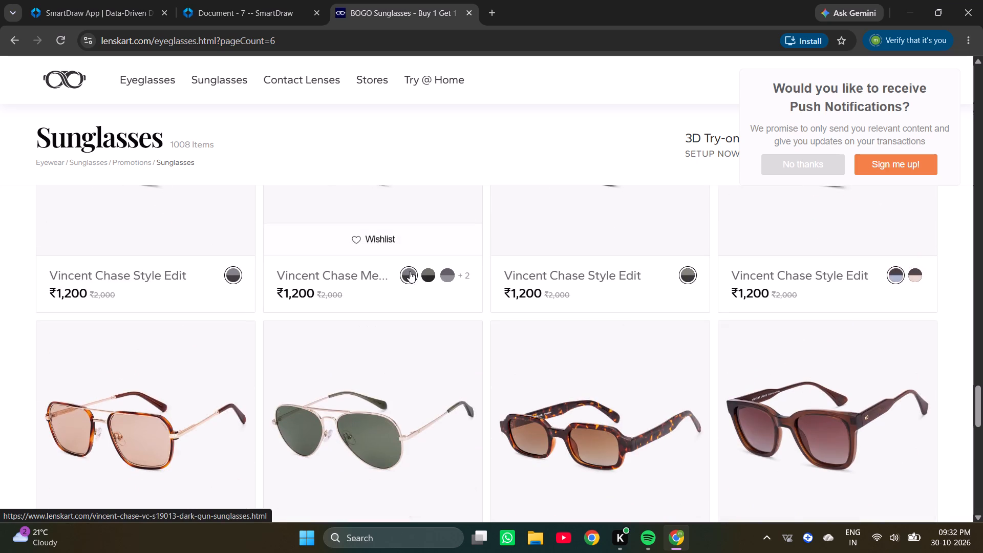
scroll(410, 271, "down", 8)
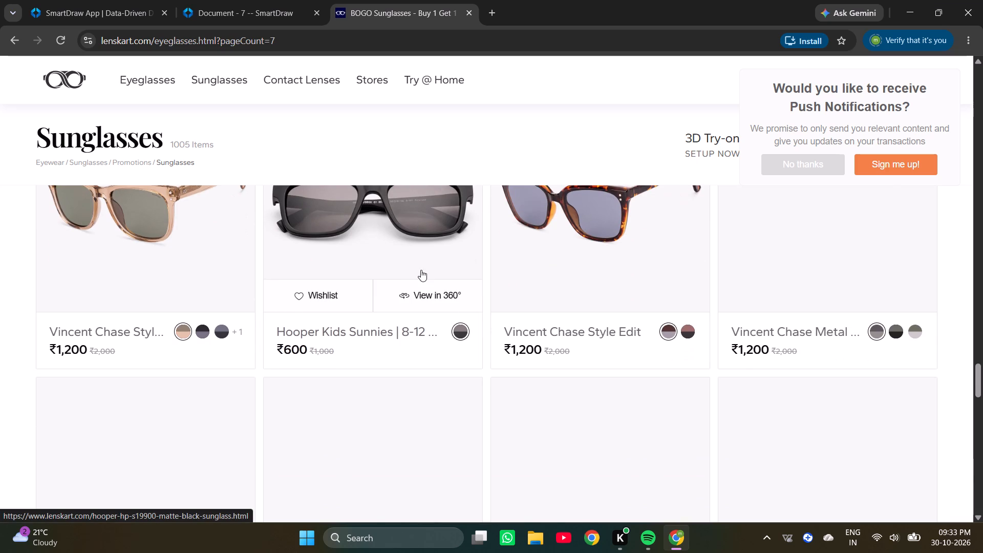
scroll(410, 225, "up", 3)
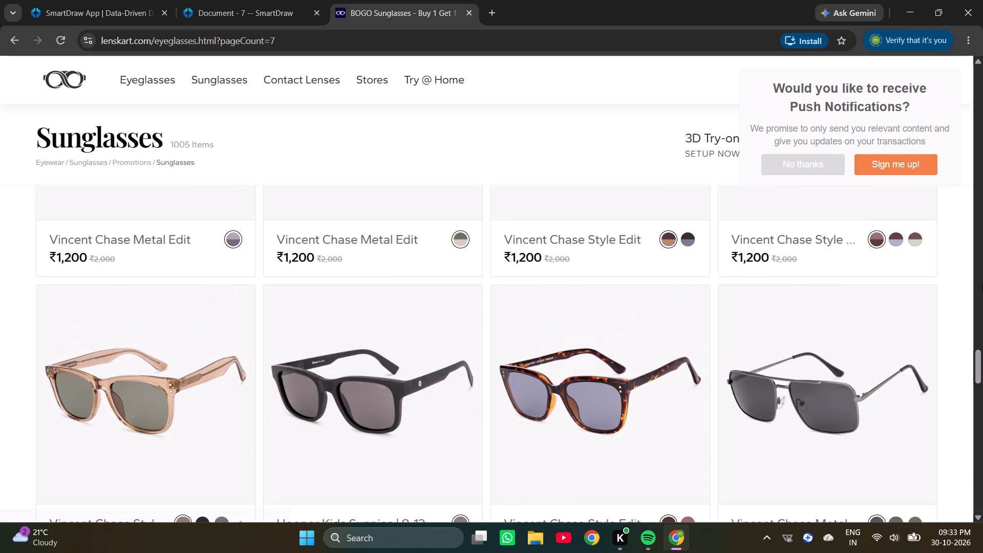
scroll(982, 284, "down", 3)
scroll(969, 229, "down", 3)
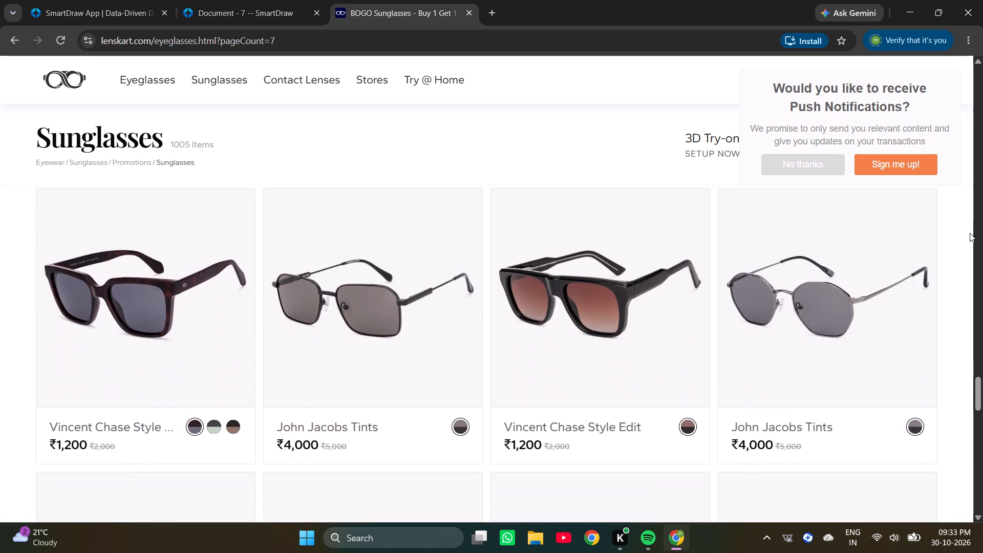
scroll(970, 233, "down", 9)
In a new browser tab, search Google for lenskart run for frame and open Lenskart.com's Run For Frame result.
left_click(486, 6)
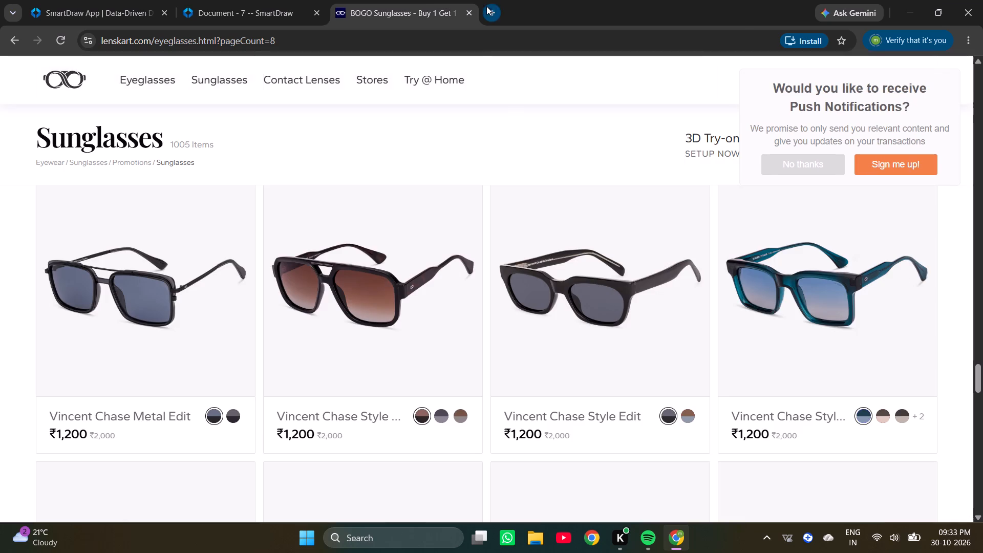
left_click(423, 245)
type("les")
key("BackSpace")
type("ns")
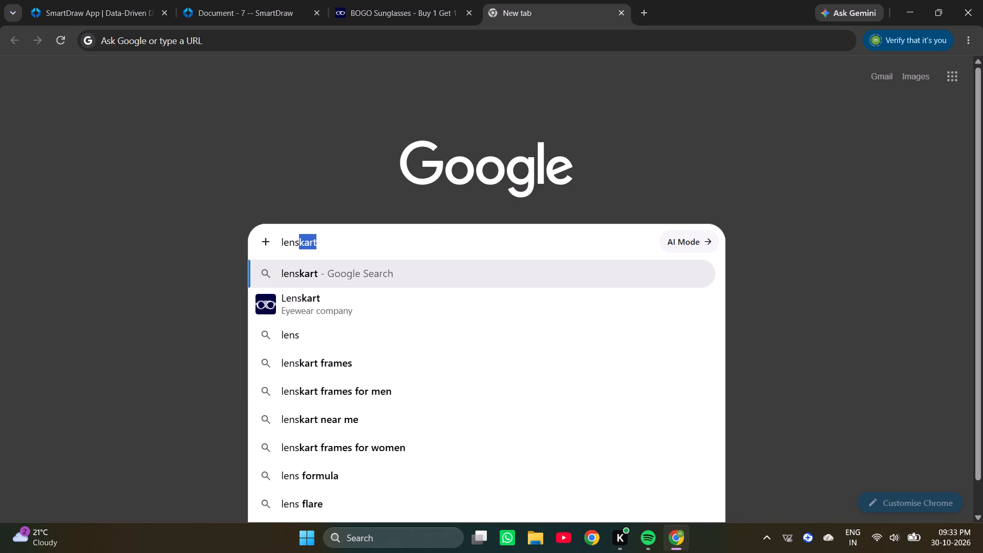
type("kart")
key("space")
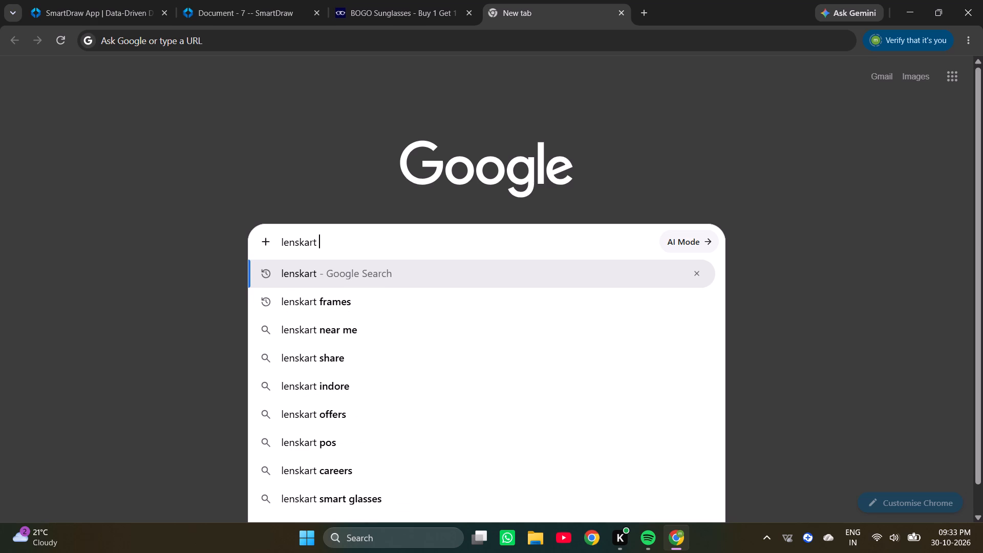
type("run")
scroll(433, 235, "down", 1)
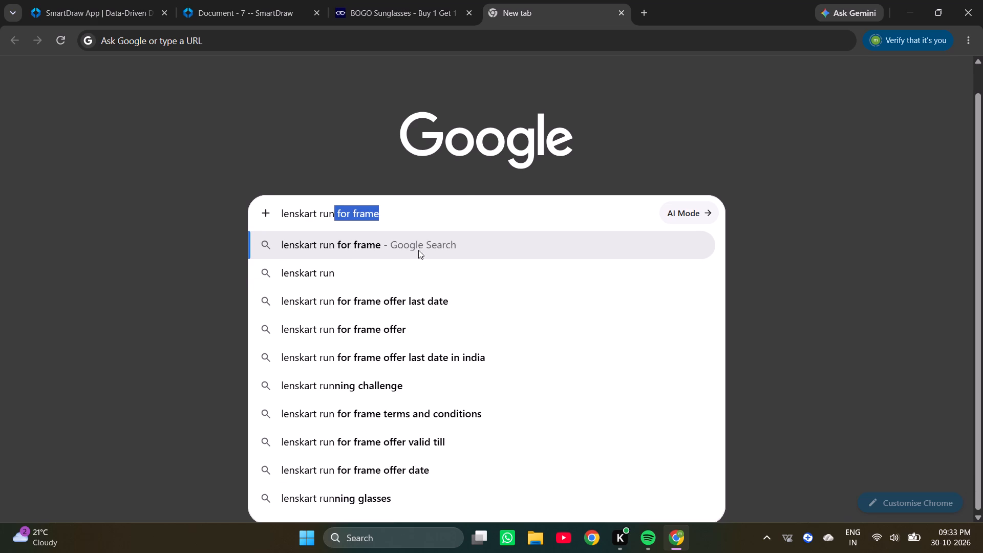
left_click(381, 250)
scroll(276, 265, "down", 5)
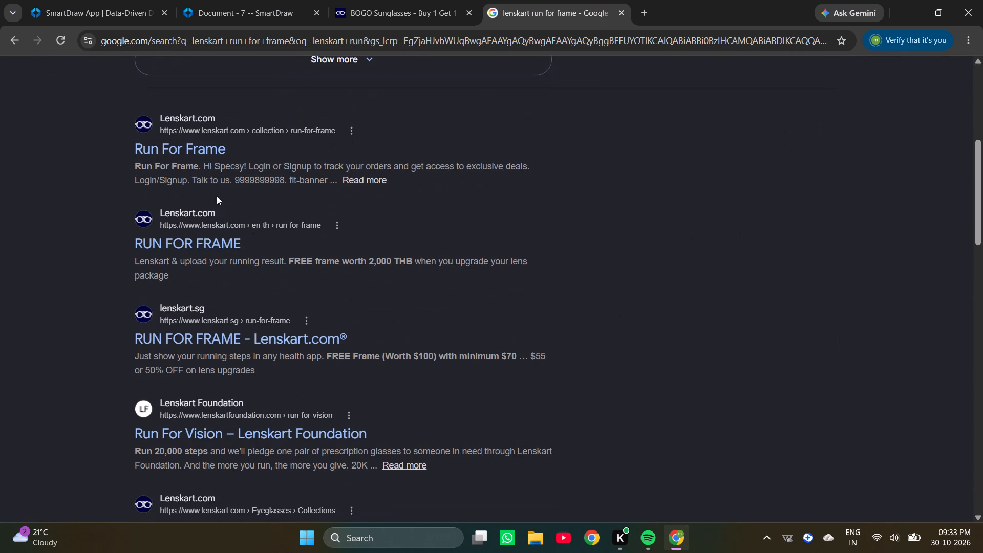
left_click(202, 144)
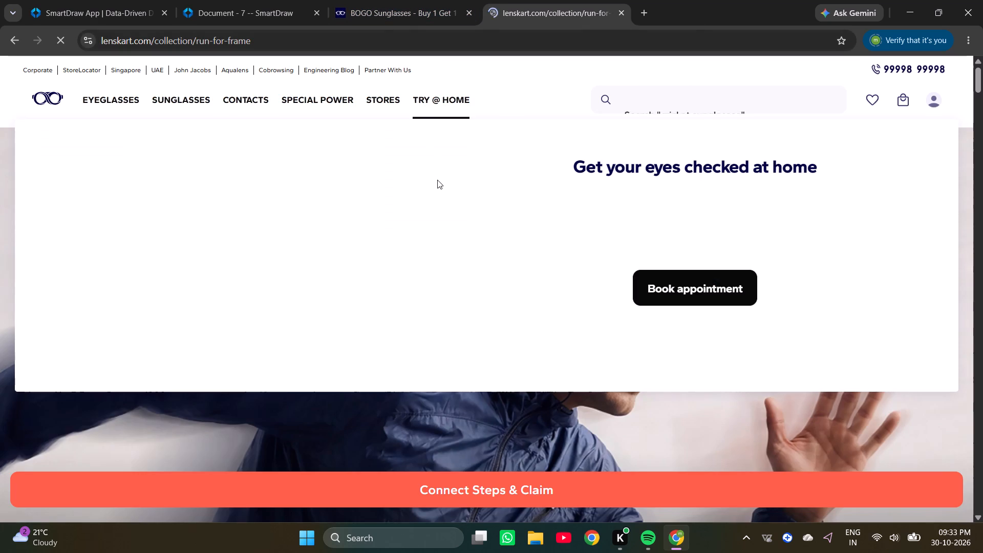
Read the Run For Frame campaign page, examining how the offer works and the reward for each step goal.
scroll(581, 394, "down", 7)
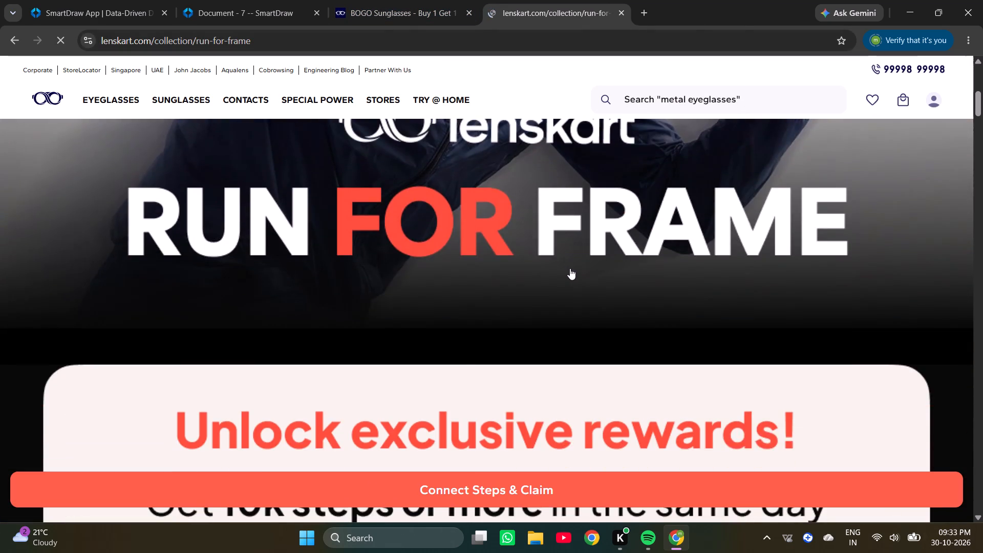
scroll(570, 274, "down", 11)
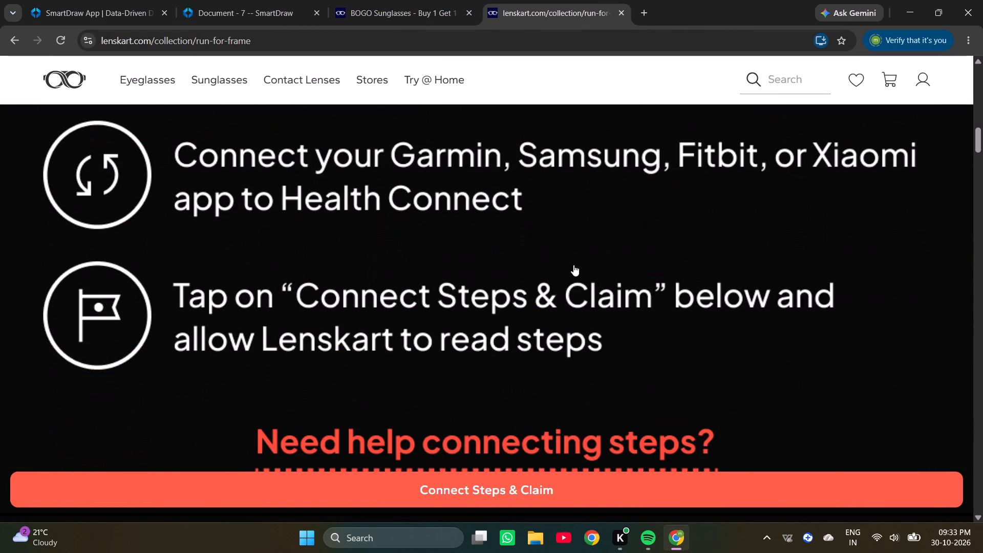
scroll(573, 265, "up", 1)
scroll(573, 265, "down", 14)
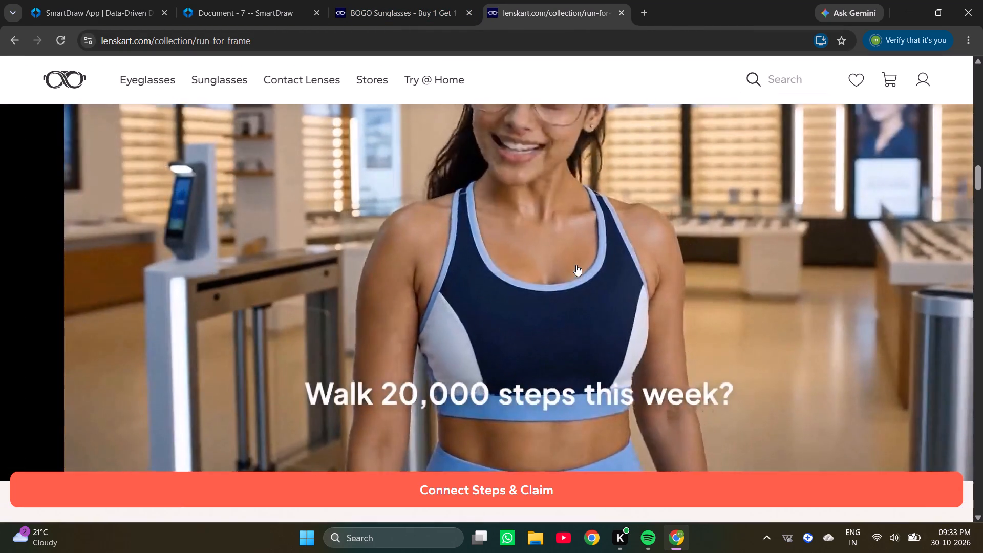
scroll(576, 265, "down", 4)
scroll(576, 265, "down", 5, "ctrl")
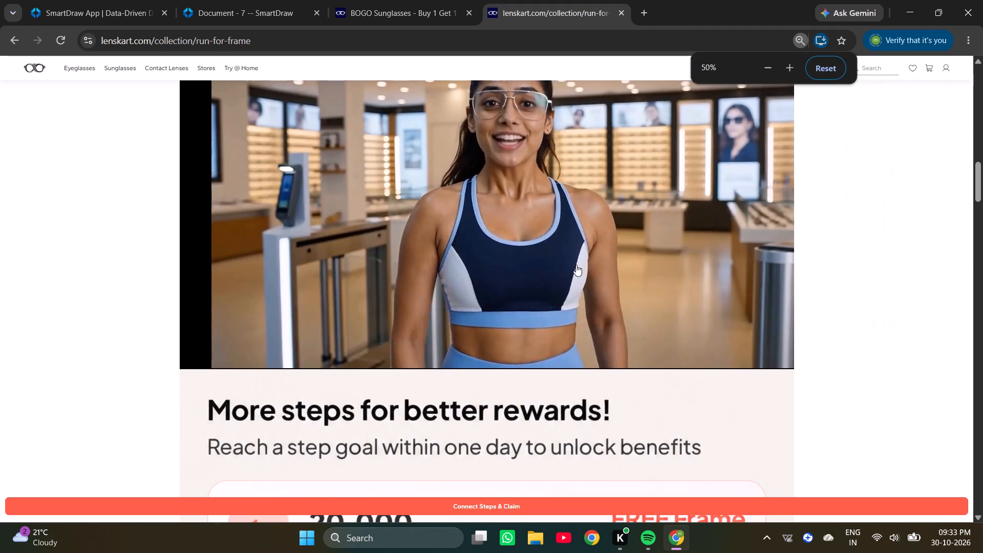
scroll(576, 265, "down", 14)
scroll(576, 264, "up", 3)
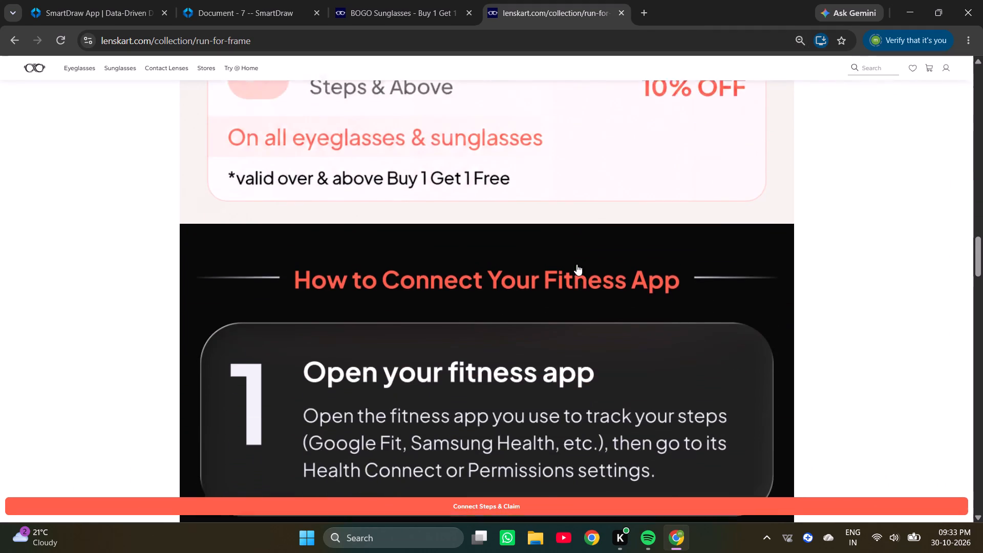
scroll(576, 264, "up", 6)
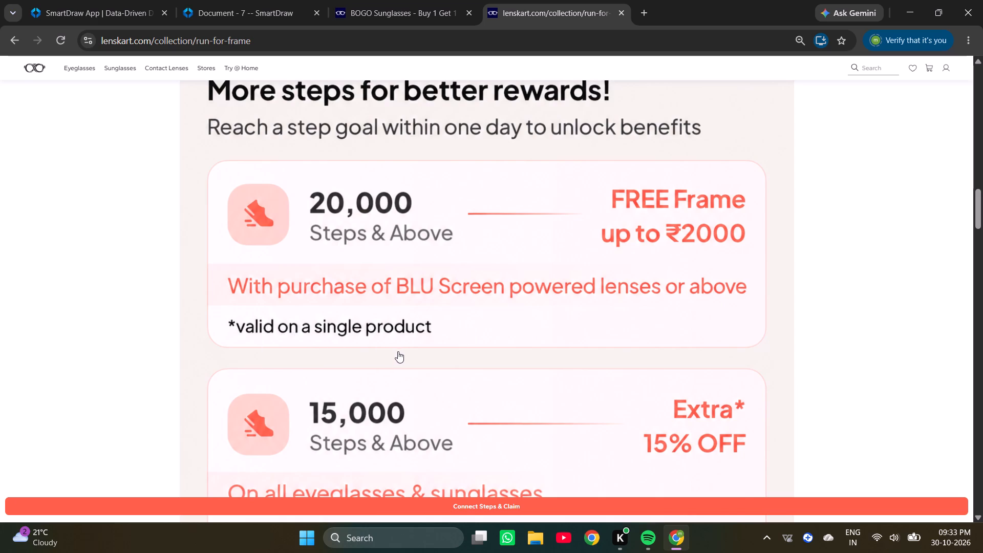
scroll(400, 352, "up", 1)
scroll(422, 313, "up", 2)
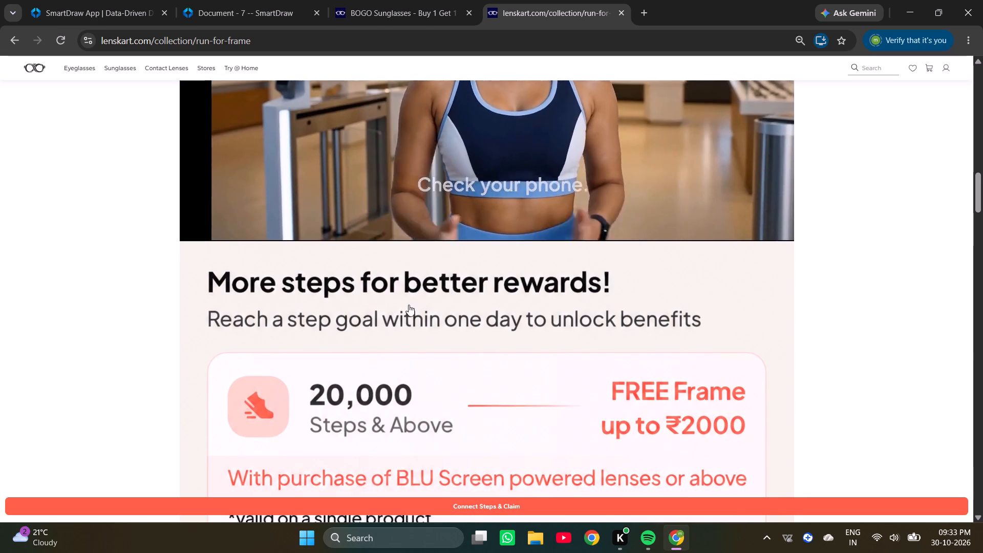
scroll(511, 281, "down", 14)
scroll(623, 271, "up", 1)
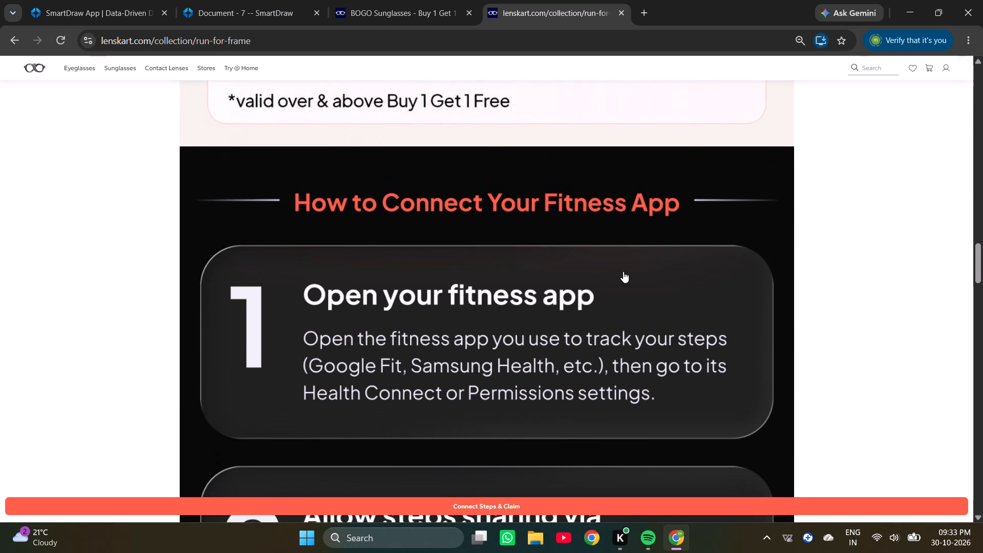
Read the Run For Frame page's instructions for connecting a fitness app and its FAQs on steps and vouchers.
scroll(623, 271, "down", 2)
scroll(623, 271, "up", 3)
scroll(620, 269, "down", 2)
scroll(528, 239, "down", 6)
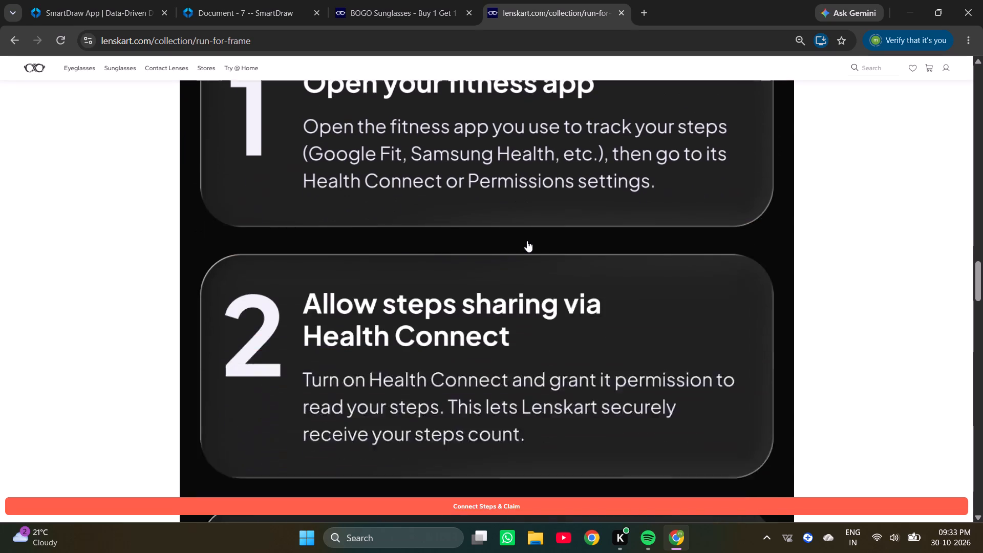
scroll(527, 240, "down", 7)
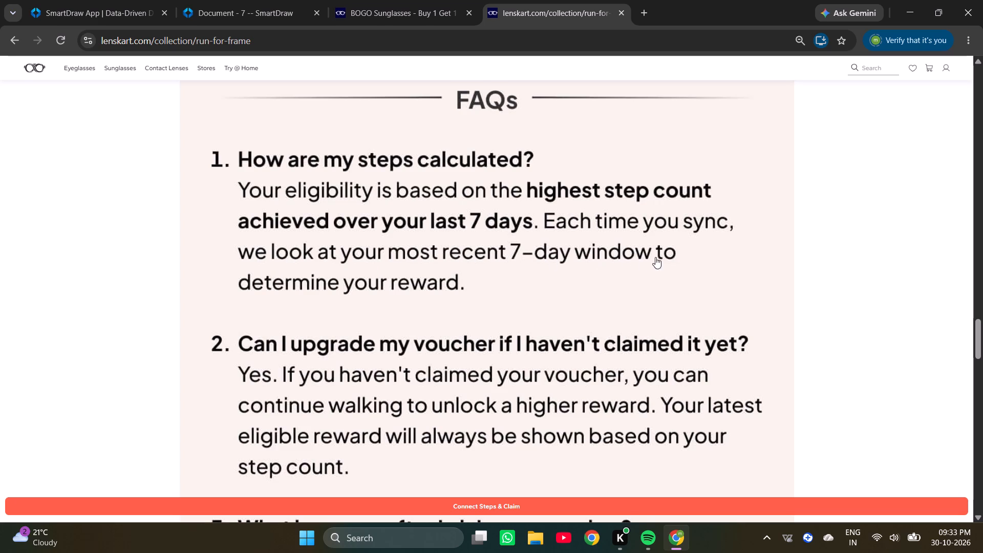
scroll(256, 264, "down", 2)
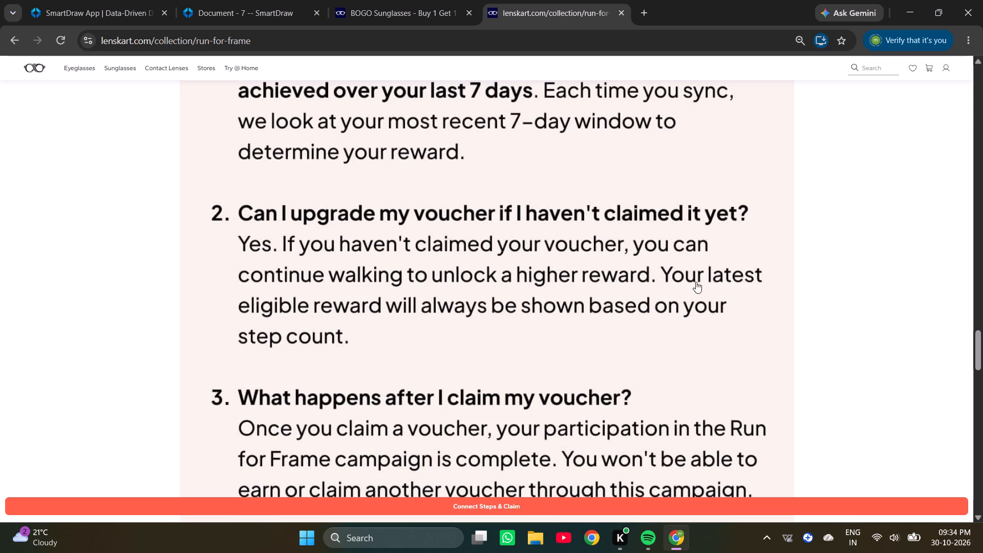
scroll(720, 267, "down", 3)
scroll(363, 212, "down", 1)
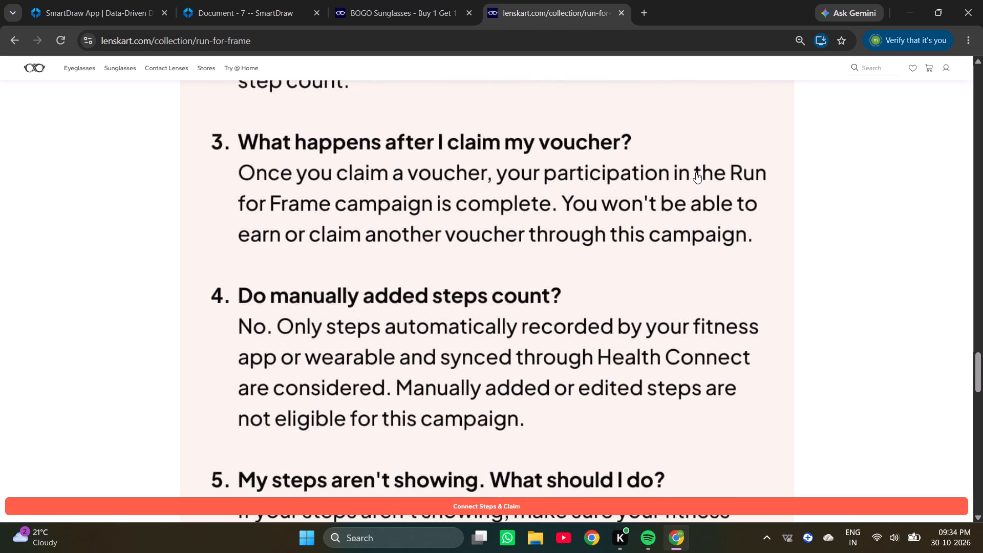
scroll(439, 234, "down", 2)
scroll(344, 257, "down", 6)
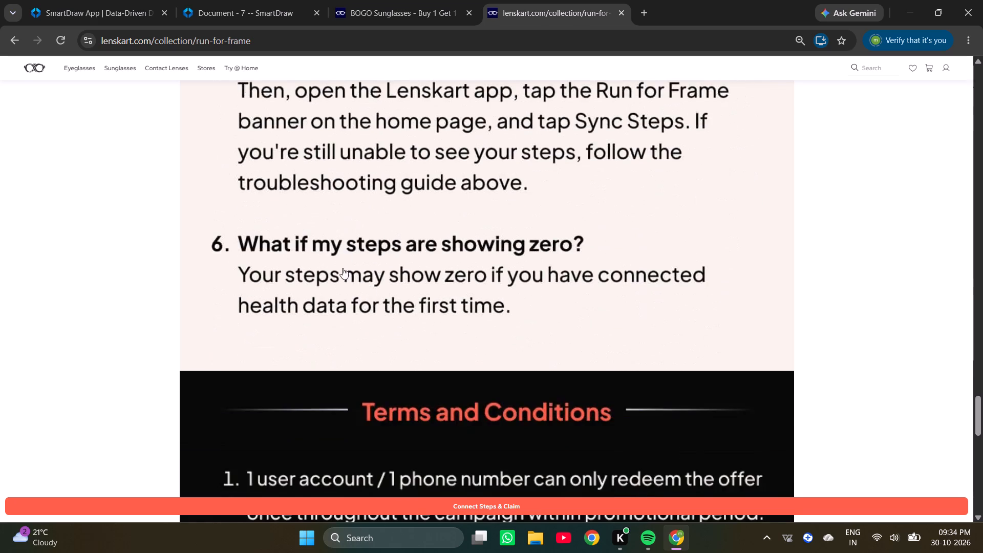
Read the Run For Frame terms and conditions, examining who is eligible and which products the offer covers.
scroll(355, 283, "down", 5)
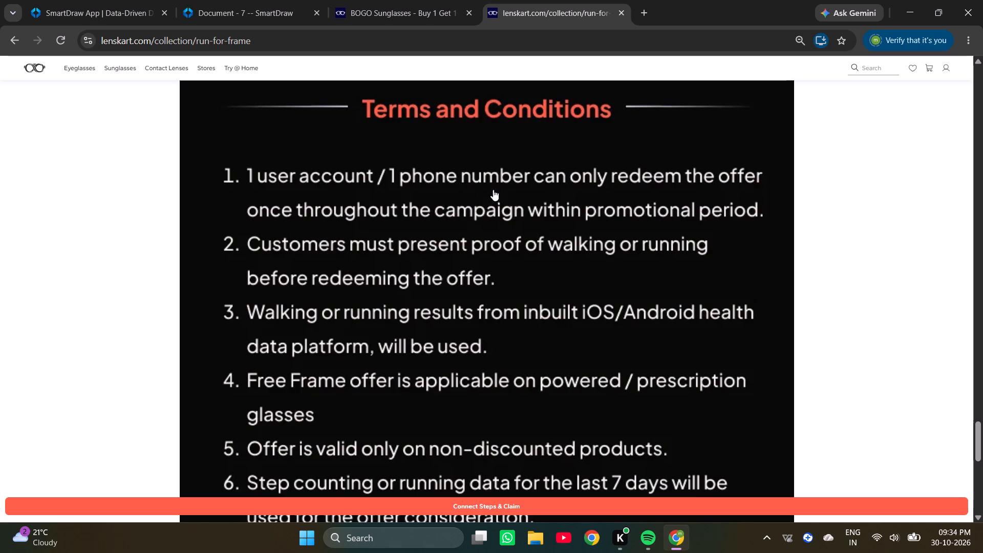
scroll(743, 206, "down", 1)
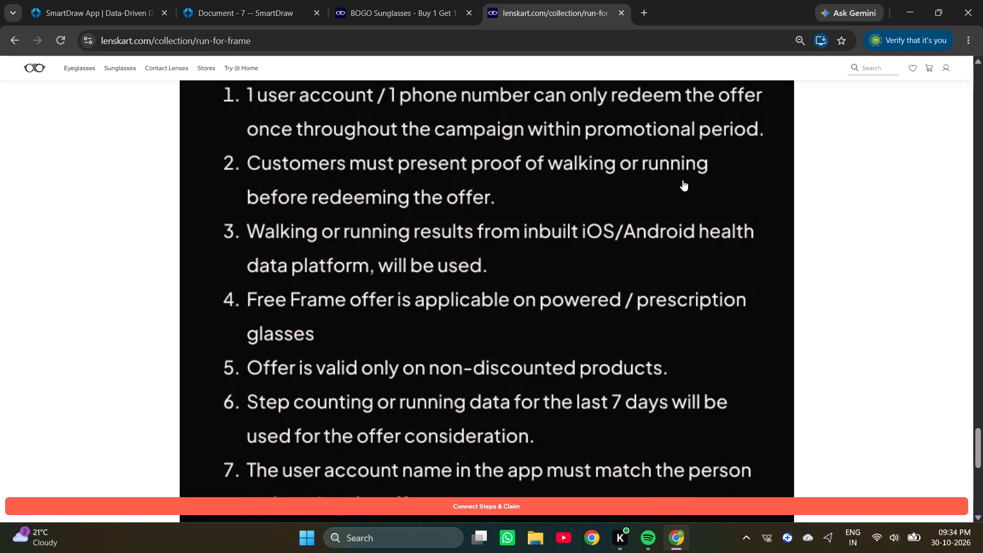
scroll(682, 180, "down", 1)
scroll(452, 197, "down", 8)
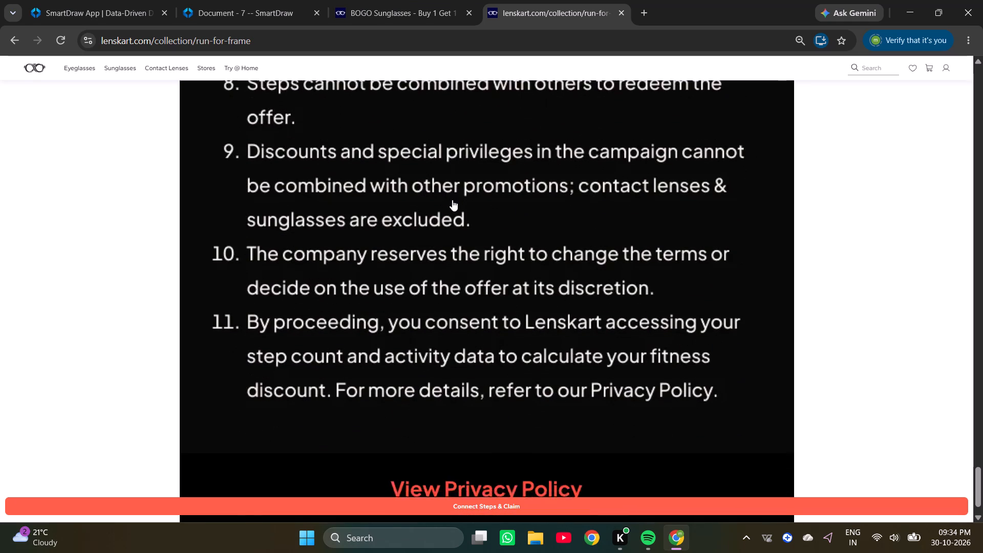
scroll(452, 200, "down", 10)
scroll(362, 330, "up", 3)
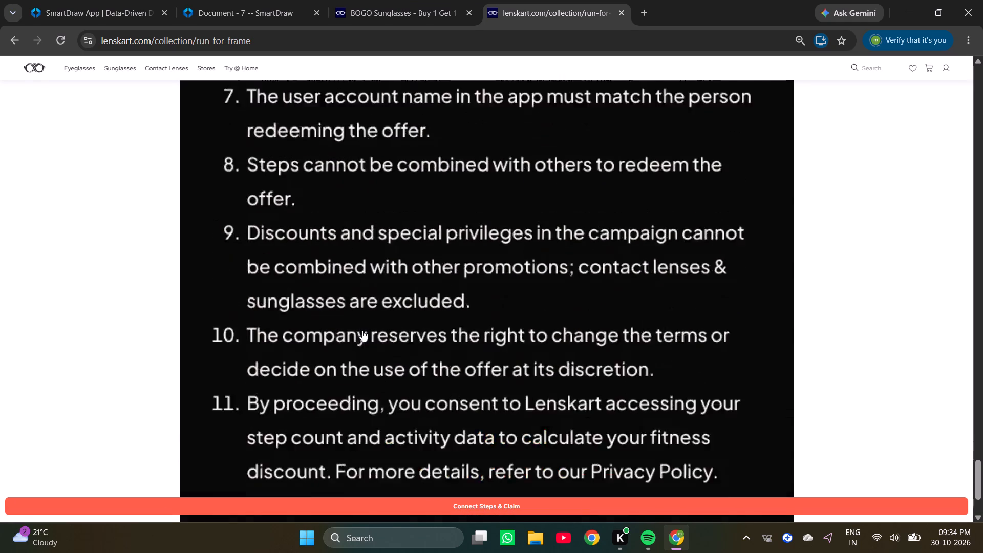
scroll(362, 330, "up", 20)
scroll(362, 330, "up", 10)
scroll(282, 252, "up", 8)
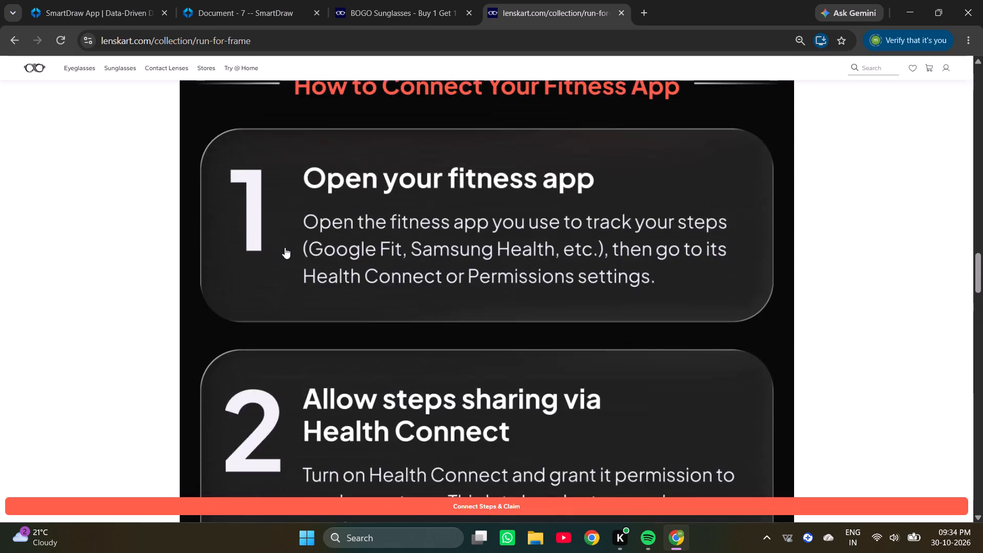
scroll(285, 247, "up", 20)
scroll(285, 247, "up", 20)
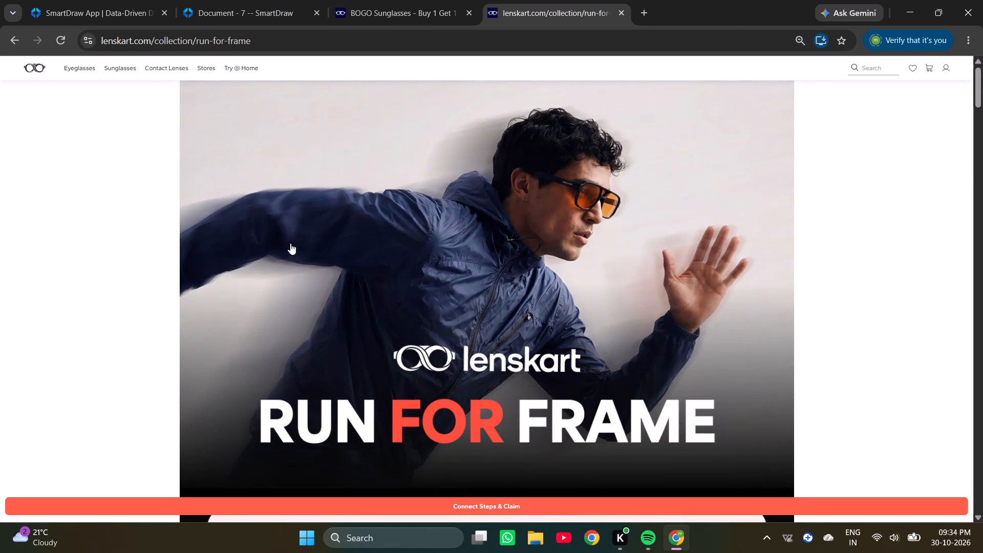
scroll(290, 243, "up", 2)
Open Lenskart's Sunglasses category from the campaign page and look through its styles and prices alongside the older Lenskart tab.
left_click(116, 66)
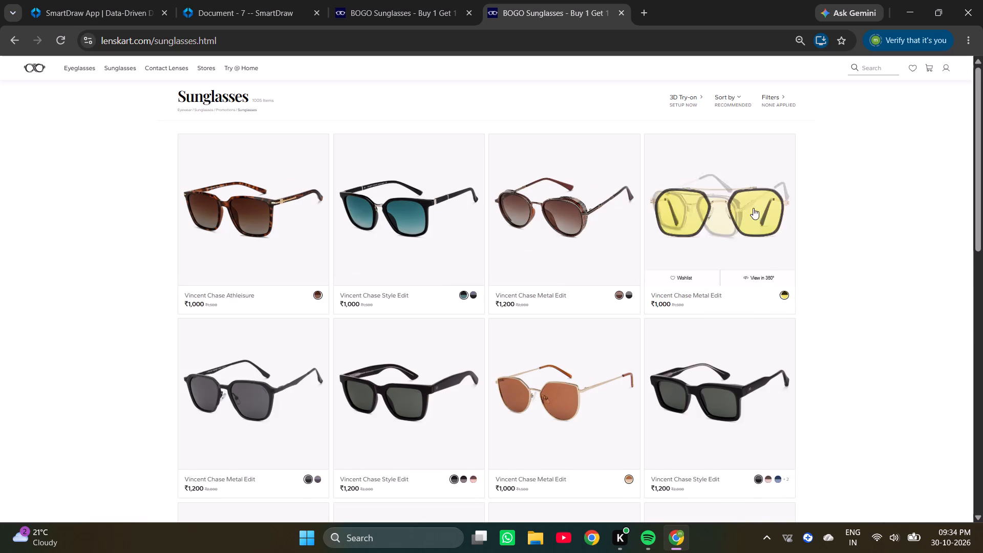
scroll(756, 211, "down", 8)
scroll(760, 208, "up", 3)
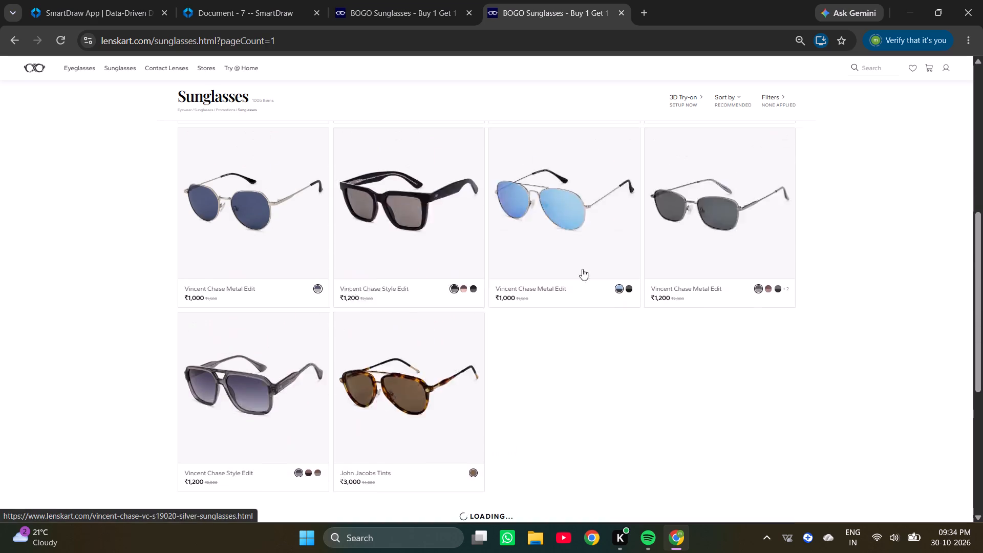
scroll(397, 261, "up", 3)
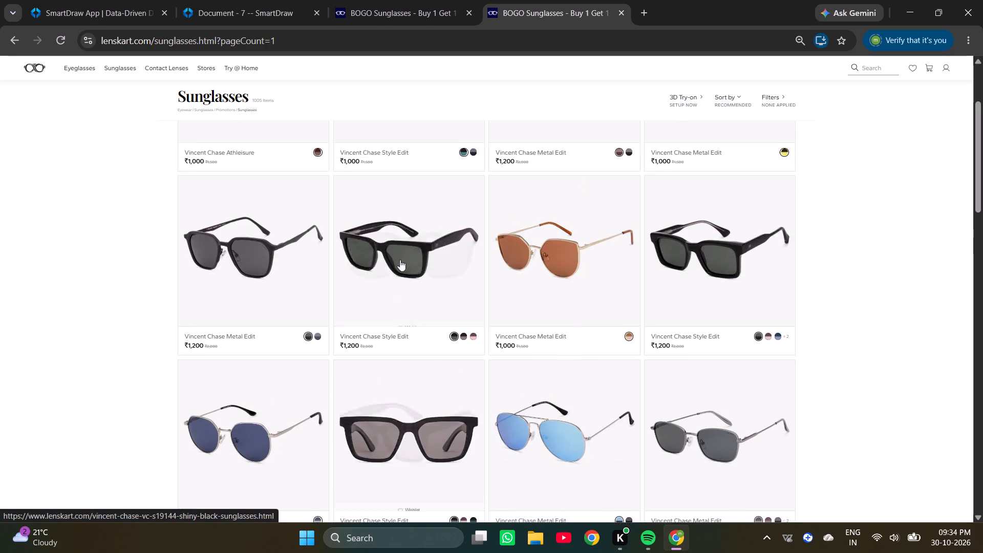
scroll(400, 260, "up", 3)
left_click(374, 0)
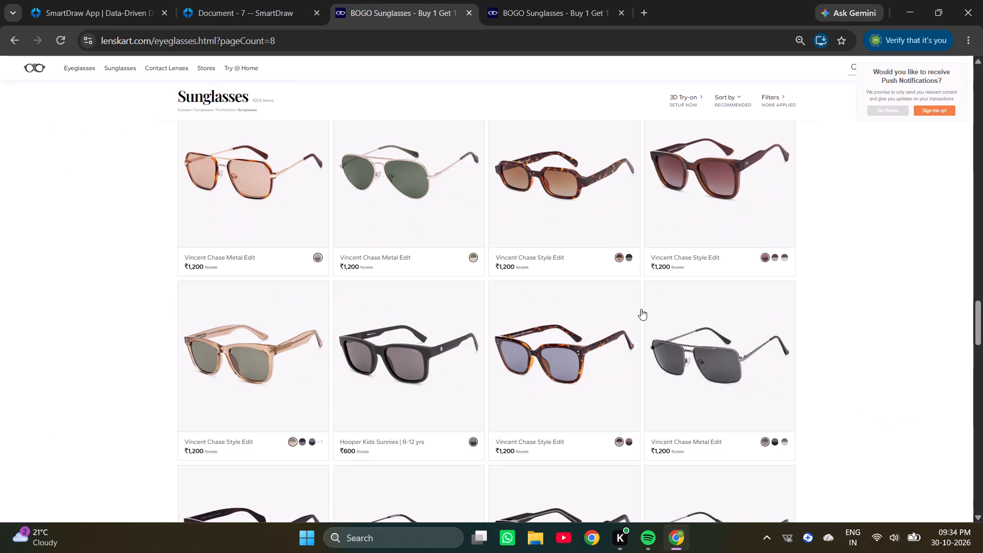
scroll(674, 341, "down", 3)
left_click(576, 6)
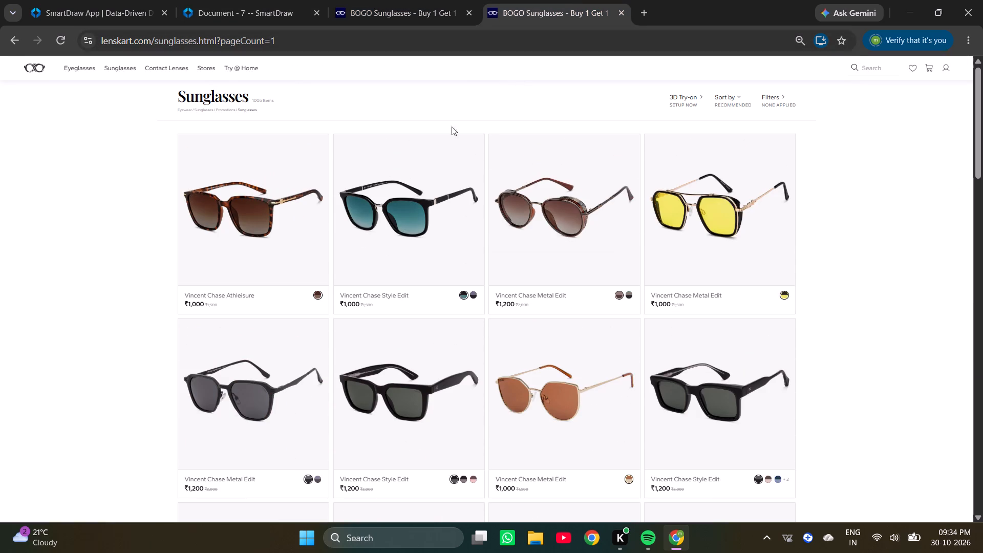
scroll(439, 147, "up", 7)
Return to the older Lenskart sunglasses tab and close it.
left_click(431, 0)
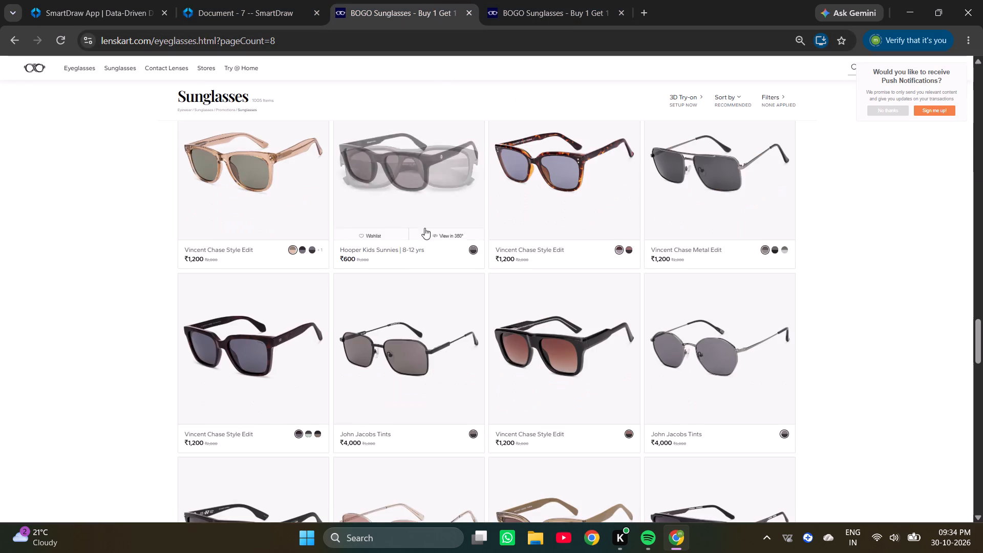
scroll(424, 240, "up", 12)
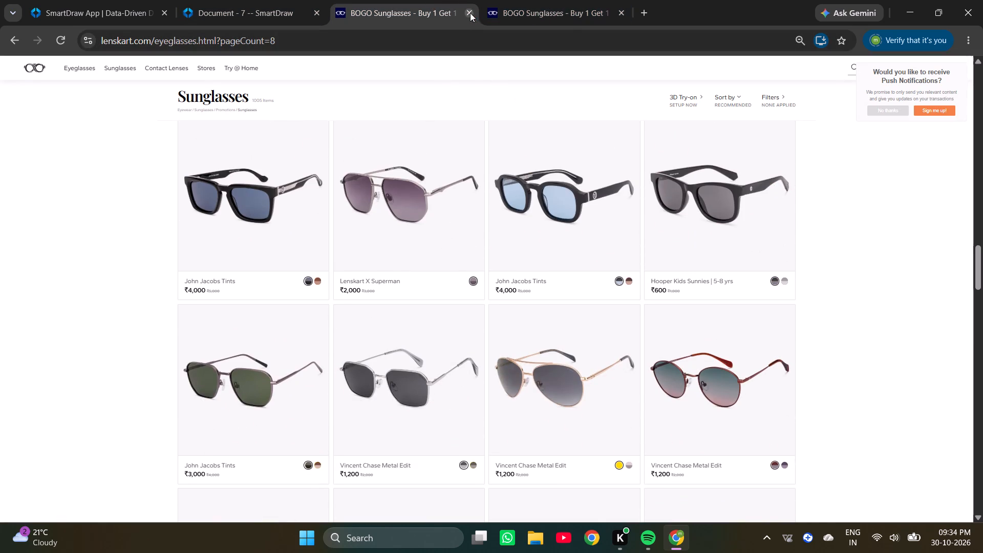
left_click(470, 13)
Switch to the SmartDraw floor plan in Document - 7 and look over its staircase, doors and lower rooms.
left_click(266, 10)
right_click_drag(279, 84, 388, 214)
left_click(494, 330)
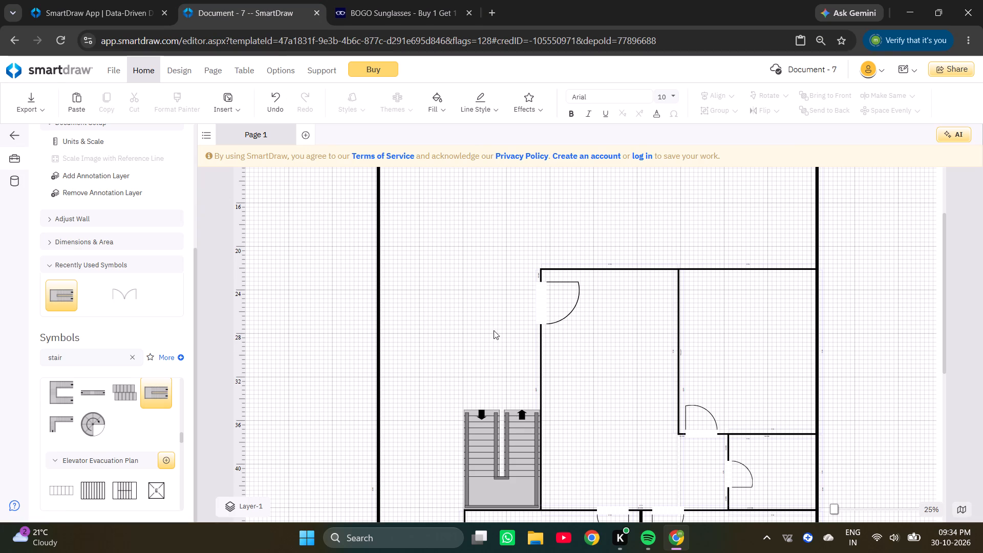
scroll(494, 331, "down", 3, "ctrl")
scroll(509, 303, "down", 7)
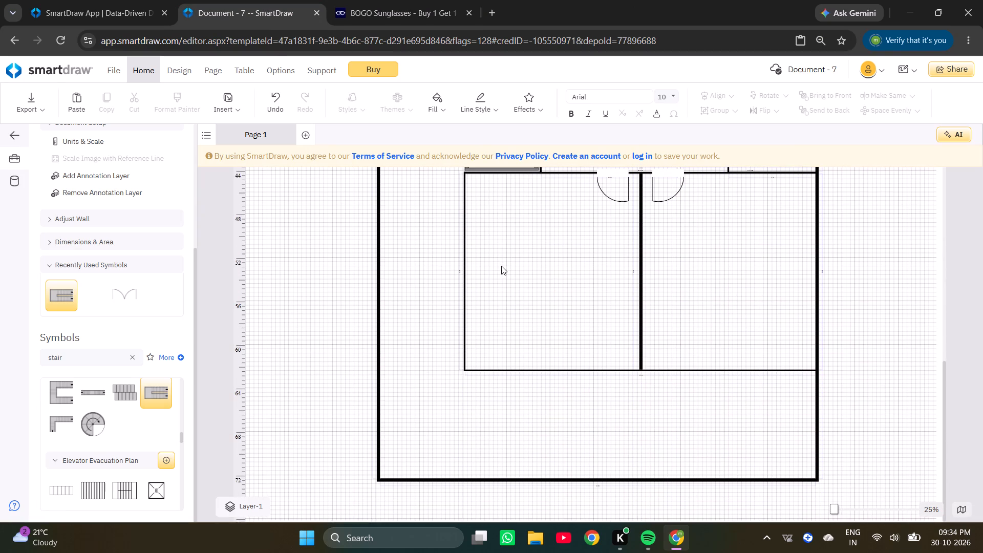
scroll(503, 266, "down", 2, "ctrl")
scroll(502, 283, "up", 5)
scroll(527, 338, "down", 7)
left_click(548, 328)
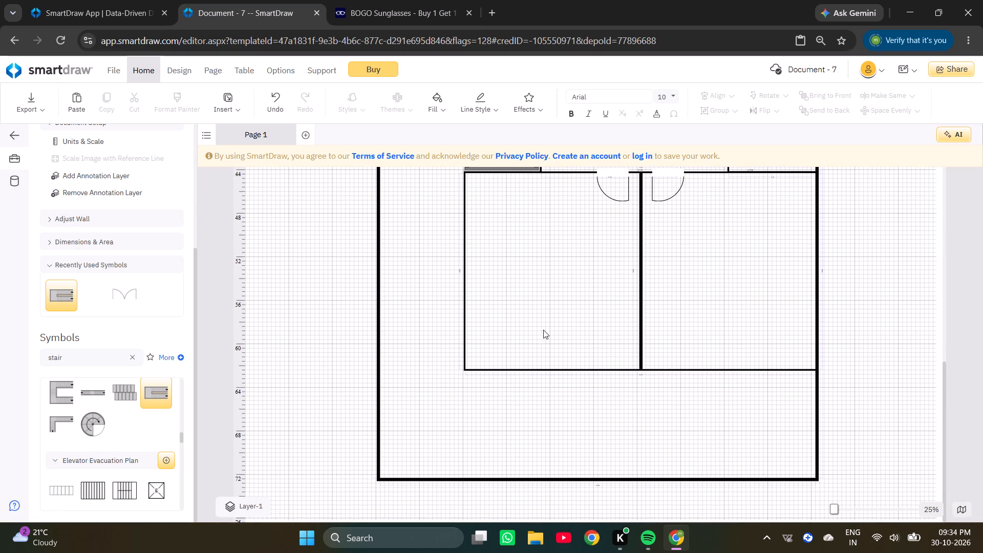
Clear the stair search from the symbol library.
left_click(136, 355)
left_click(111, 360)
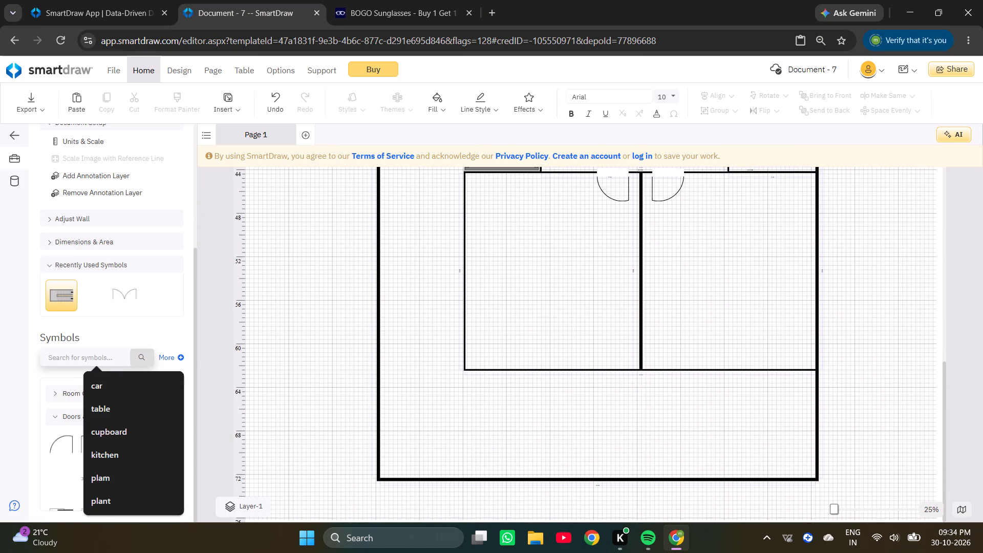
scroll(308, 329, "up", 1)
left_click(638, 377)
Duplicate the 8.00 by 6.83 small room with its door and place the copy in the plan's lower-right room, against its bottom-right corner.
scroll(871, 377, "up", 3)
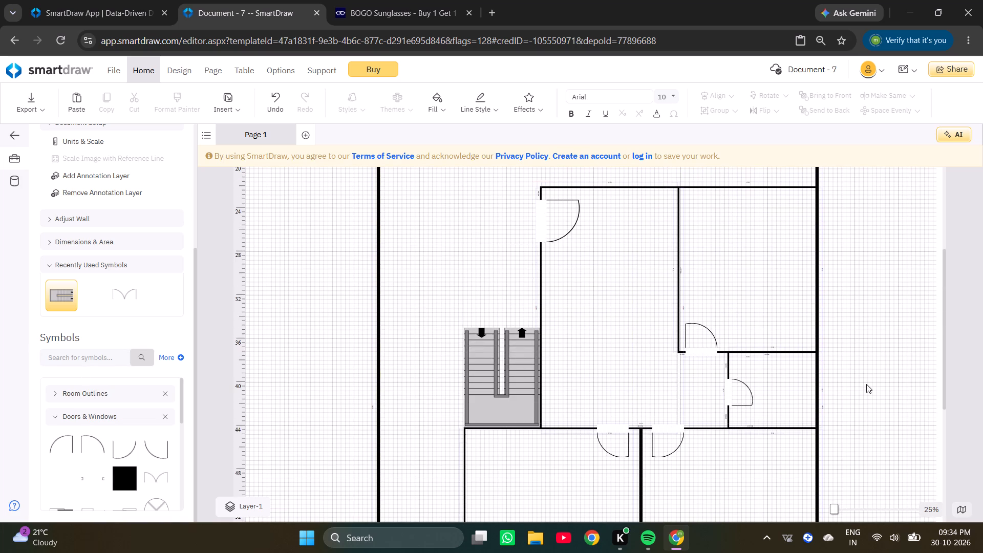
left_click(728, 366)
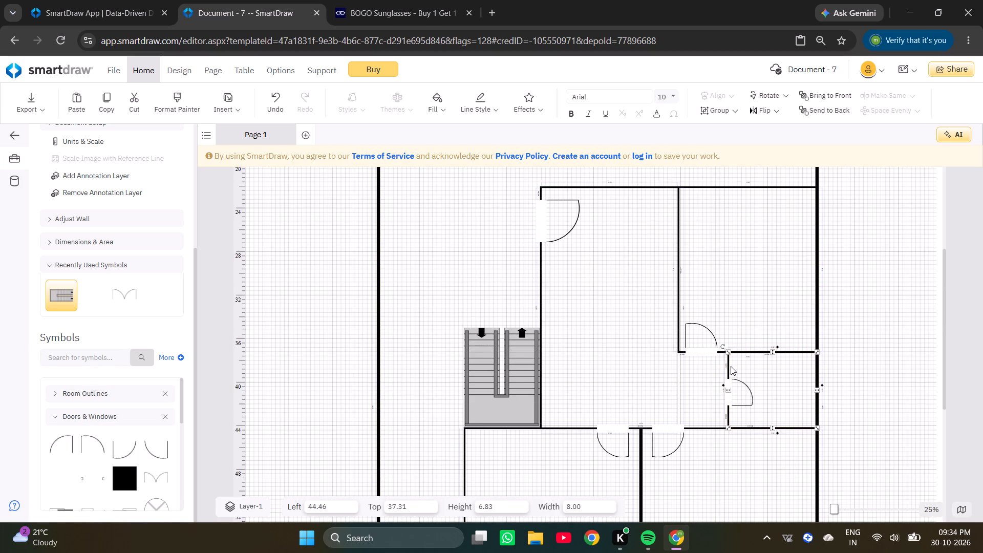
key("ctrl+c")
key("ctrl+v")
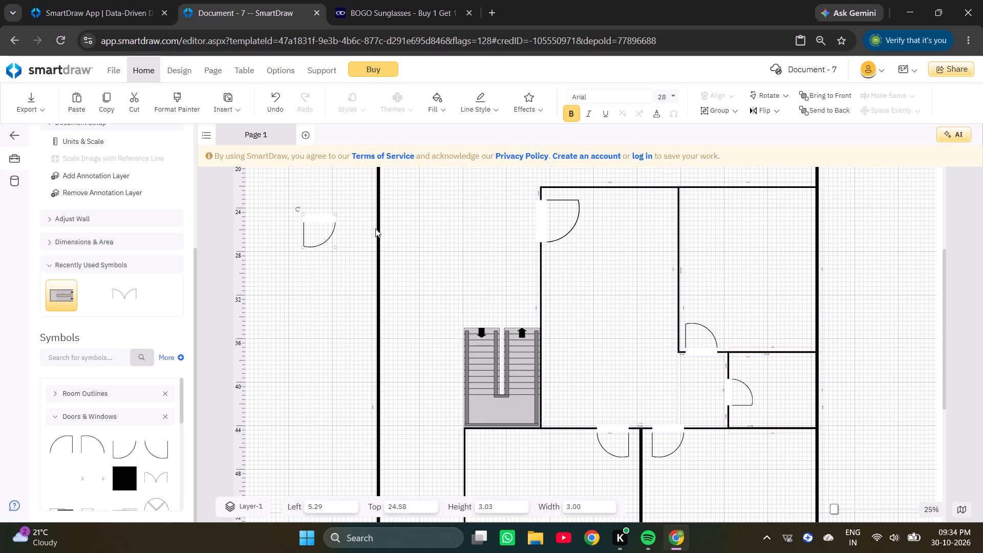
key("ctrl+z")
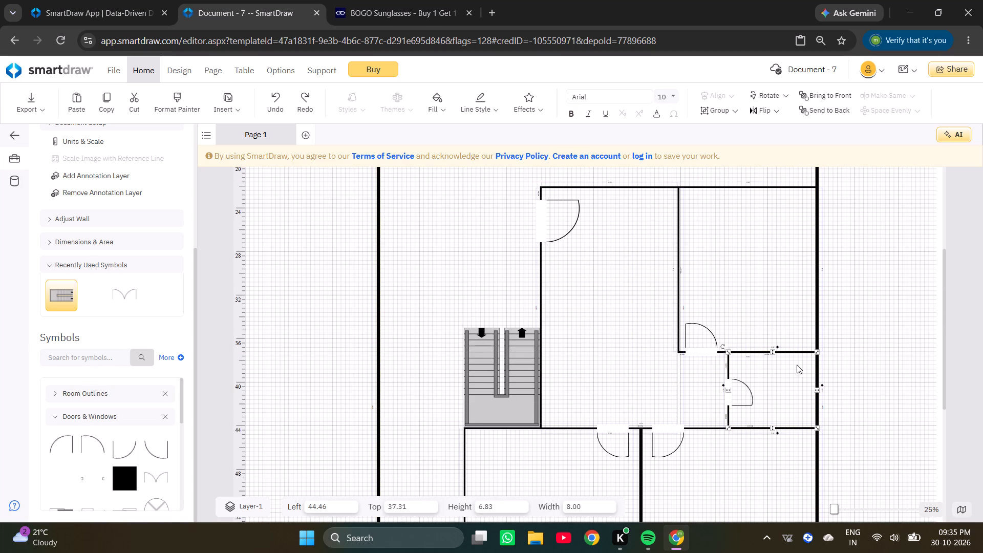
key("ctrl+c")
key("ctrl+v")
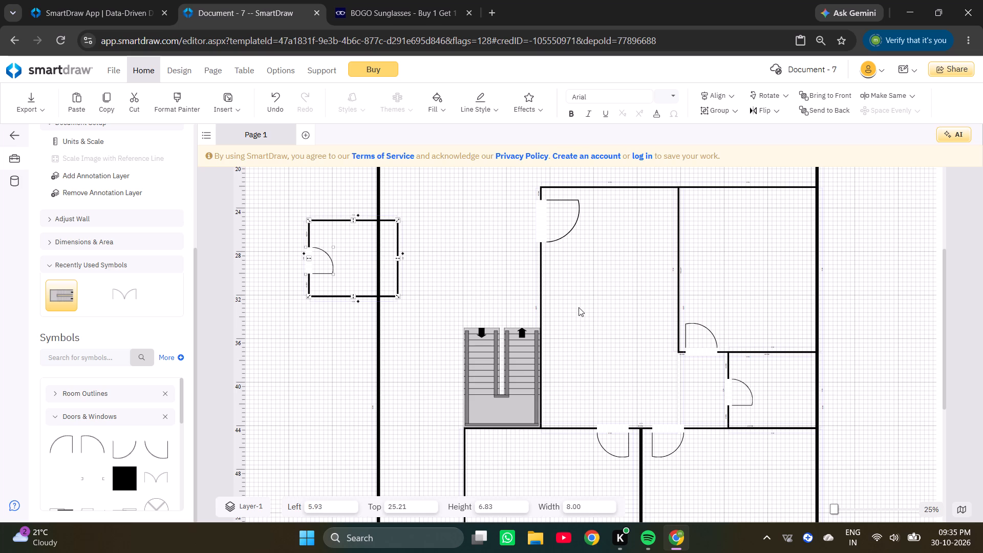
left_click_drag(359, 221, 781, 445)
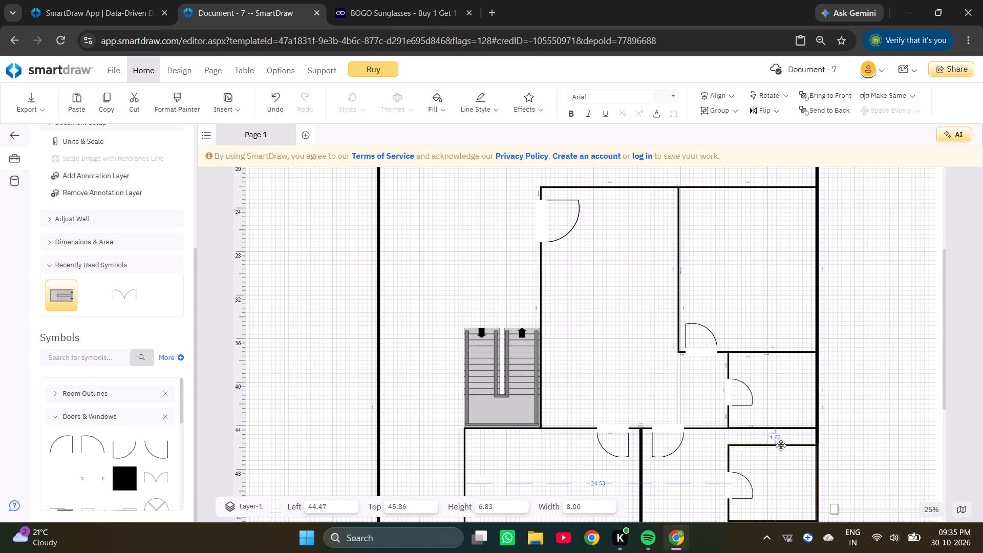
left_click_drag(781, 445, 777, 436)
scroll(777, 436, "down", 3)
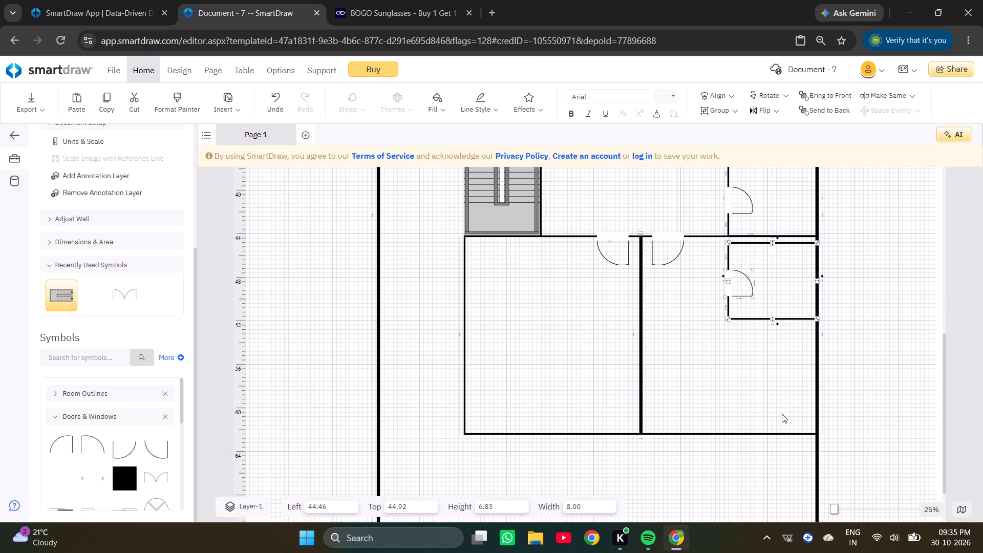
left_click_drag(787, 320, 798, 410)
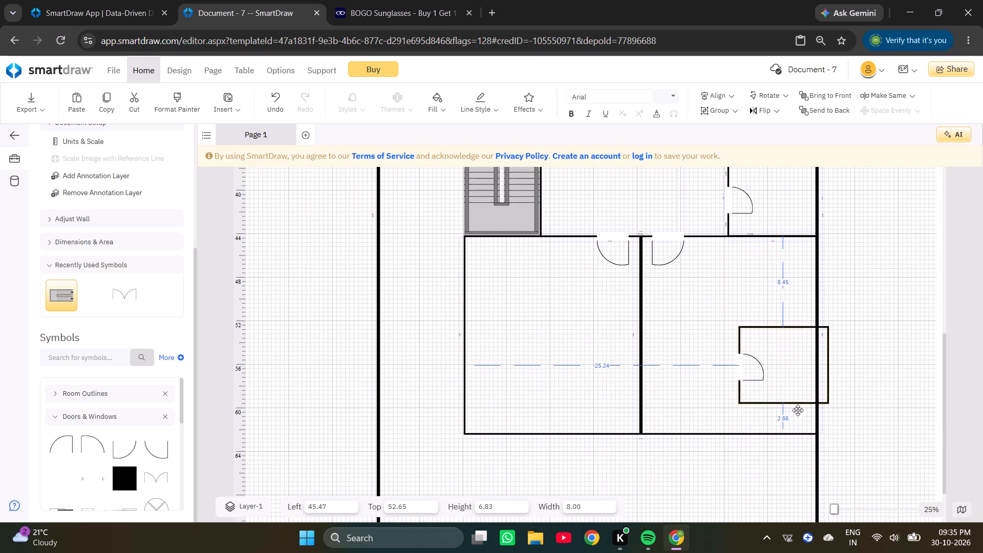
left_click_drag(798, 410, 788, 435)
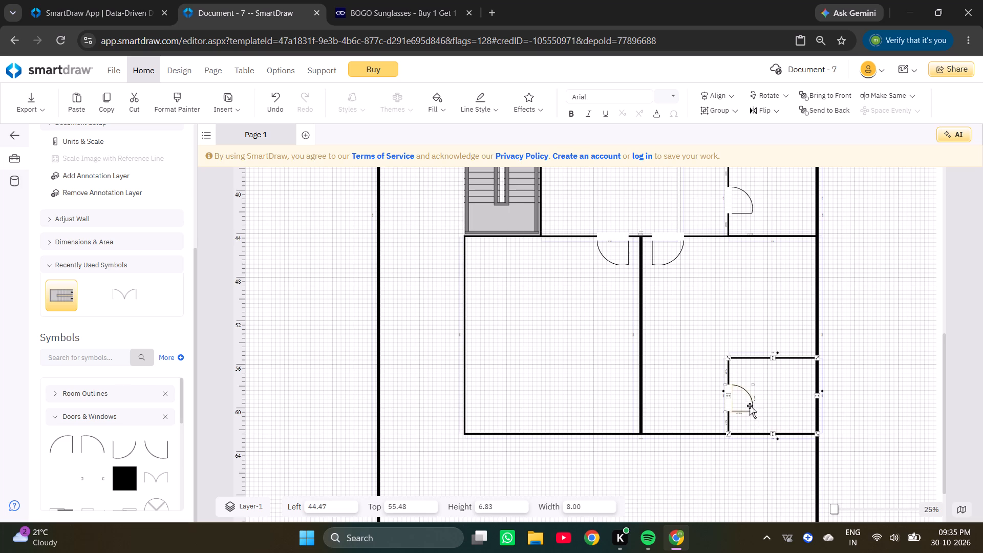
Widen the copied small room to about 10.10 by moving its door-side wall outward.
scroll(746, 402, "up", 2, "ctrl")
left_click_drag(696, 386, 628, 402)
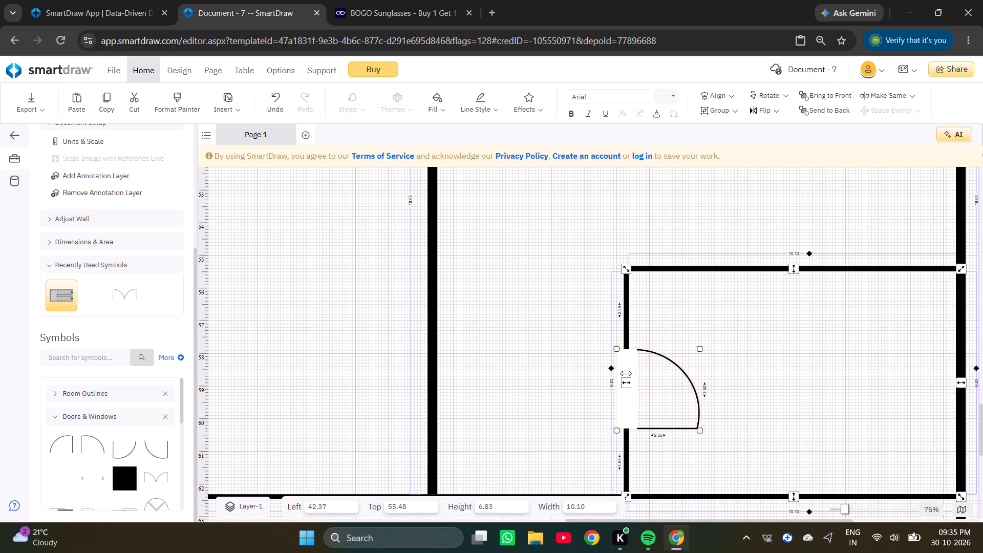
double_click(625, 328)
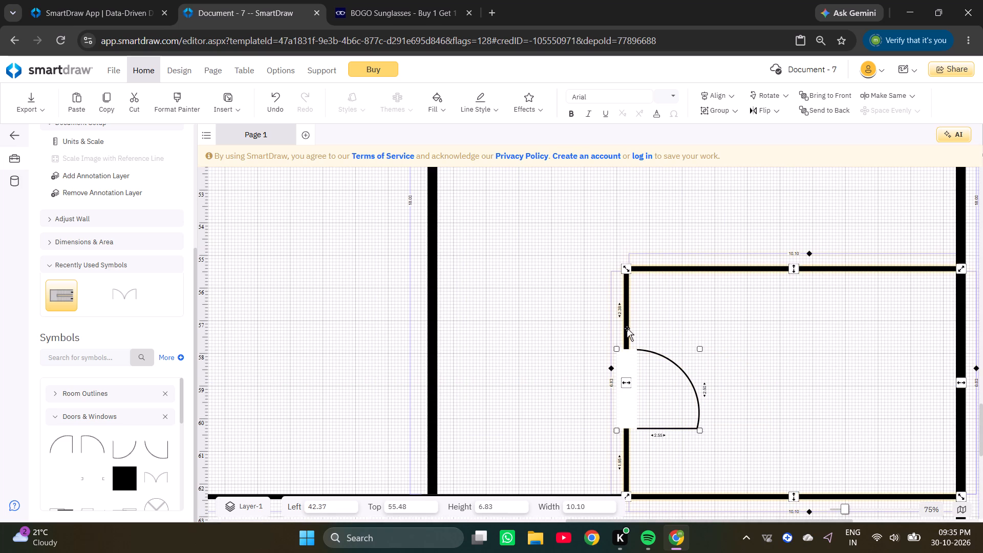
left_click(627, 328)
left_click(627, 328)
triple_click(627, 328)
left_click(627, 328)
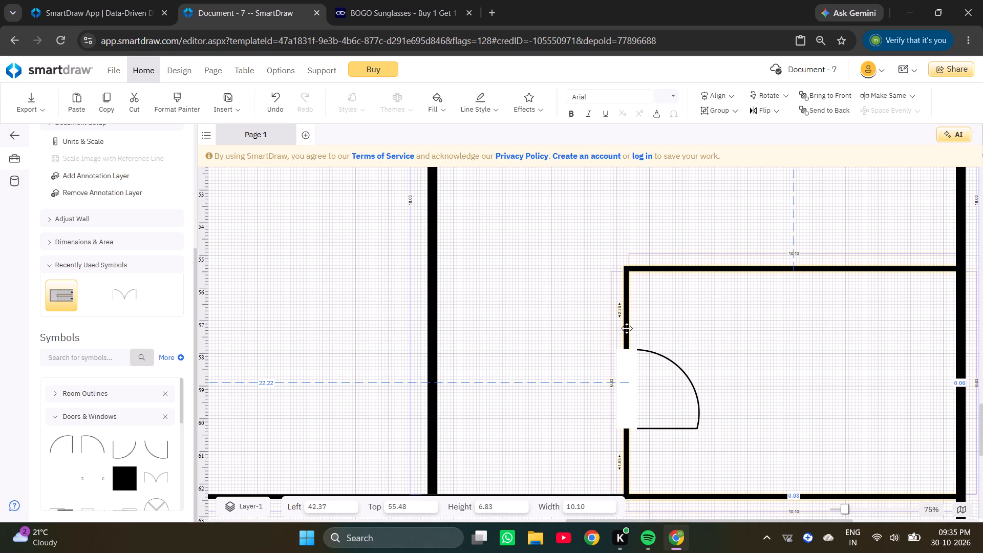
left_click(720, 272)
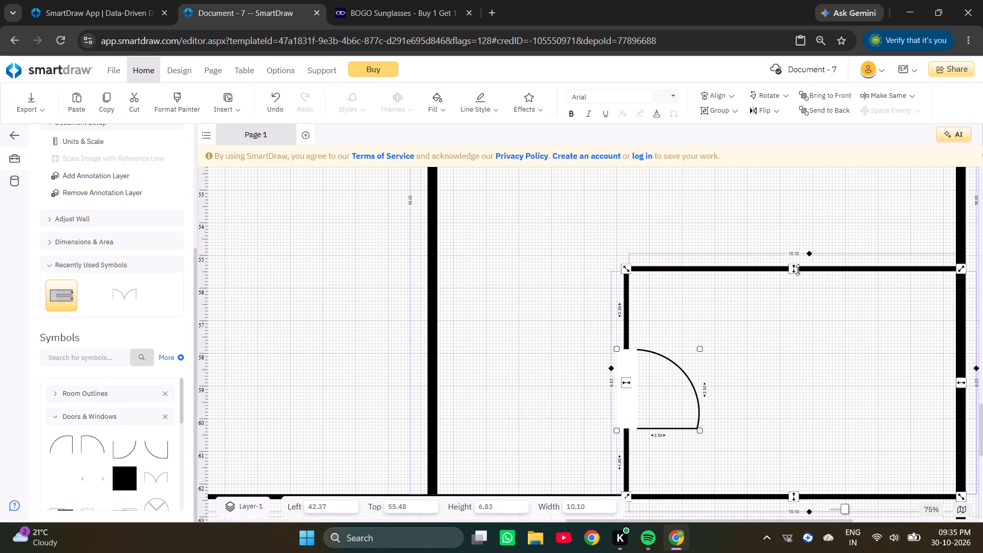
Set the copied small room's width to 10.00.
scroll(798, 270, "up", 4, "ctrl")
left_click(799, 235)
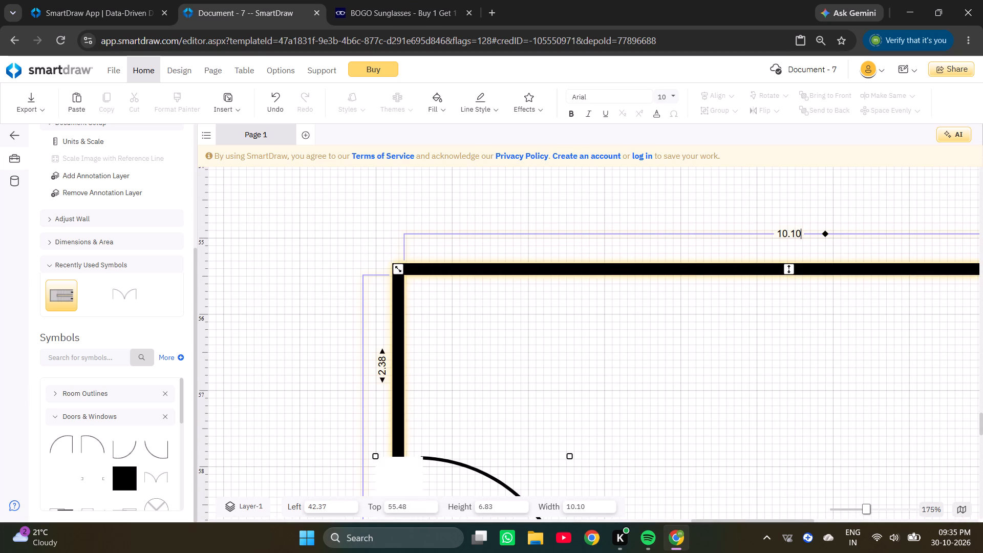
key("BackSpace")
key("BackSpace")
key("Return")
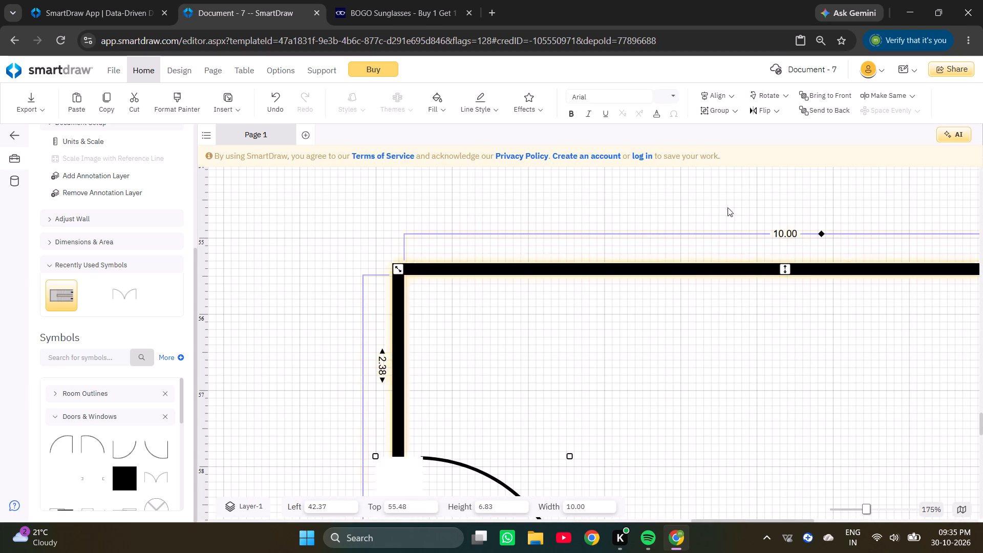
Examine the lower rooms' outline, from the wall below the staircase and doors down to their bottom wall.
scroll(775, 368, "up", 6)
scroll(794, 366, "down", 8, "ctrl")
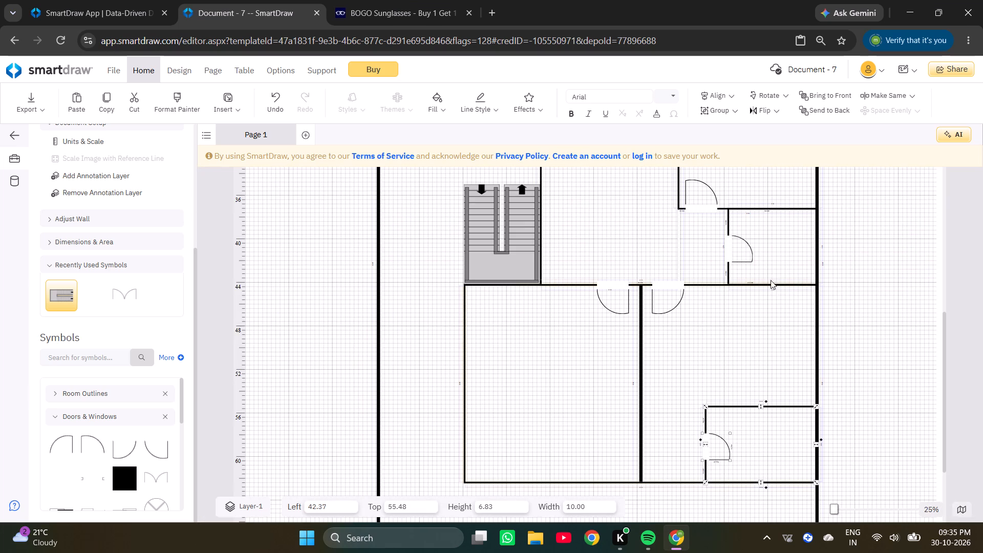
scroll(738, 282, "up", 6, "ctrl")
left_click(617, 292)
left_click(616, 298)
left_click(615, 301)
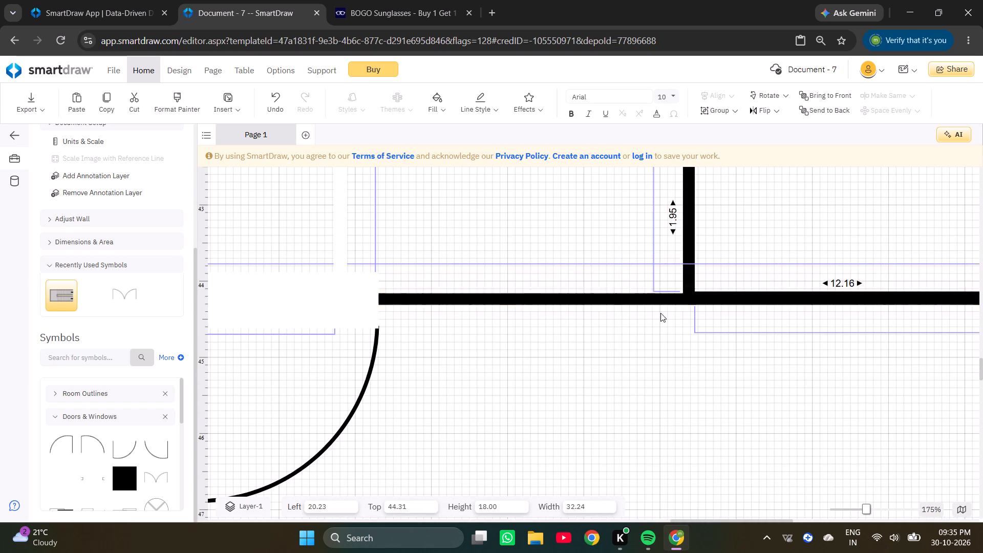
scroll(768, 328, "down", 7, "ctrl")
scroll(754, 318, "up", 4, "ctrl")
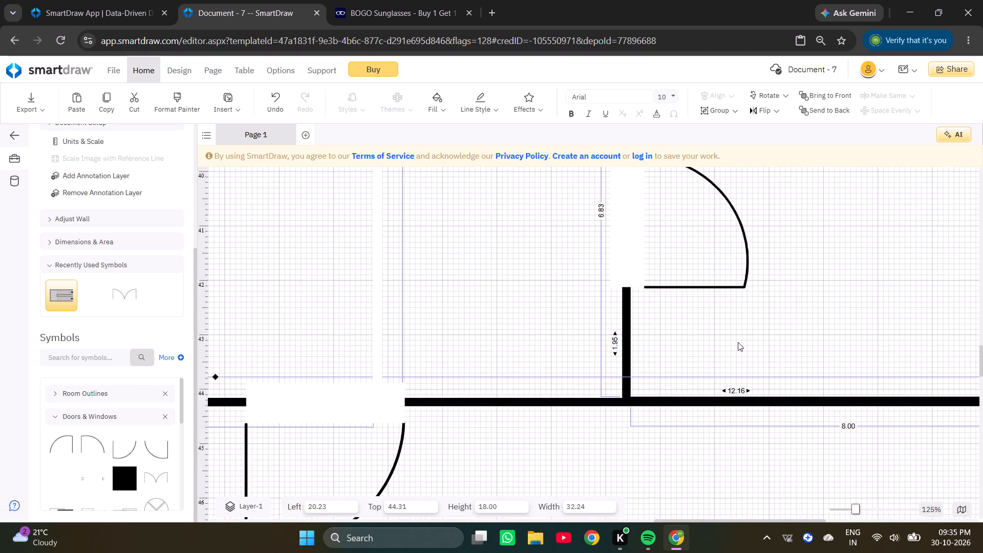
scroll(738, 342, "down", 6, "ctrl")
scroll(553, 357, "up", 4, "ctrl")
scroll(545, 338, "down", 2, "ctrl")
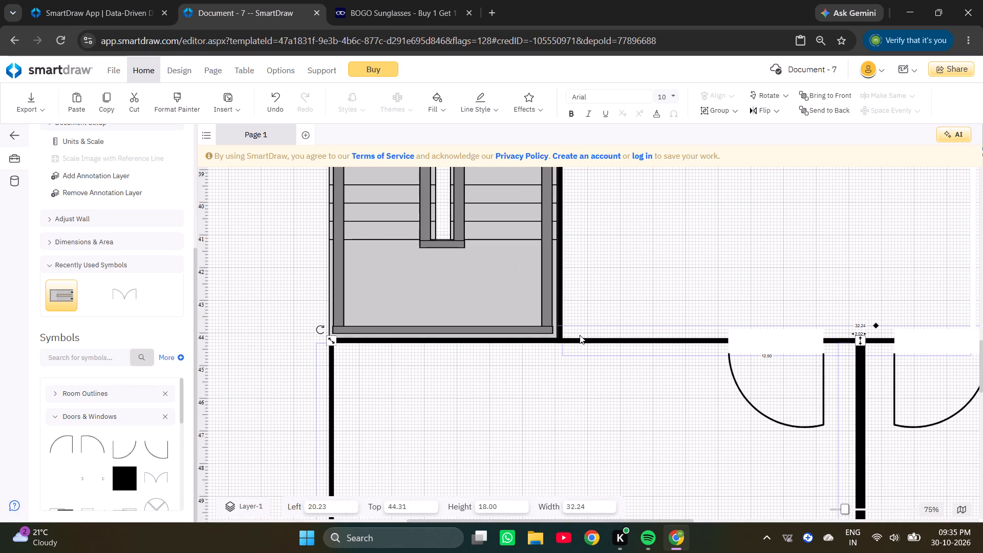
left_click(584, 342)
left_click(584, 342)
scroll(584, 342, "down", 7)
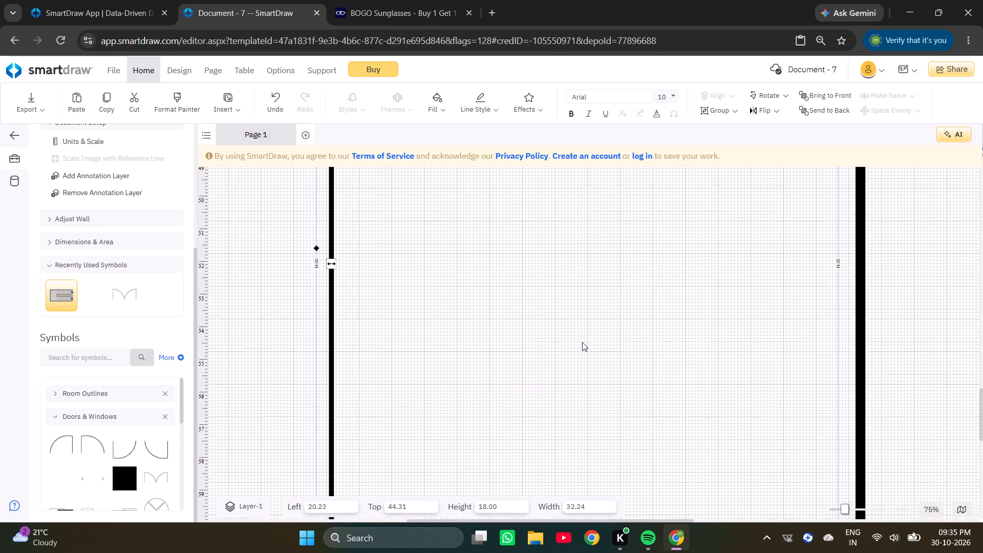
scroll(840, 417, "down", 3)
scroll(885, 320, "up", 4, "ctrl")
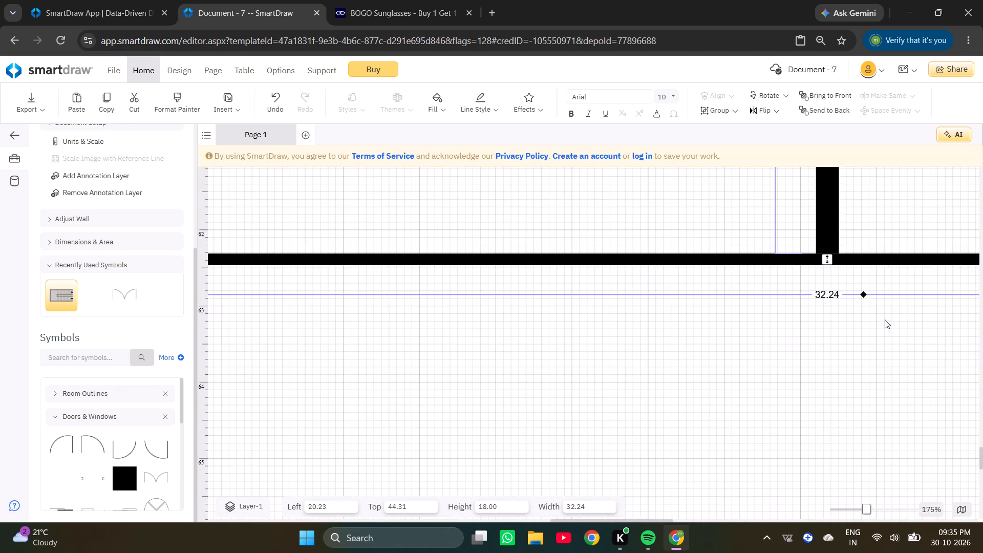
scroll(885, 320, "down", 8, "ctrl")
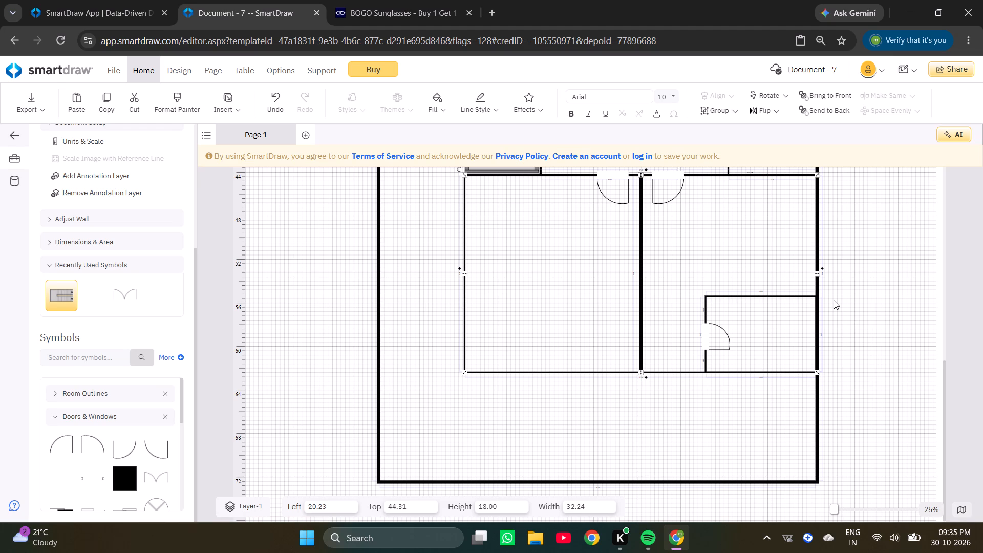
Shift the 10.00-wide small room slightly outward so its end wall lines up with the plan's outer wall.
scroll(744, 285, "up", 4, "ctrl")
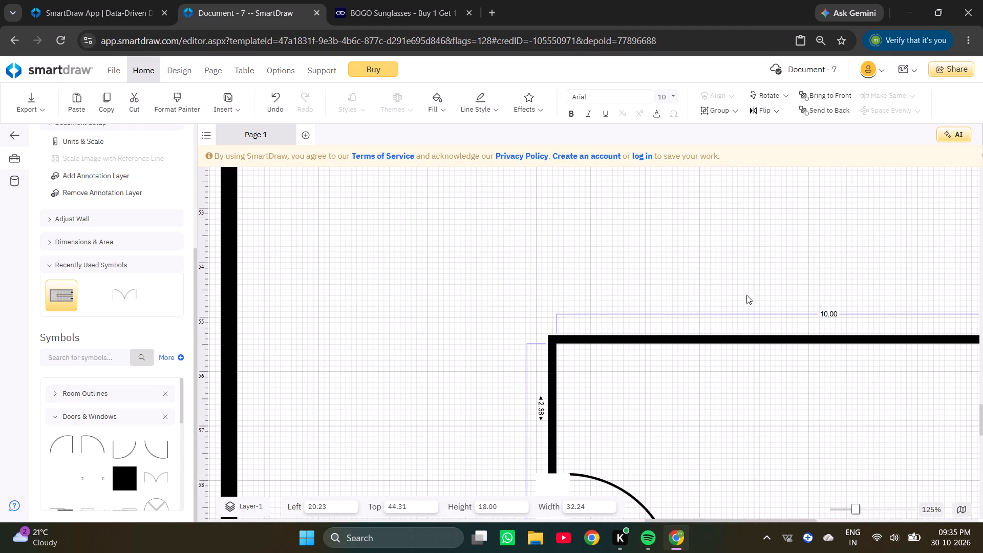
scroll(830, 318, "down", 4, "ctrl")
scroll(830, 340, "up", 3, "ctrl")
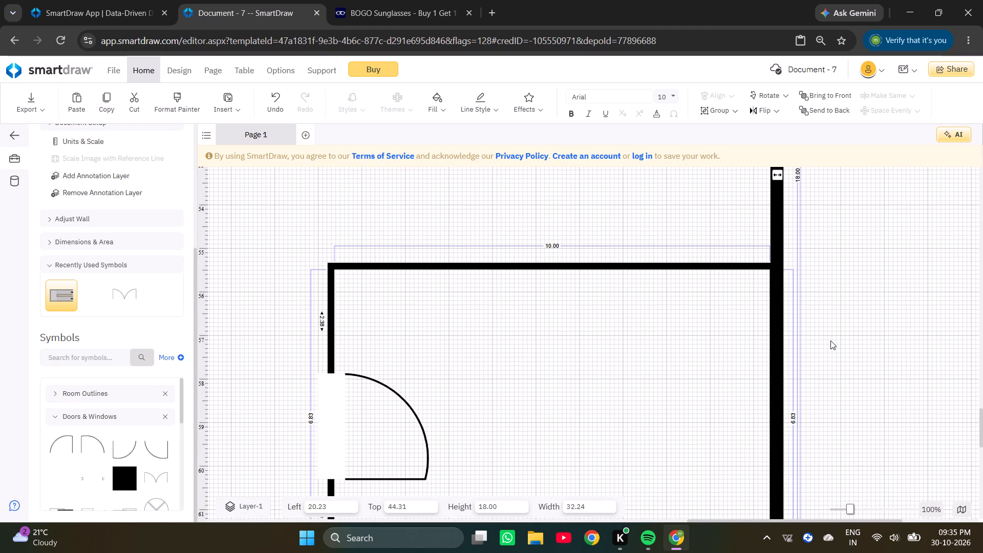
left_click(734, 266)
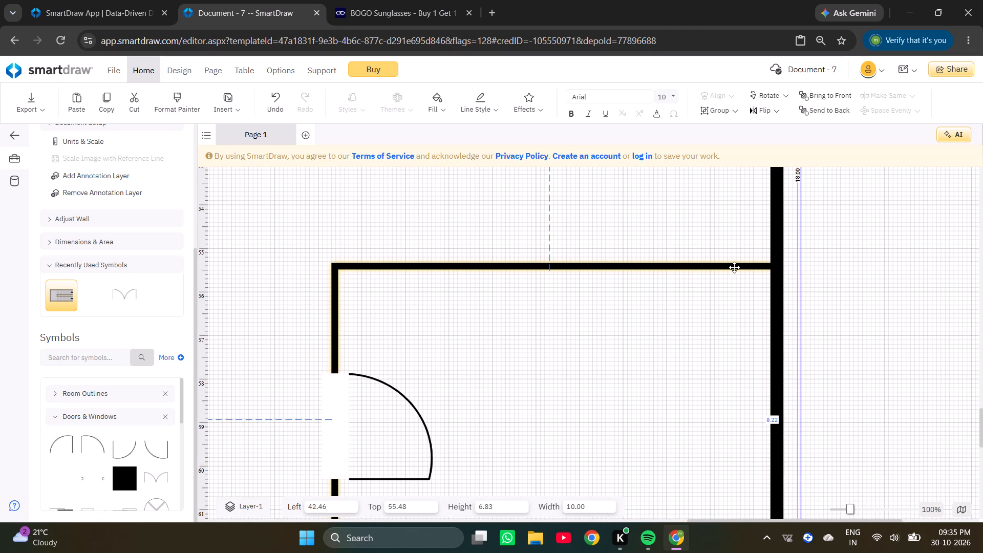
left_click_drag(708, 177, 701, 181)
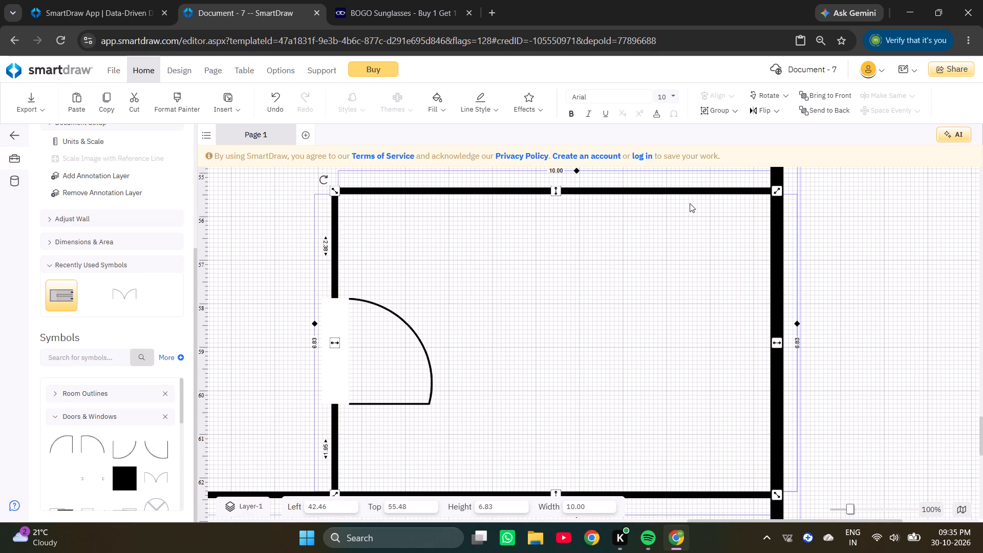
scroll(690, 203, "down", 1)
left_click(686, 211)
Duplicate the 10.00 by 6.83 small room with its door and place the copy in the lower-left room's bottom-left corner.
scroll(653, 256, "down", 7)
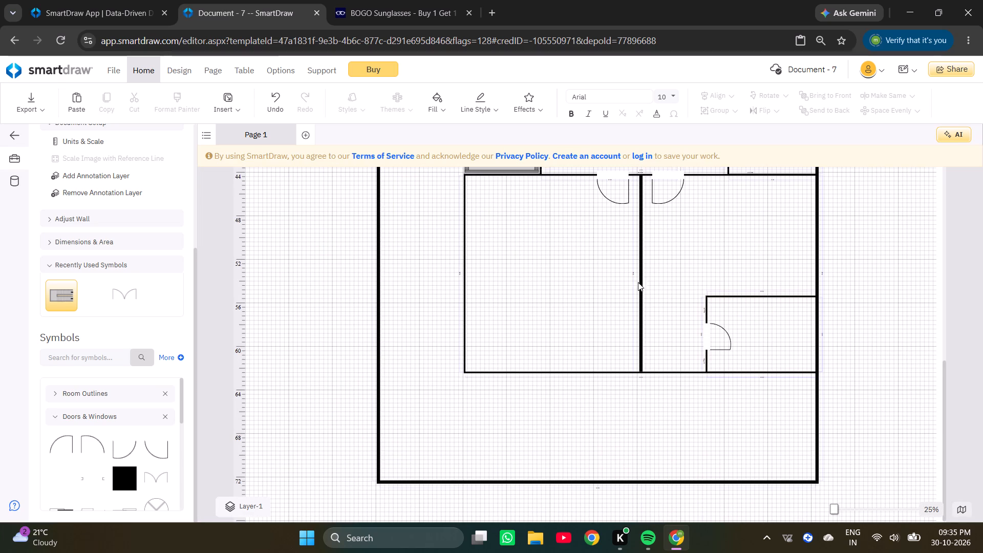
left_click(760, 294)
left_click(760, 297)
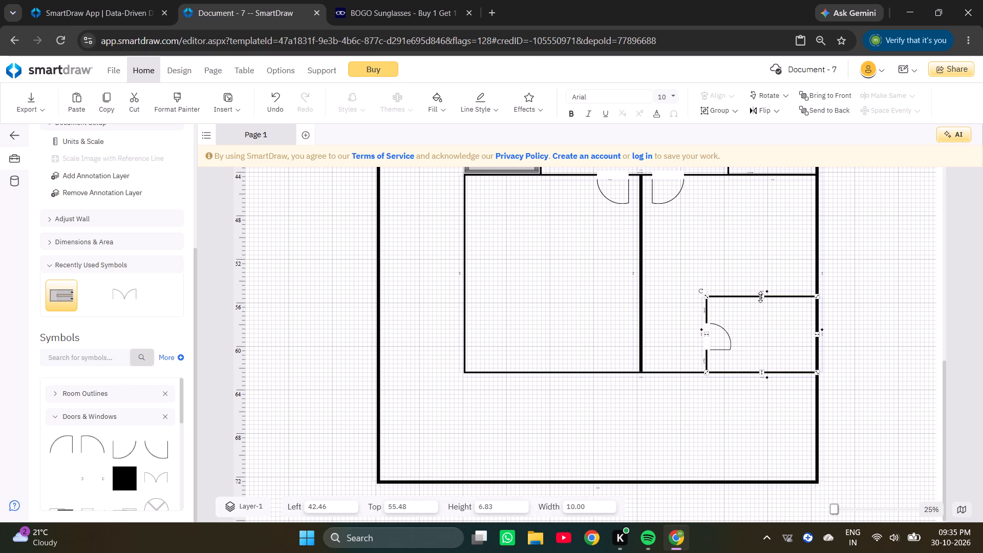
key("ctrl+c")
key("ctrl+v")
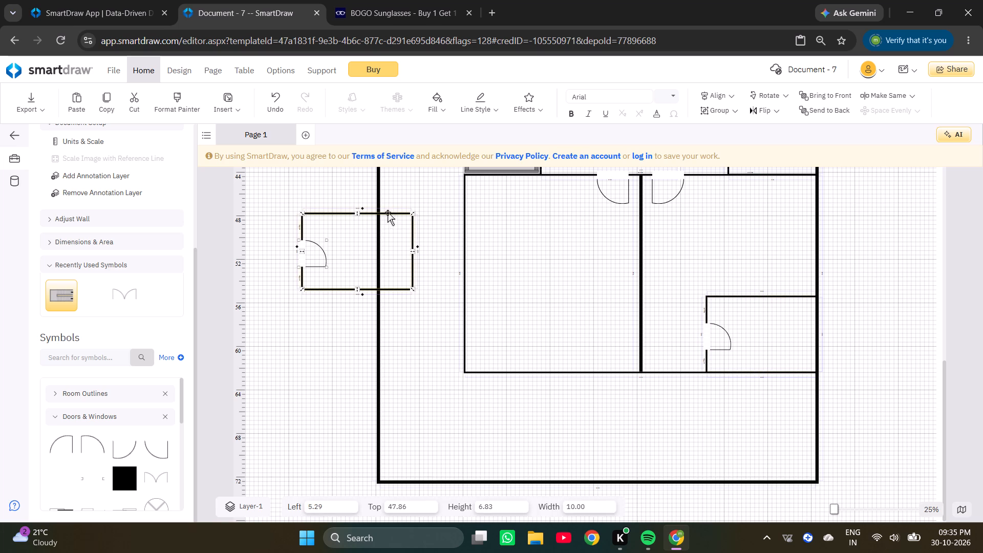
left_click_drag(384, 214, 548, 295)
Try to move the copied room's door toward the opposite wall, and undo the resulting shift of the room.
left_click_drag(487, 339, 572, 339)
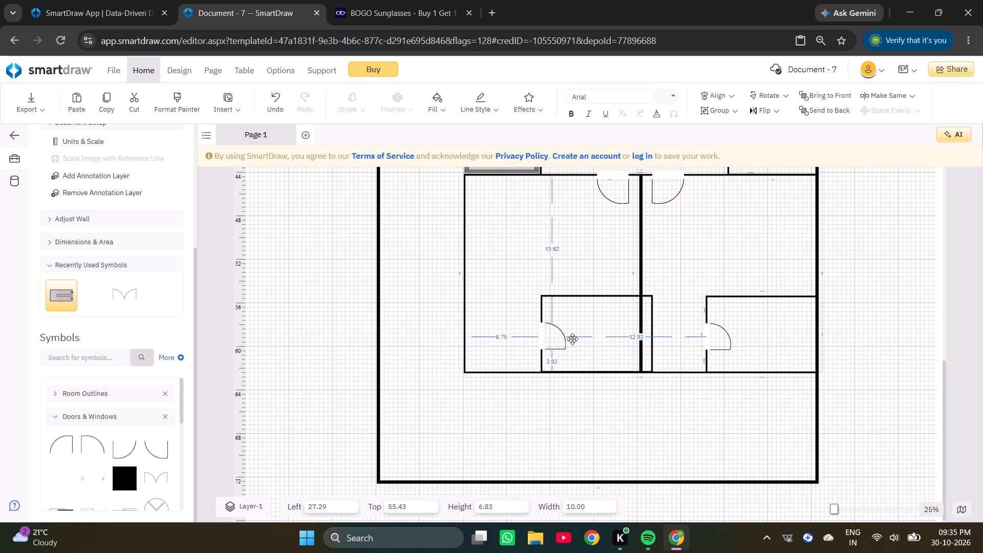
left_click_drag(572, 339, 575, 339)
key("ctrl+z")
Move the copied room's door to its opposite wall, facing the dividing wall, and flip it horizontally to swing inward.
left_click(503, 252)
left_click(486, 341)
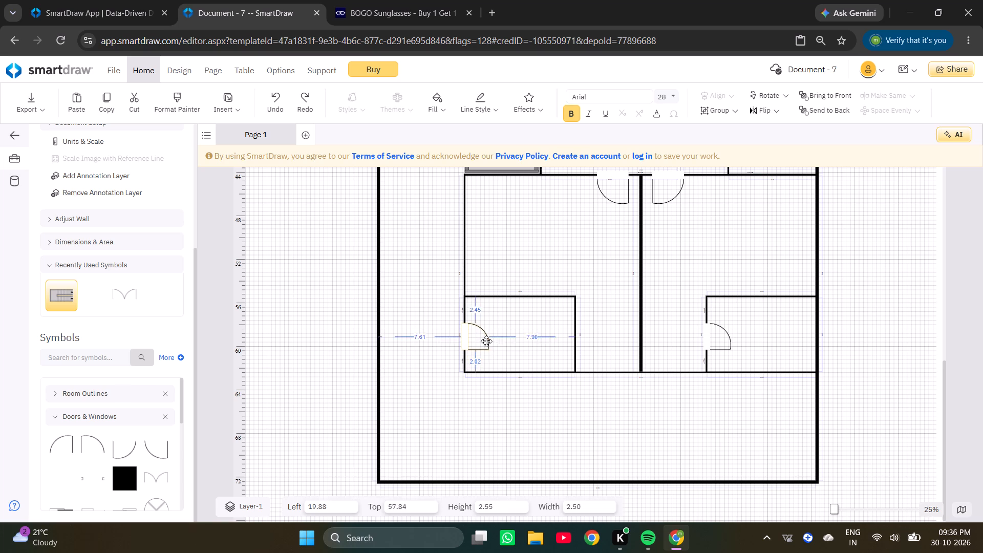
left_click_drag(478, 334, 586, 335)
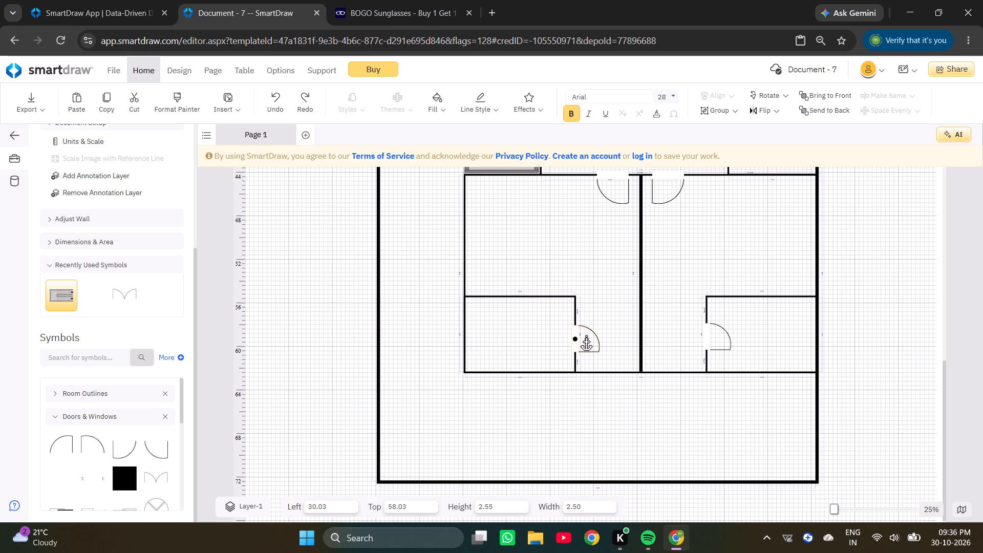
left_click_drag(586, 335, 588, 331)
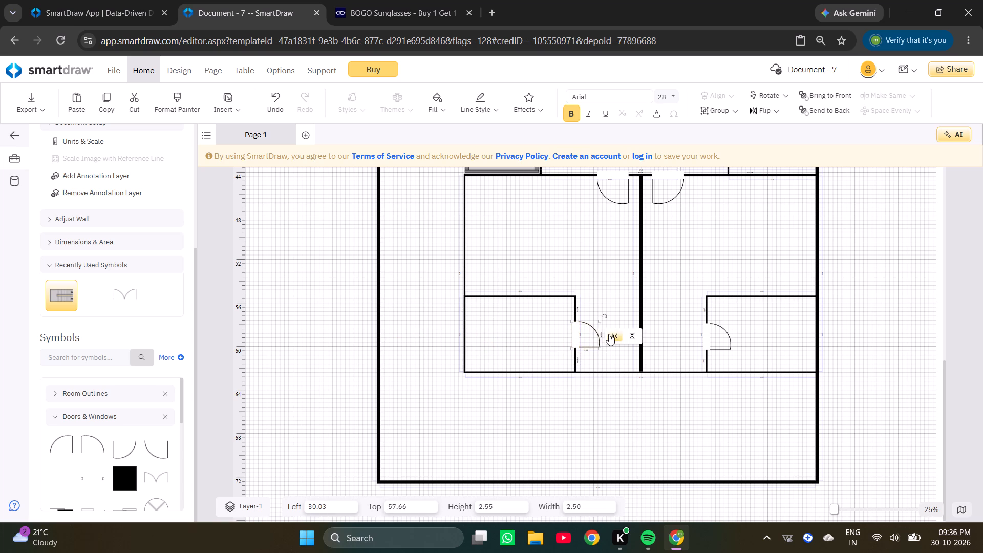
left_click(610, 334)
left_click(564, 248)
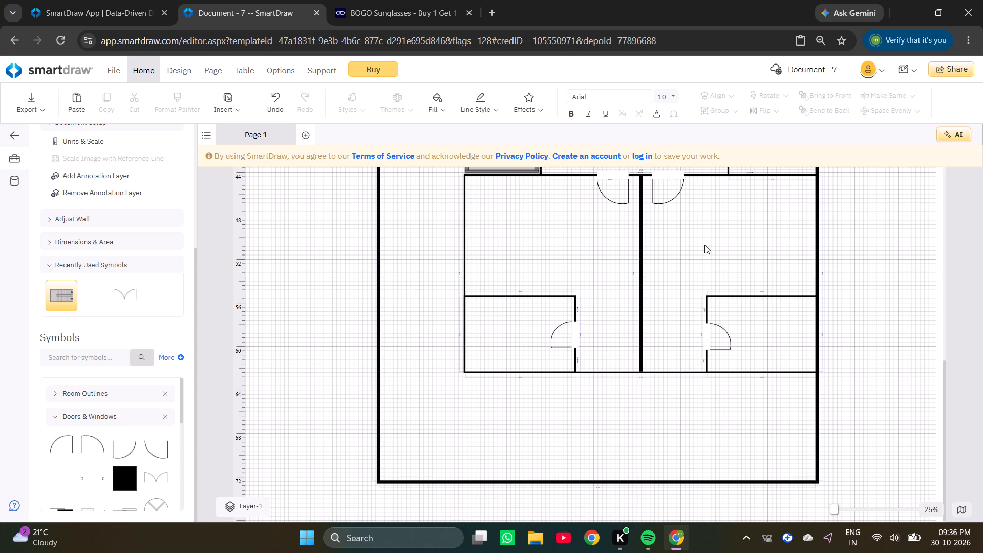
Look over the whole floor plan, from the double entrance door past the staircase to the lower rooms.
scroll(732, 251, "up", 2)
scroll(732, 259, "down", 1)
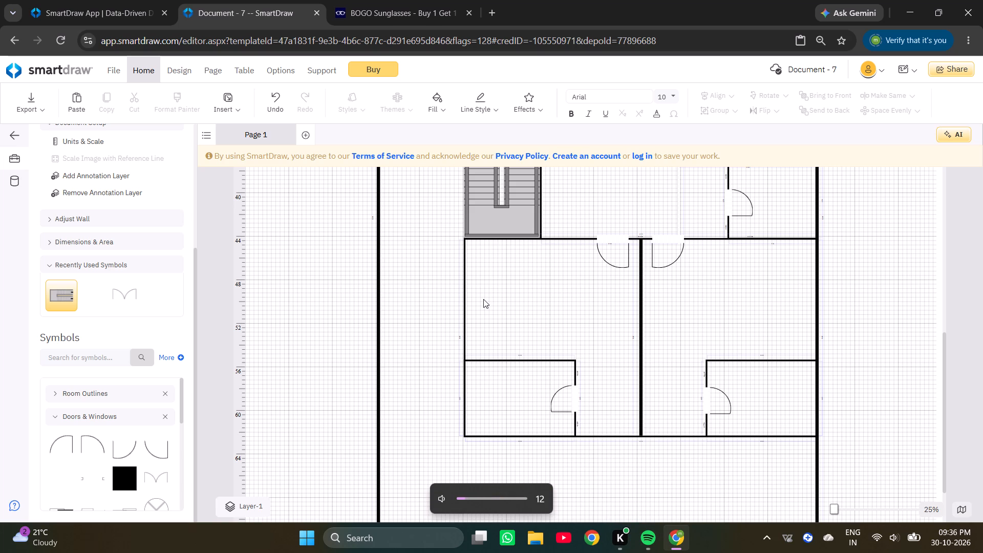
scroll(622, 256, "up", 5)
left_click(590, 382)
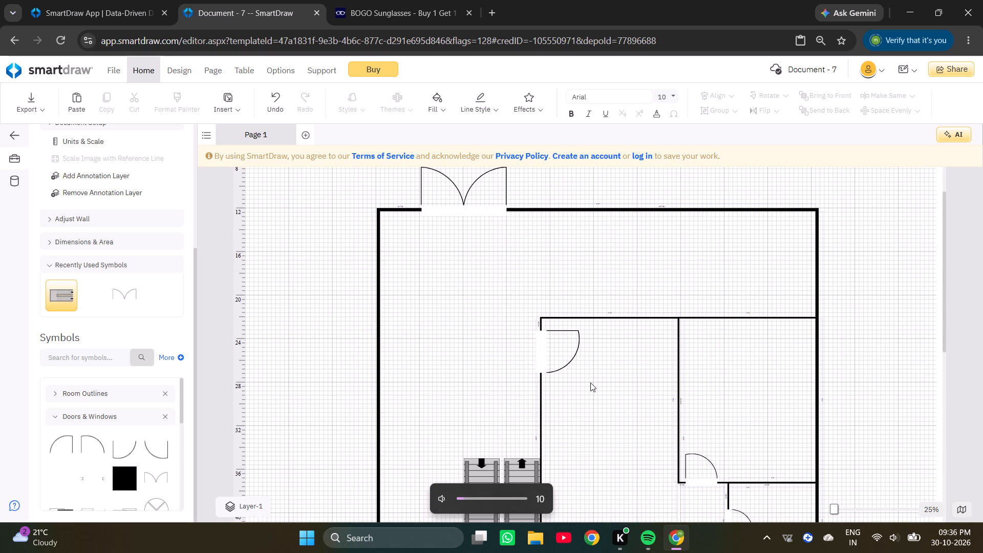
scroll(587, 370, "down", 3)
scroll(594, 361, "up", 5)
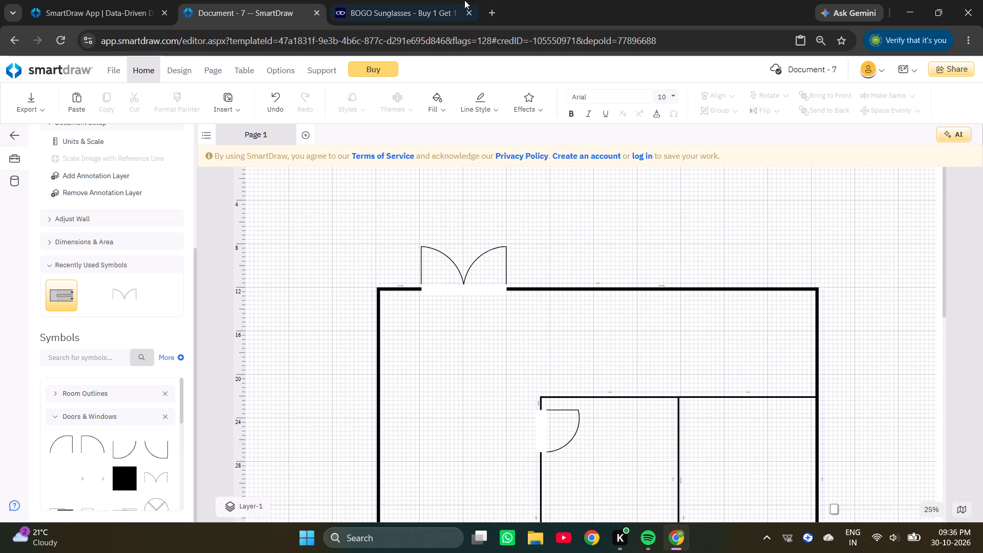
left_click(498, 12)
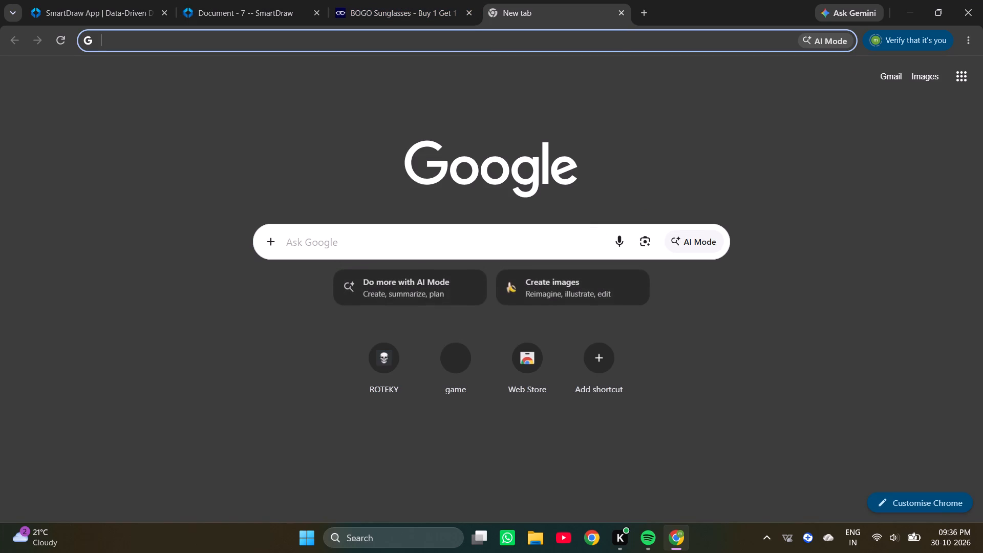
left_click(240, 2)
scroll(561, 291, "up", 1)
scroll(580, 316, "down", 3)
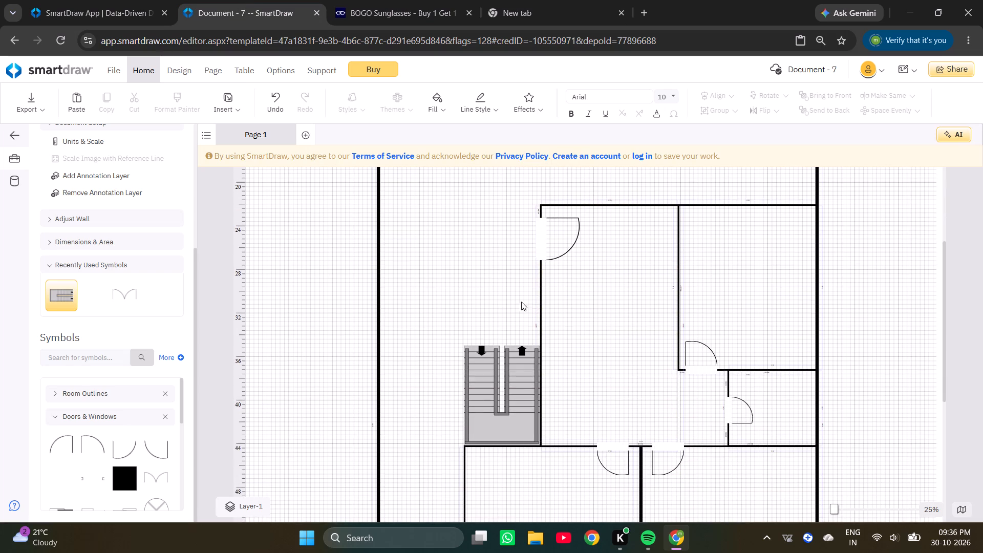
scroll(569, 297, "up", 2, "ctrl")
scroll(570, 295, "down", 5, "ctrl")
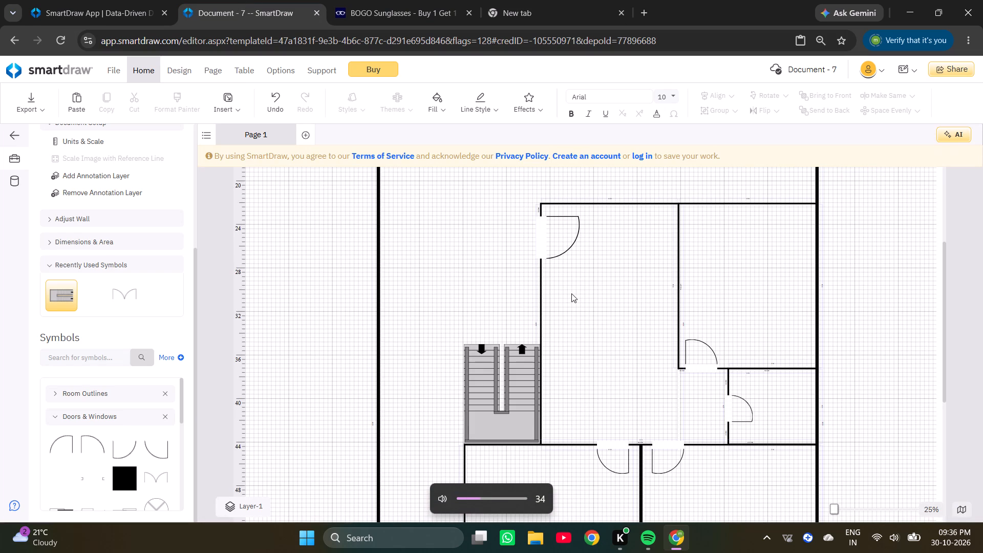
Slide the lower-left small room's door up its wall to about 0.53 from the upper corner.
scroll(590, 423, "down", 5)
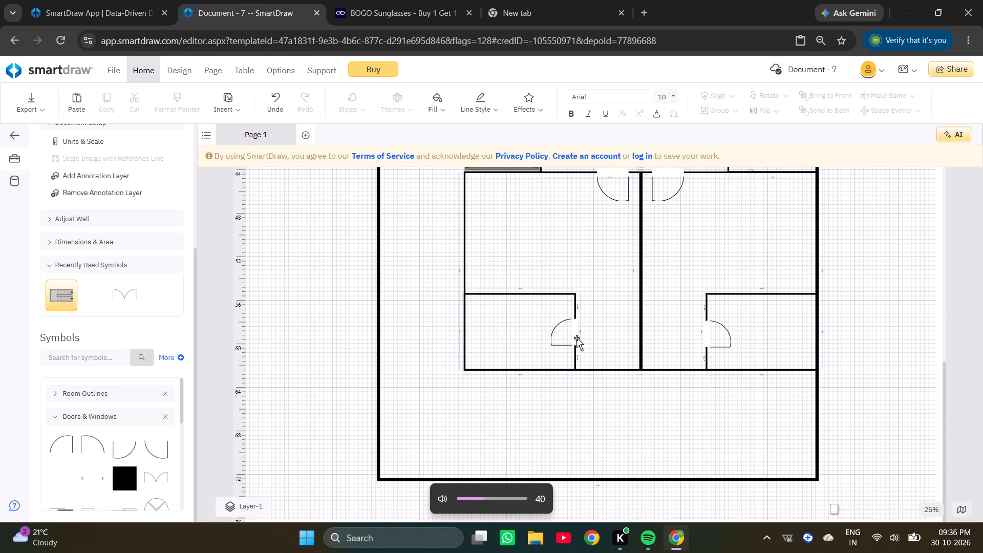
left_click(588, 315)
scroll(536, 279, "up", 6, "ctrl")
scroll(528, 317, "down", 4, "ctrl")
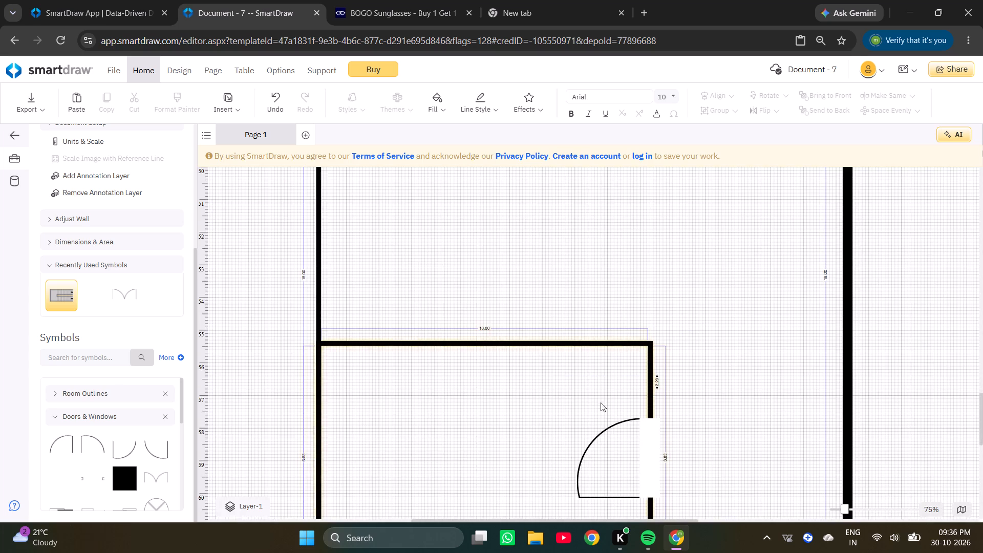
scroll(604, 416, "down", 2, "ctrl")
scroll(581, 415, "up", 2, "ctrl")
scroll(583, 397, "down", 1)
left_click_drag(563, 396, 566, 342)
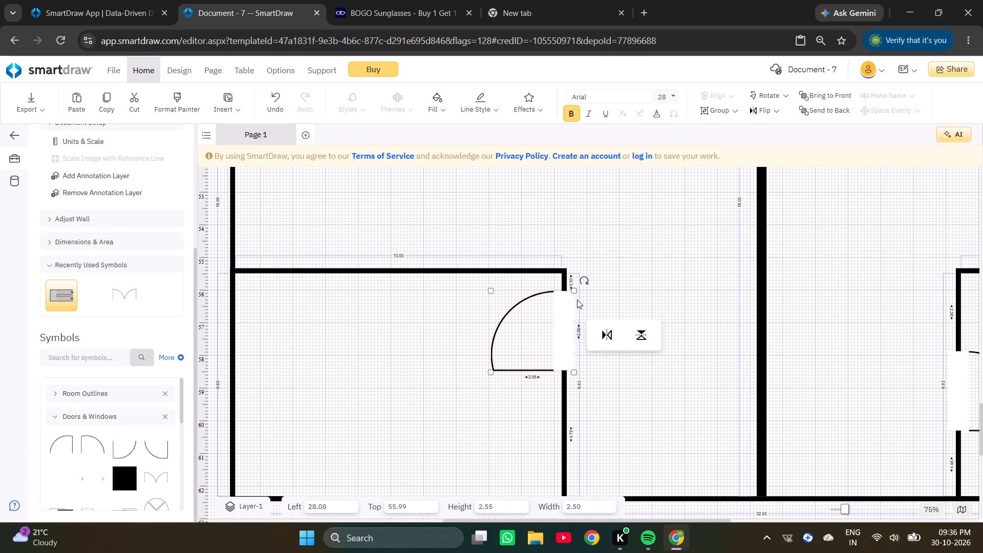
Set the wall length between that door and the small room's upper corner to 0.50.
scroll(578, 297, "up", 4, "ctrl")
left_click(562, 260)
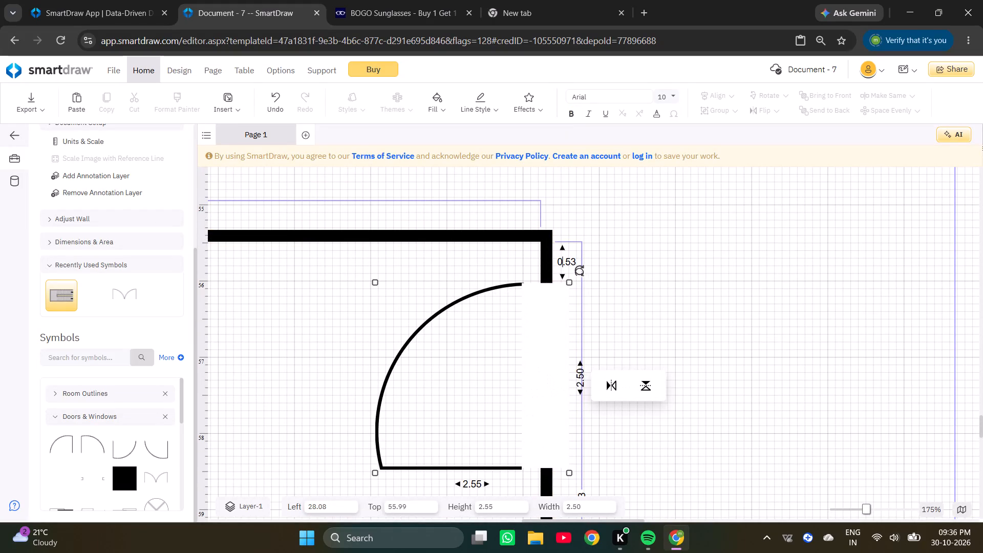
key("Right")
key("Right")
key("Right")
key("BackSpace")
key("0")
key("Return")
Flip the lower-left small room's door vertically.
left_click(515, 401)
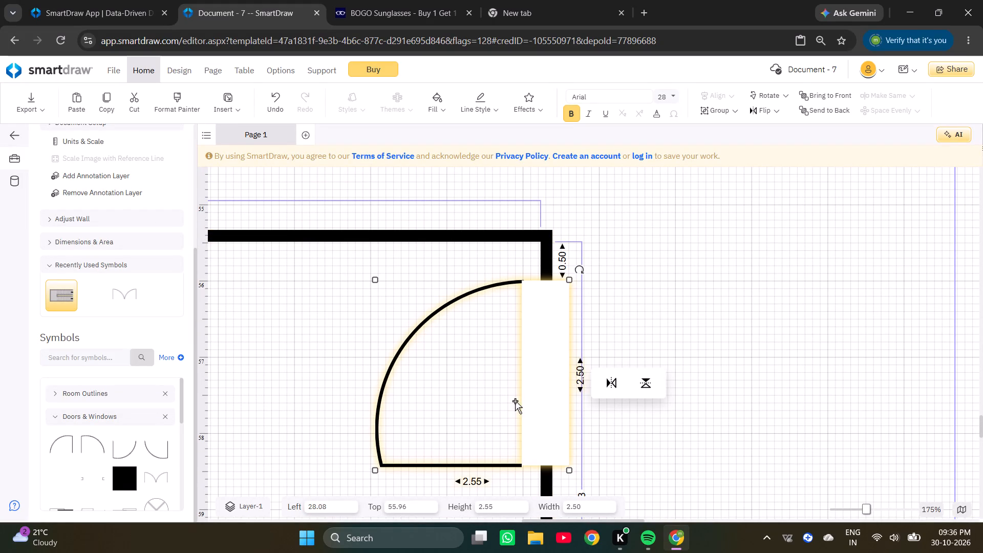
left_click(642, 390)
scroll(588, 378, "down", 3, "ctrl")
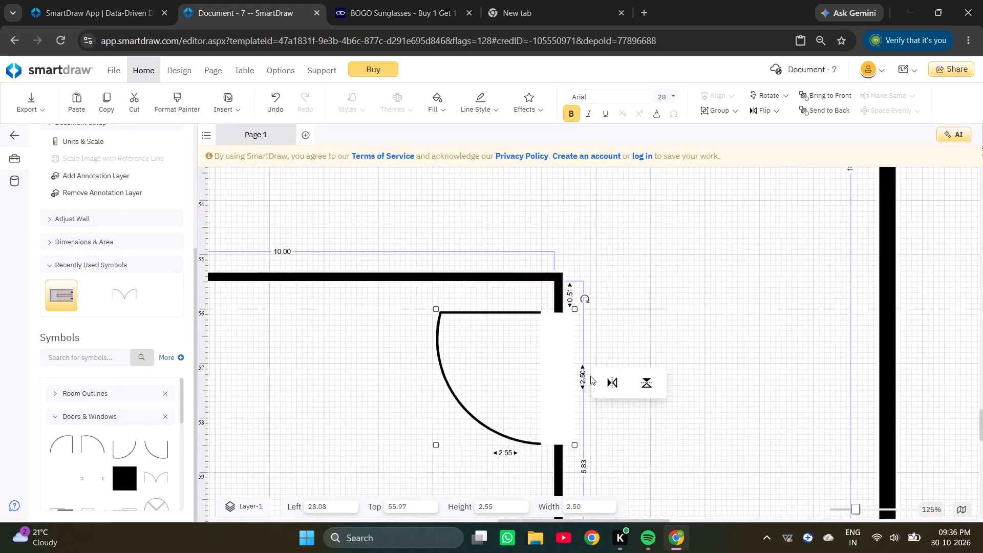
Slide the lower-right small room's door up its wall to about 0.57 from the upper corner.
scroll(590, 376, "down", 3, "ctrl")
left_click(716, 389)
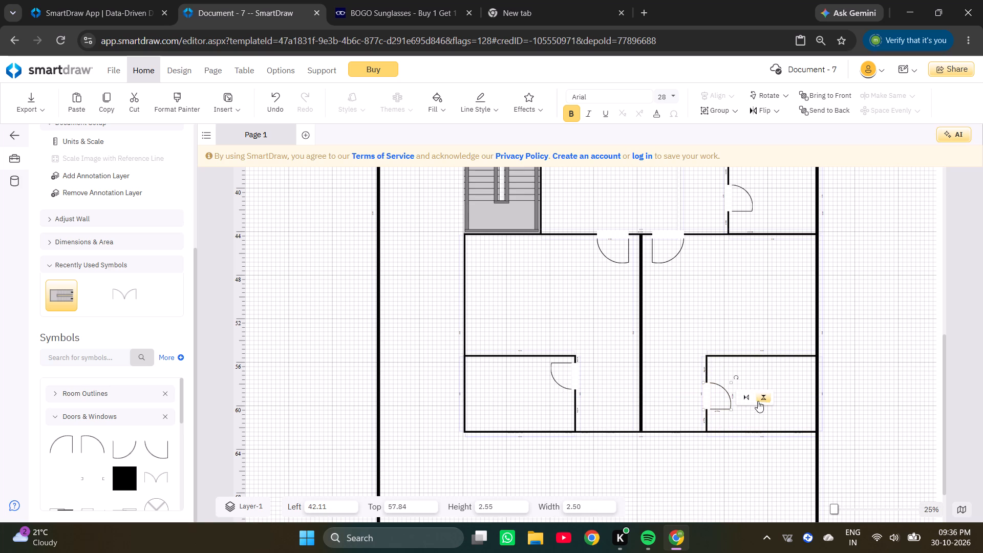
left_click_drag(703, 406, 703, 385)
left_click_drag(703, 385, 703, 386)
Set the wall length between that door and the small room's upper corner to 0.50.
scroll(707, 357, "up", 6, "ctrl")
left_click(689, 372)
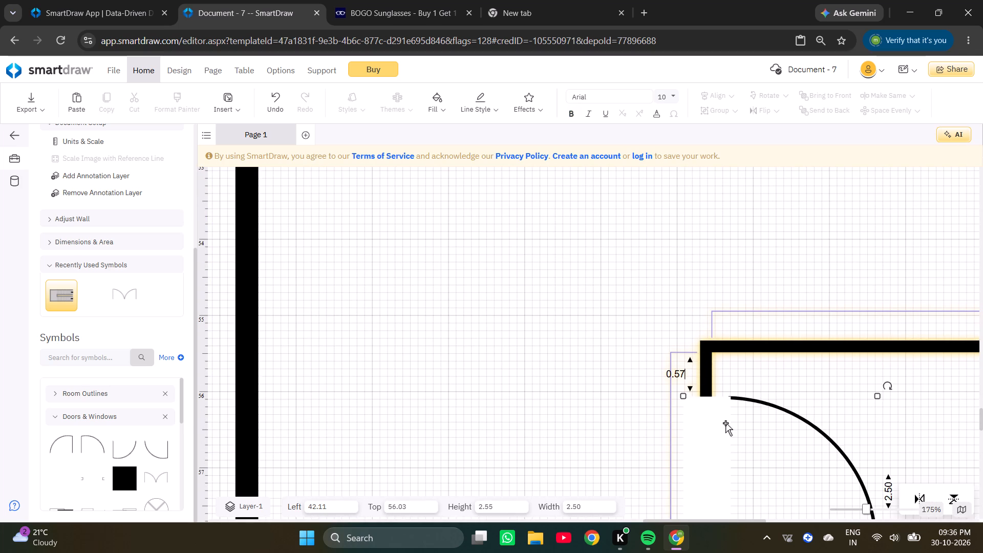
key("BackSpace")
key("BackSpace")
type("50")
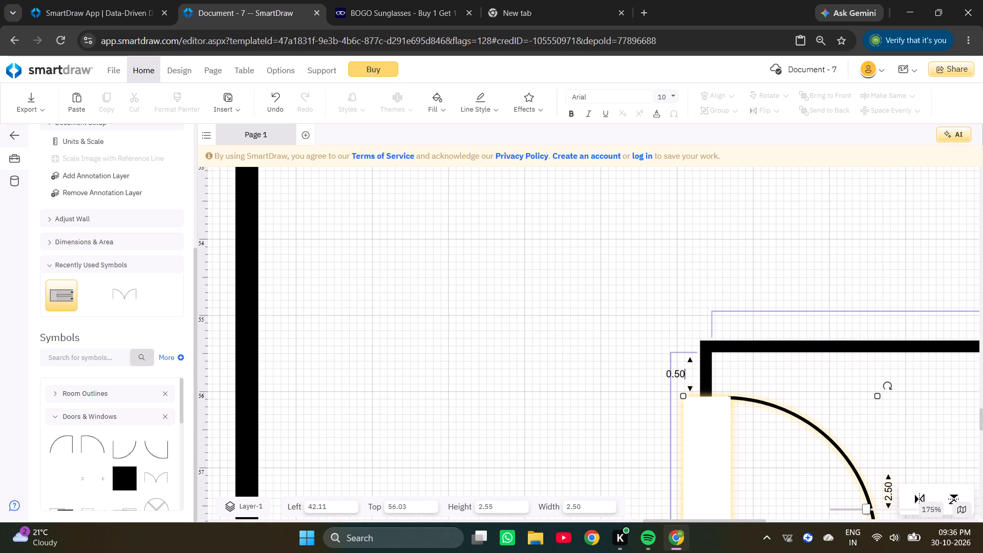
key("Return")
Flip the lower-right small room's door vertically.
left_click(949, 390)
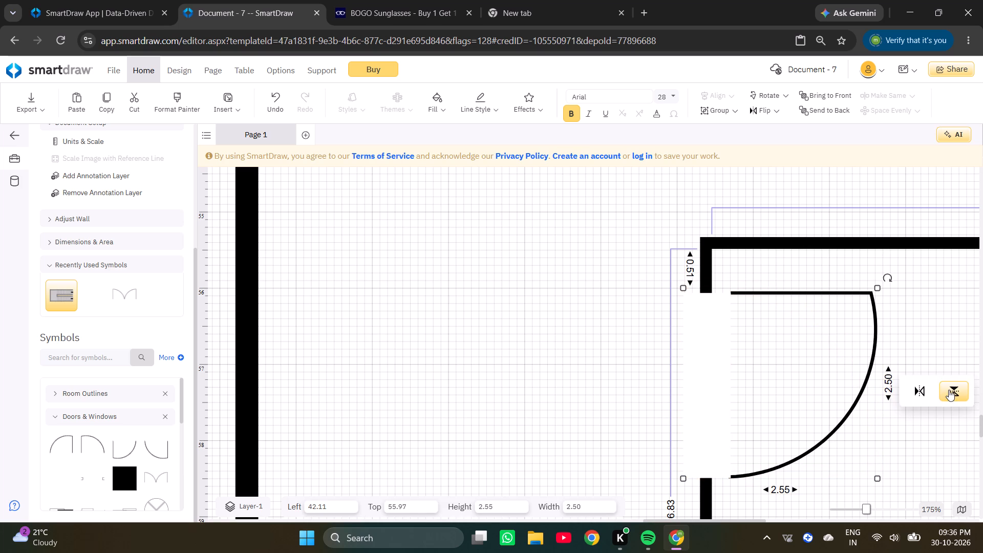
scroll(687, 413, "down", 6, "ctrl")
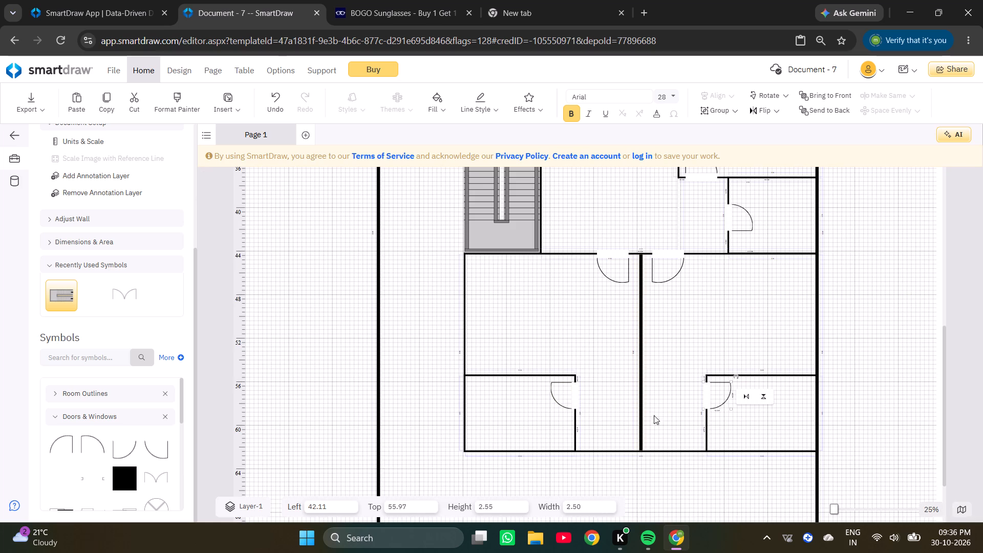
left_click(664, 412)
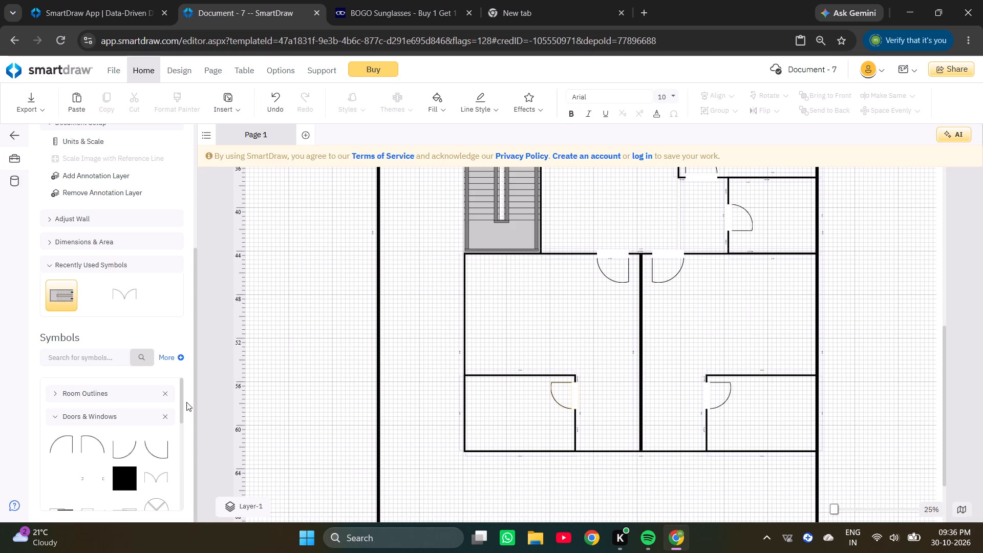
Search the symbols for cupboard and place the rectangular two-door Storage Furniture cabinet between the central dividing wall and the lower-right small room.
left_click(84, 357)
type("cupb")
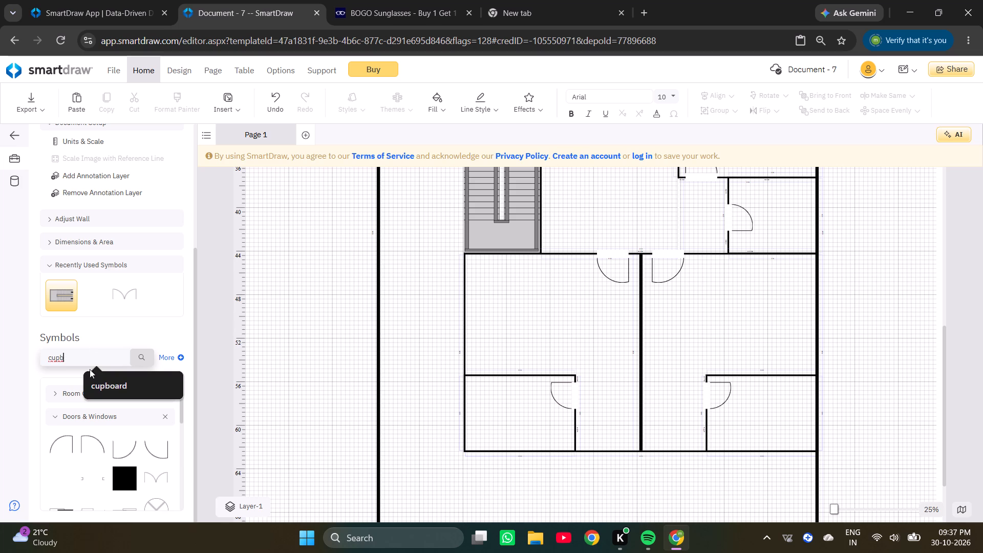
left_click(108, 380)
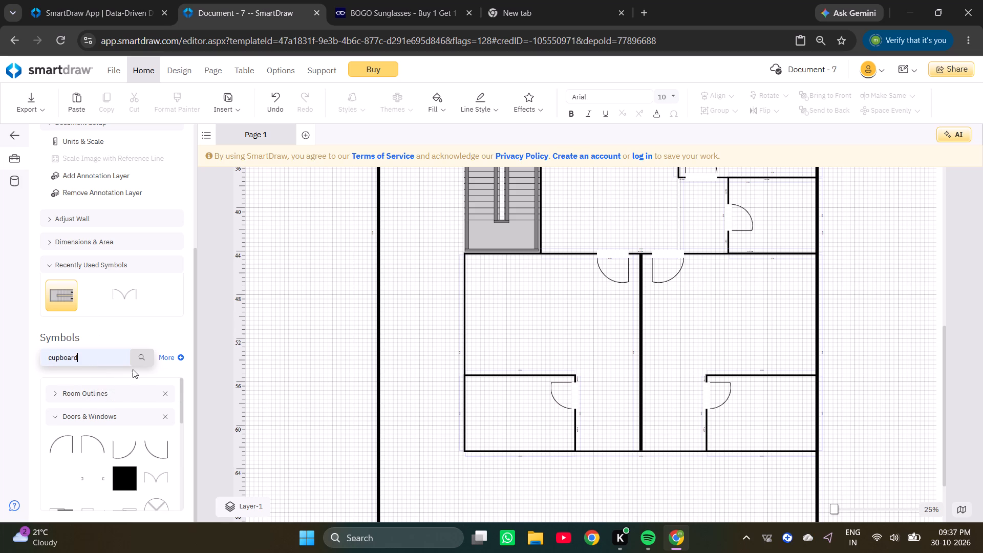
scroll(124, 418, "down", 2)
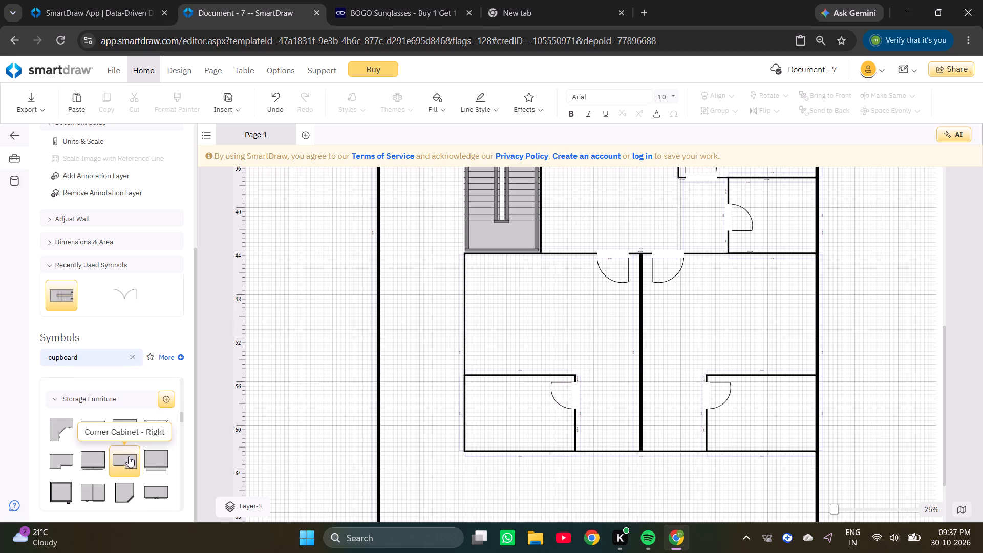
scroll(129, 455, "down", 1)
double_click(163, 426)
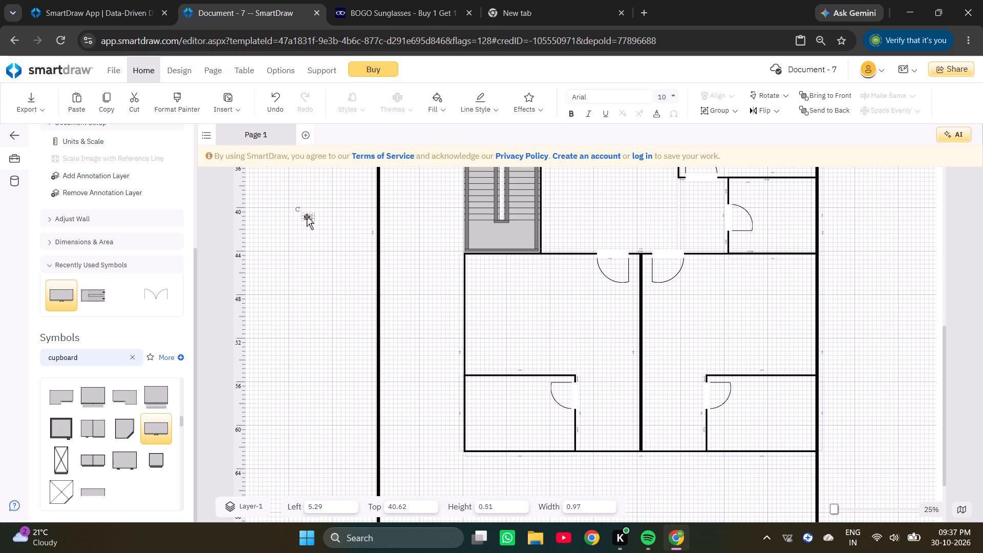
left_click_drag(308, 217, 677, 433)
Set the cupboard's width to 5.00.
scroll(679, 434, "up", 7, "ctrl")
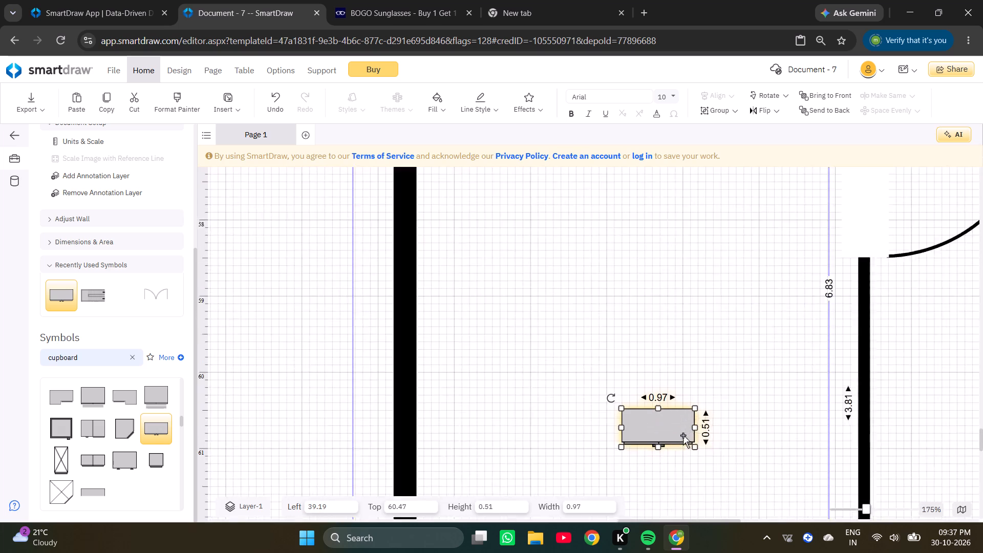
left_click(664, 395)
key("BackSpace")
key("BackSpace")
key("BackSpace")
key("BackSpace")
key("BackSpace")
key("BackSpace")
key("BackSpace")
key("BackSpace")
key("BackSpace")
key("BackSpace")
key("BackSpace")
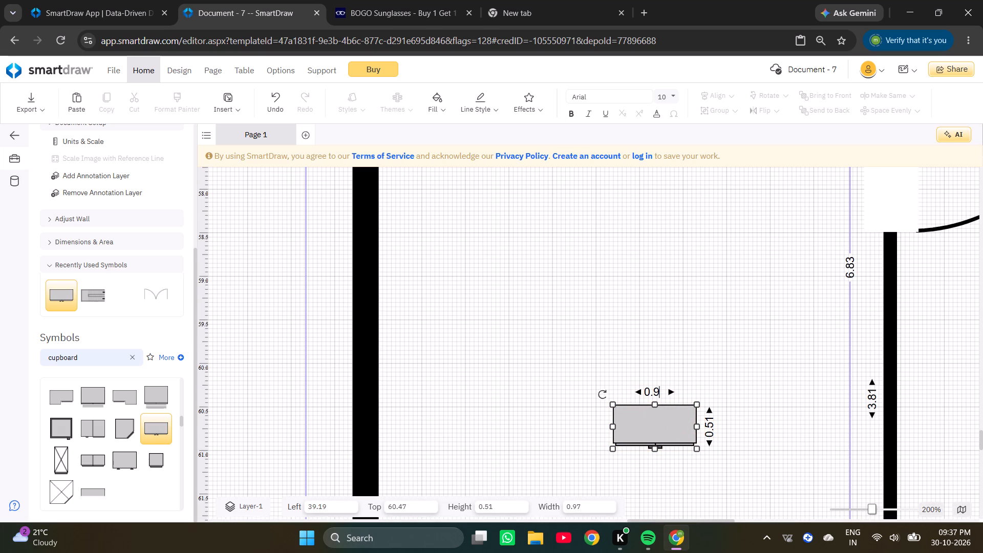
key("5")
key("Return")
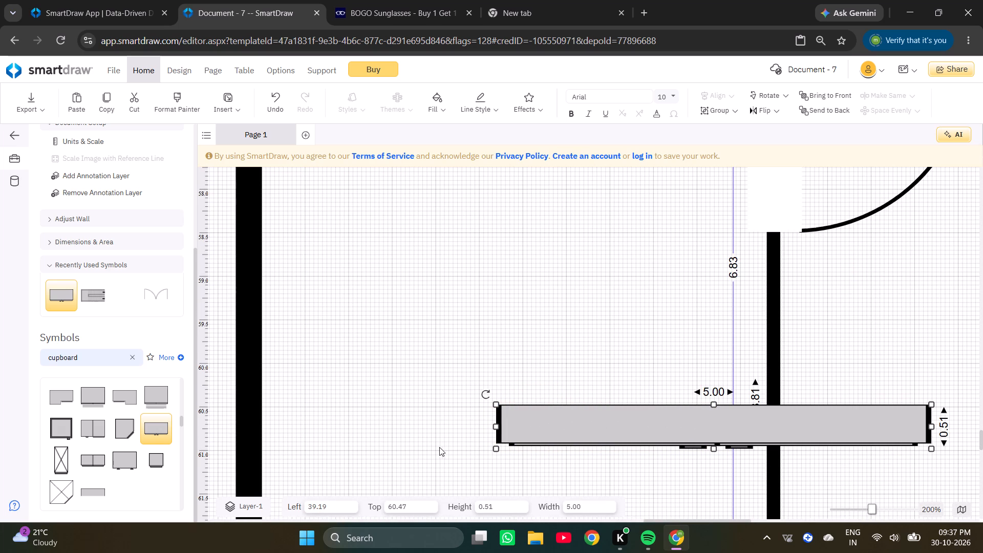
Move the cupboard down near the corner of the bottom wall and the central dividing wall.
scroll(441, 447, "down", 3, "ctrl")
scroll(589, 422, "down", 2)
left_click_drag(593, 299, 477, 353)
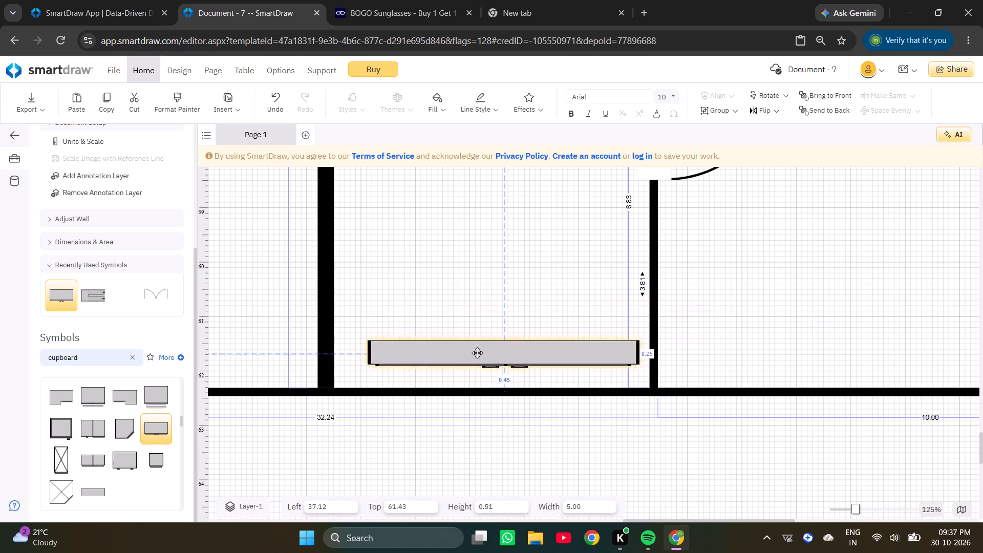
left_click_drag(477, 353, 455, 364)
scroll(458, 357, "up", 4, "ctrl")
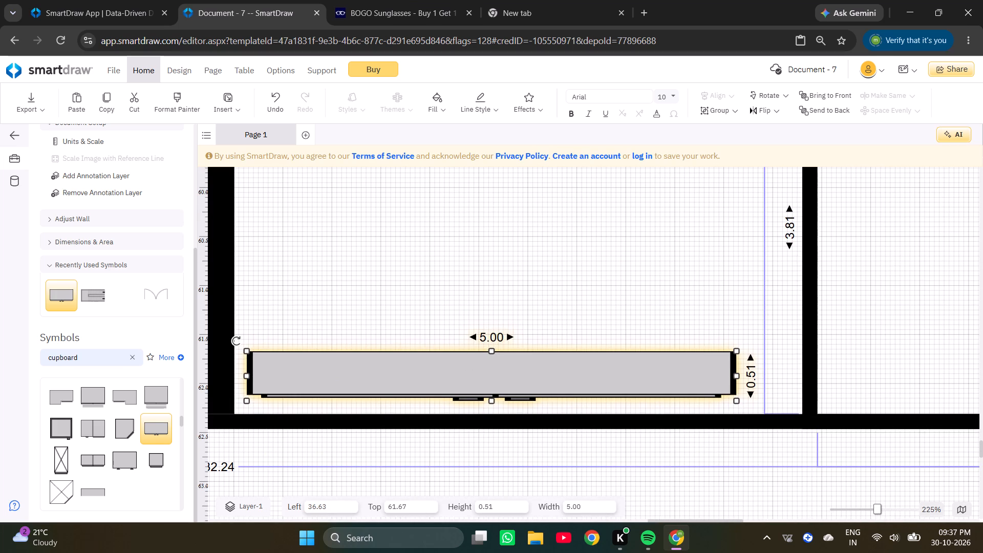
Set the cupboard's height to 1.50.
left_click(498, 334)
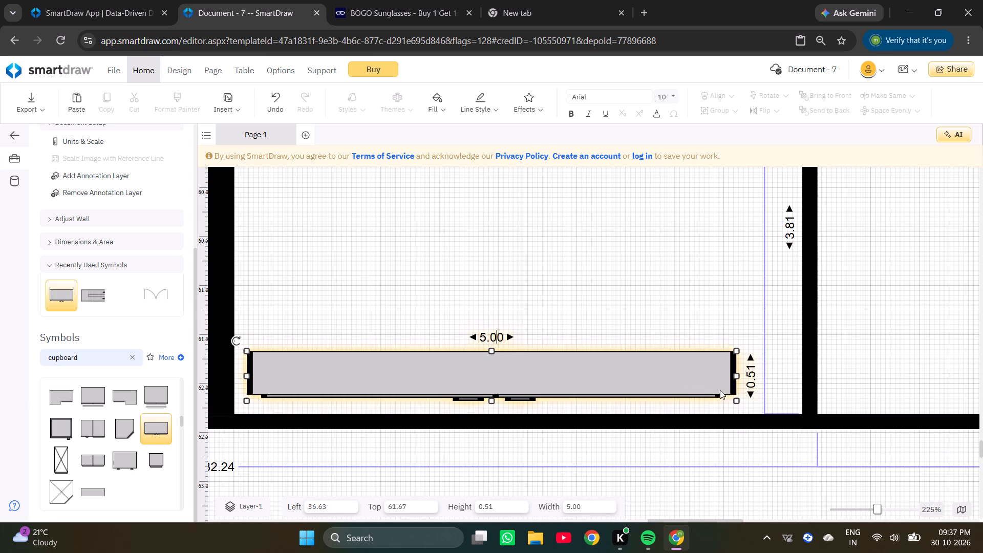
left_click(750, 379)
left_click(756, 381)
key("Right")
key("BackSpace")
key("0")
key("Down")
key("Left")
key("Left")
key("Left")
key("Left")
key("Right")
key("BackSpace")
key("1")
key("Return")
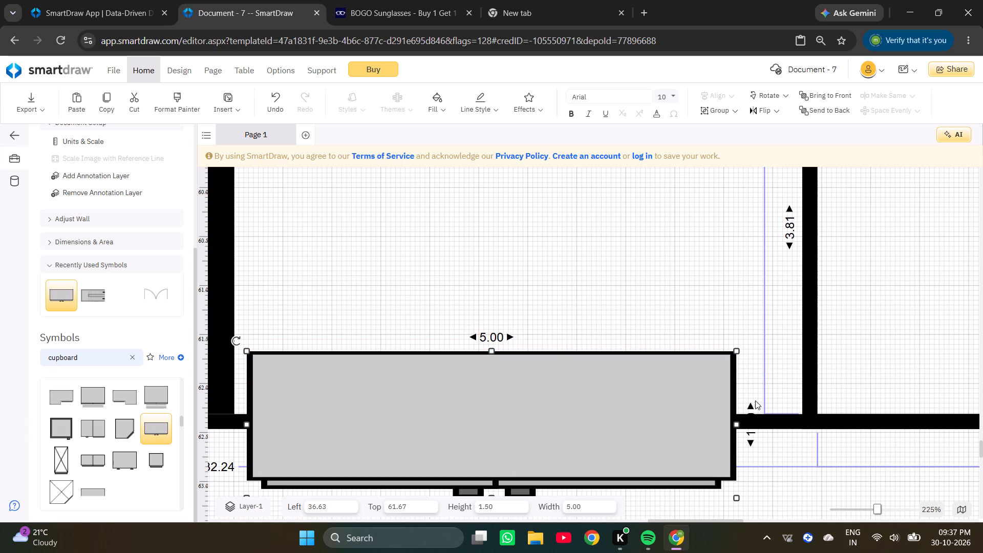
Move the enlarged cupboard back inside the room, against the bottom wall and the central dividing wall.
scroll(729, 414, "down", 1)
left_click_drag(641, 386, 627, 302)
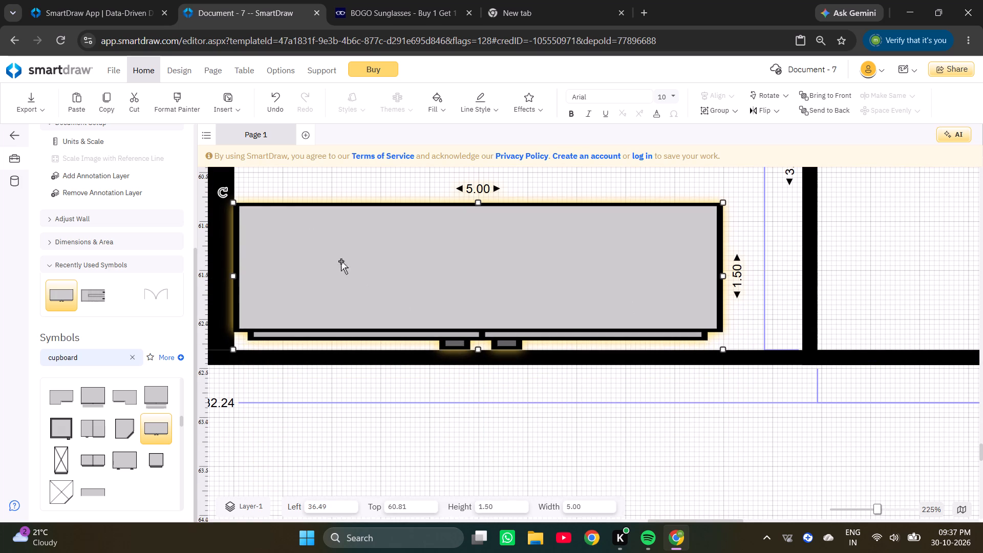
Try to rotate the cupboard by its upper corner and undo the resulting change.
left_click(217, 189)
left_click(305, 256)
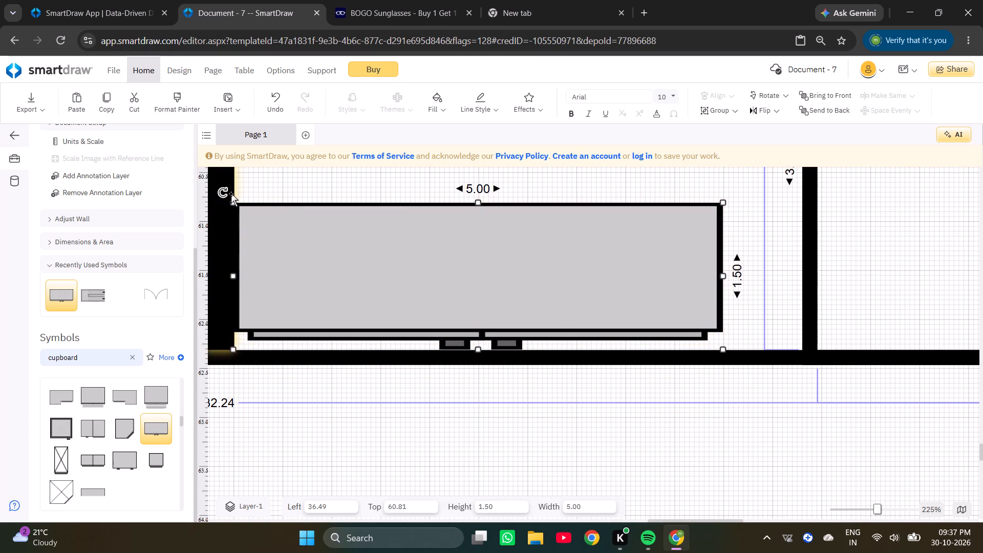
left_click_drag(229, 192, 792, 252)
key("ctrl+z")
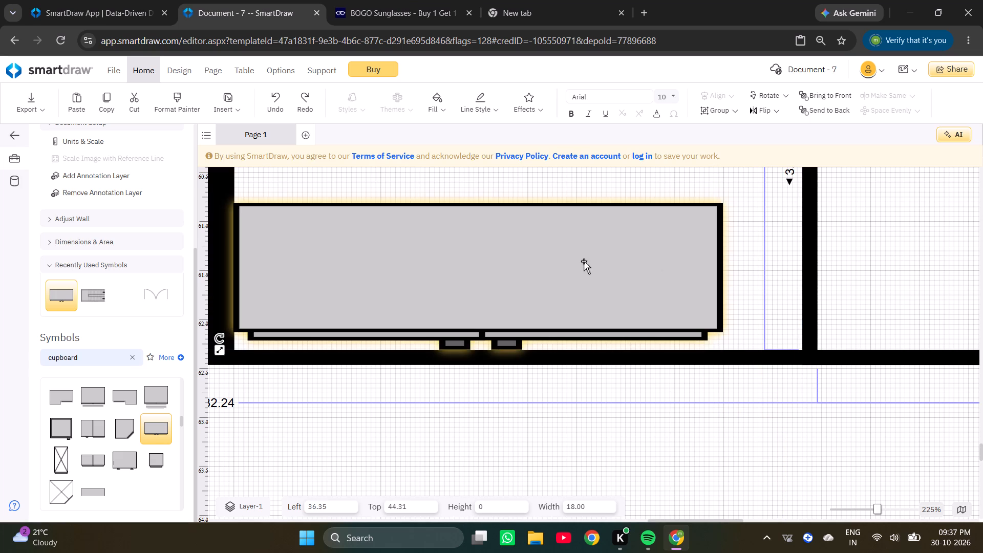
Rotate the cupboard 180 degrees so its doors face into the room, keeping its back against the bottom wall.
left_click(516, 255)
left_click_drag(225, 192, 745, 194)
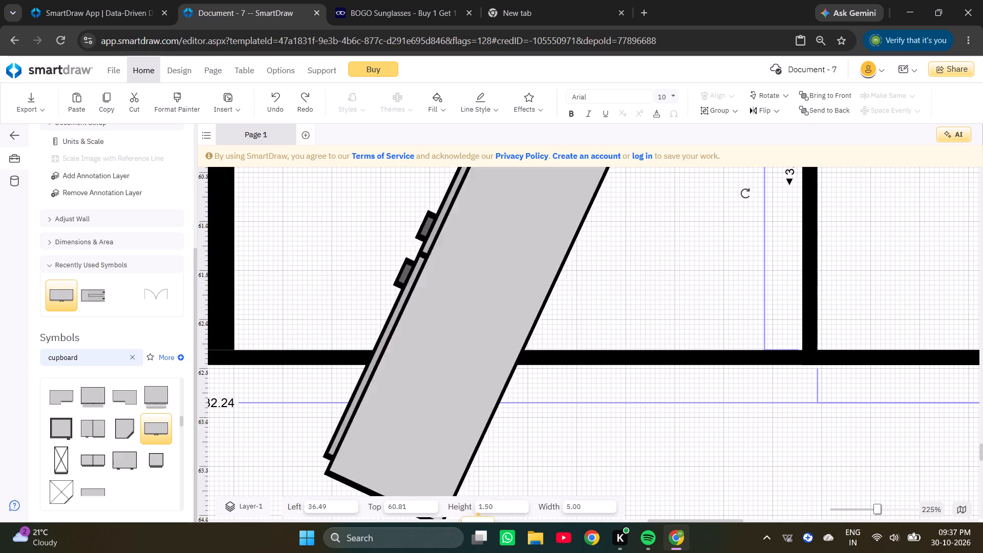
left_click_drag(745, 194, 928, 436)
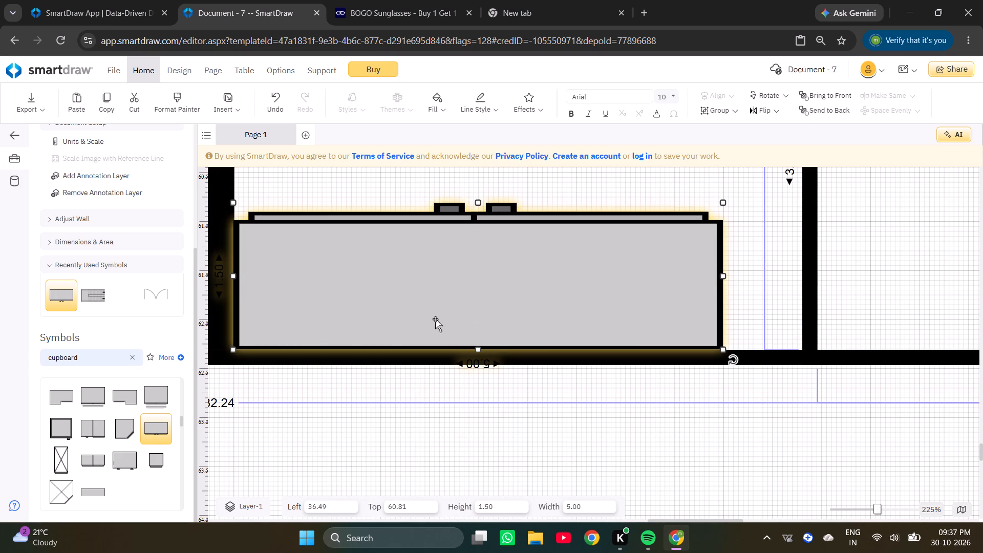
left_click(432, 313)
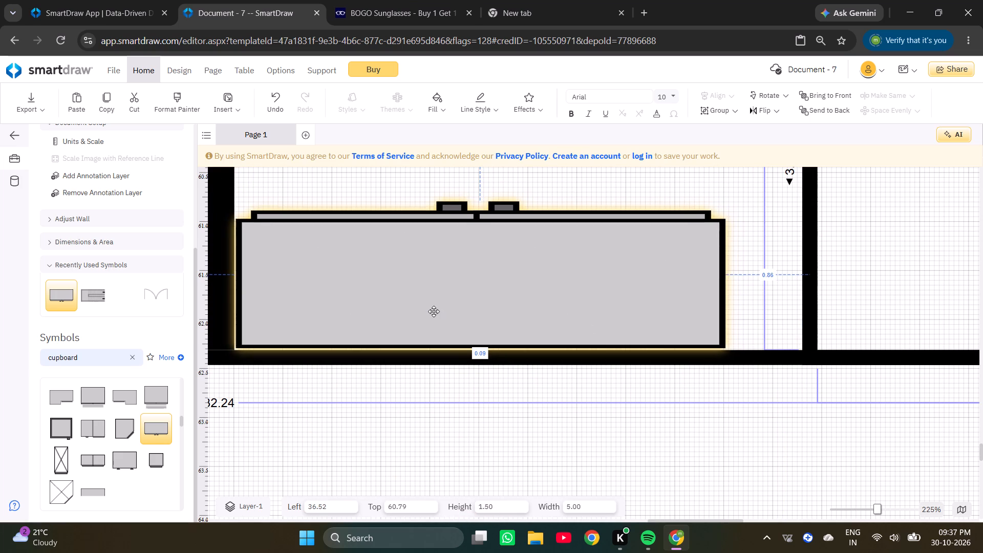
scroll(438, 310, "down", 5, "ctrl")
left_click(640, 405)
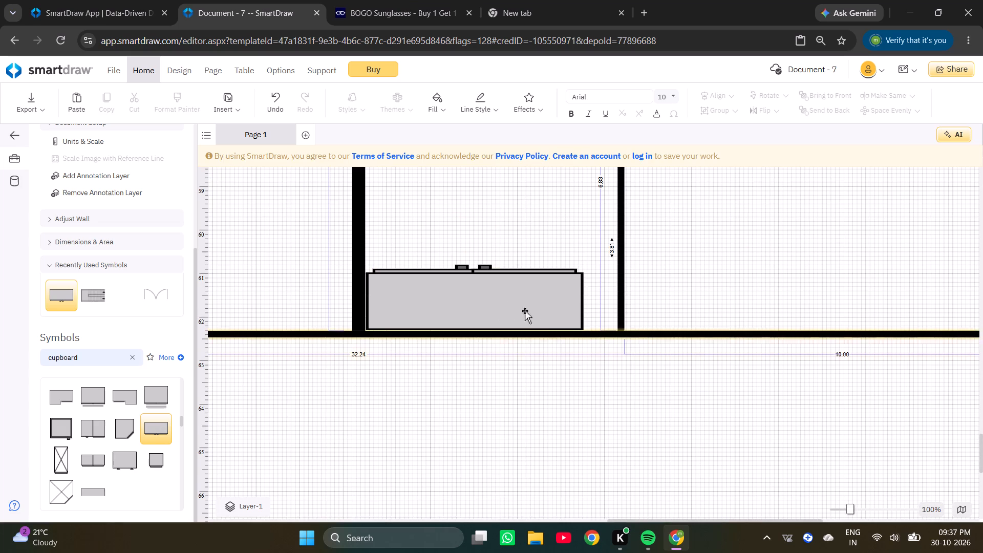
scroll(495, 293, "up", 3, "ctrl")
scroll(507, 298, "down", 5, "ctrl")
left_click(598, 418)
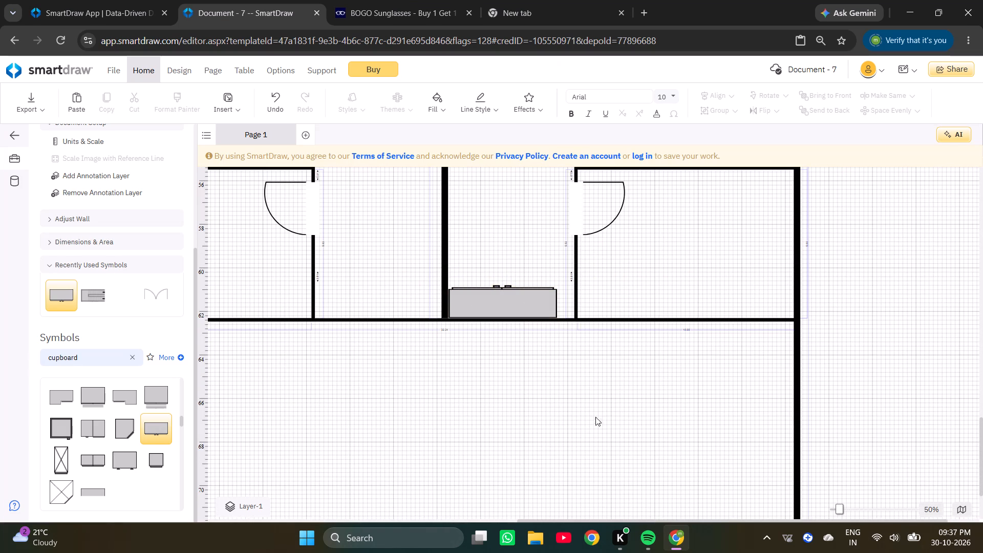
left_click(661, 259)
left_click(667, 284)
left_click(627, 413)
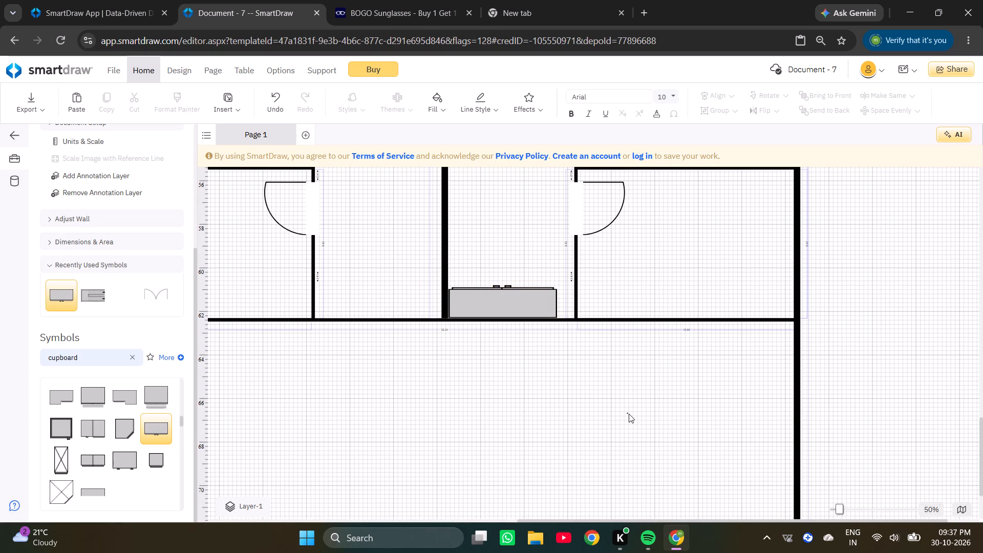
Center the cupboard between the central dividing wall and the lower-right small room's wall, with its back along the bottom wall.
left_click_drag(510, 302, 520, 301)
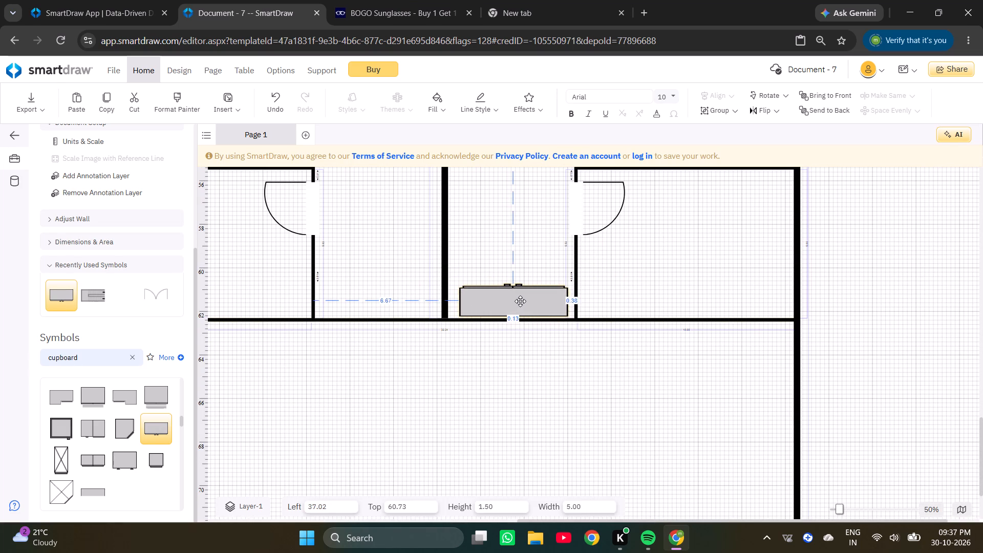
left_click_drag(520, 301, 518, 302)
scroll(518, 302, "up", 4, "ctrl")
left_click(518, 302)
left_click(518, 301)
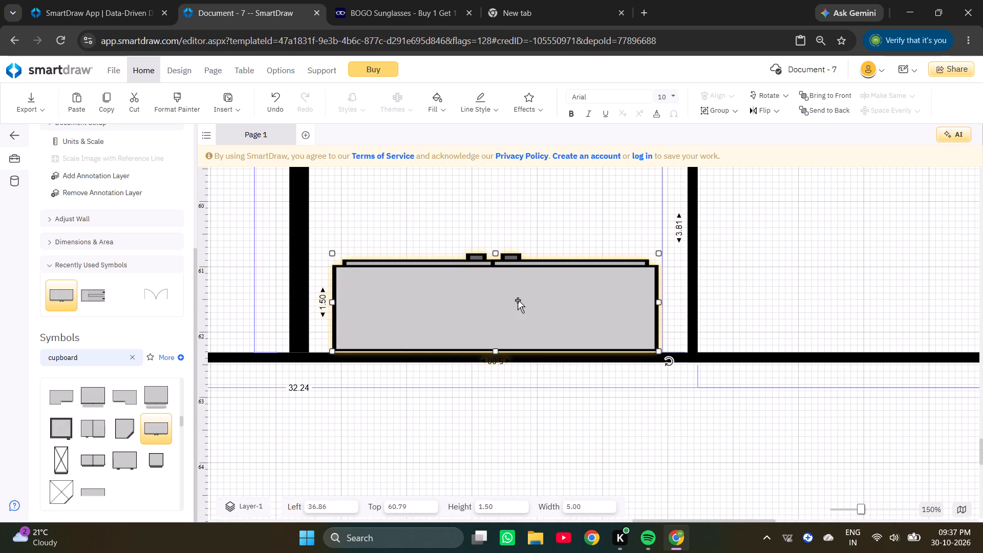
key("Right")
key("Right")
key("Right")
left_click(518, 300)
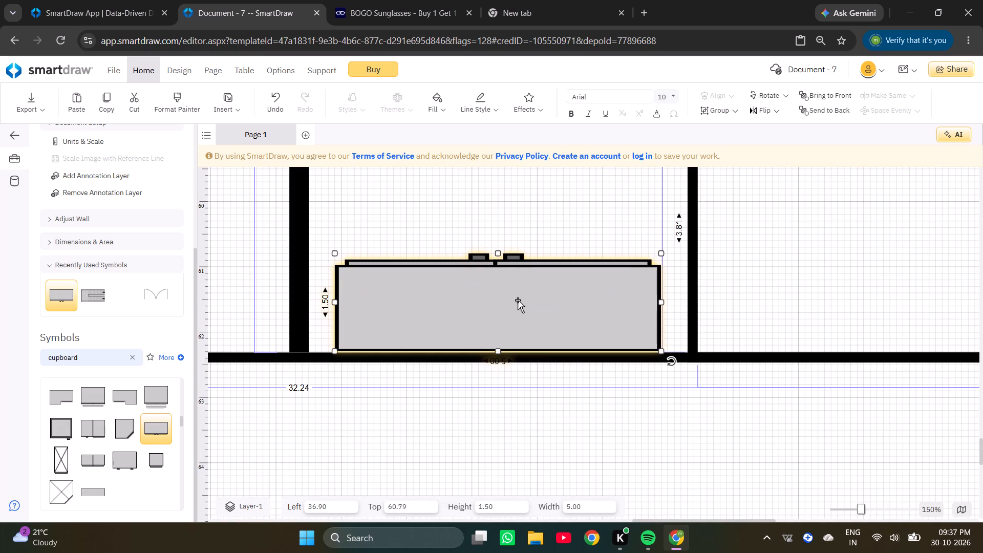
key("Up")
key("Left")
left_click(548, 395)
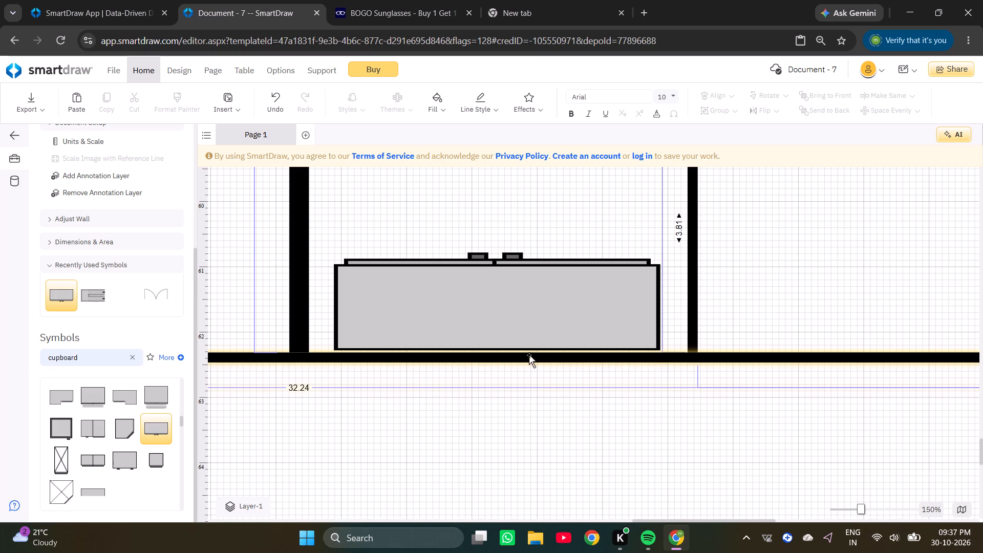
Duplicate the lower-right room's cupboard and place the copy in the lower-left room, against the bottom wall beside the small room's wall.
scroll(529, 355, "down", 5, "ctrl")
left_click(529, 341)
key("ctrl+c")
key("ctrl+v")
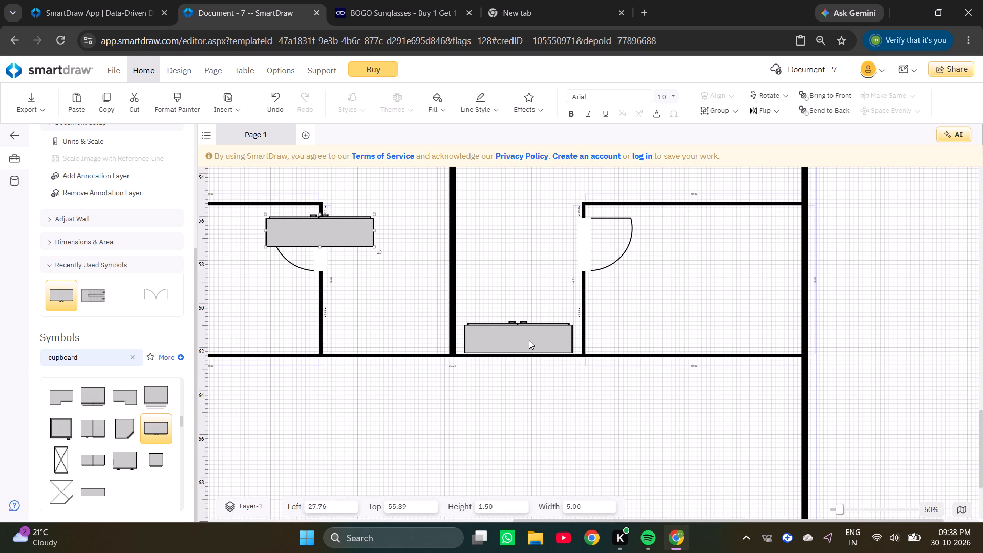
left_click_drag(339, 229, 404, 334)
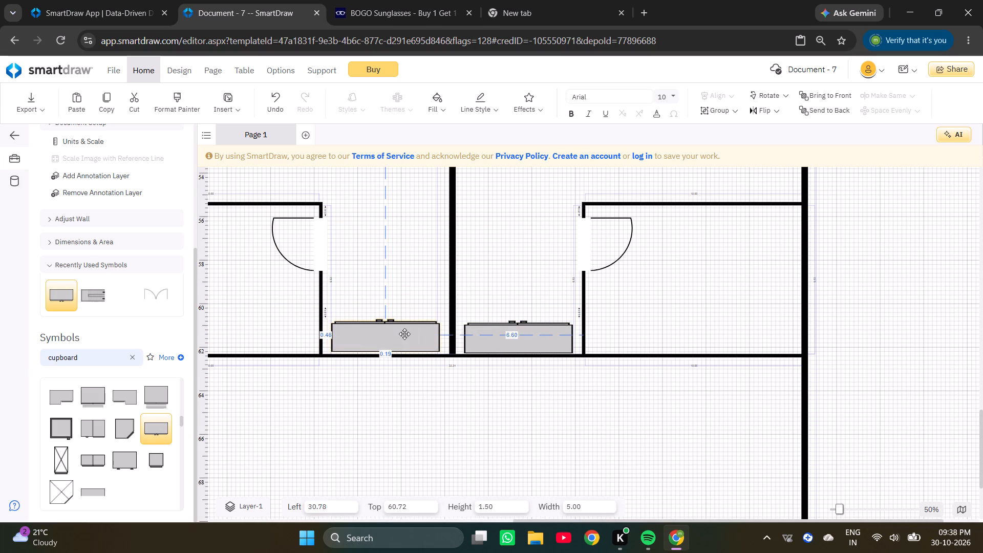
left_click_drag(404, 334, 405, 334)
scroll(357, 335, "up", 4, "ctrl")
left_click_drag(367, 344, 368, 348)
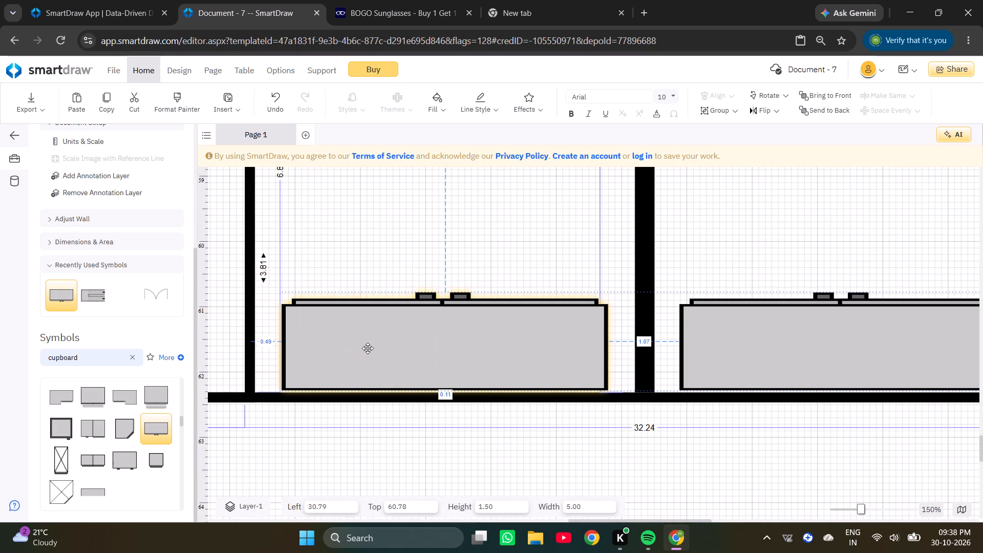
left_click_drag(368, 348, 368, 349)
double_click(368, 349)
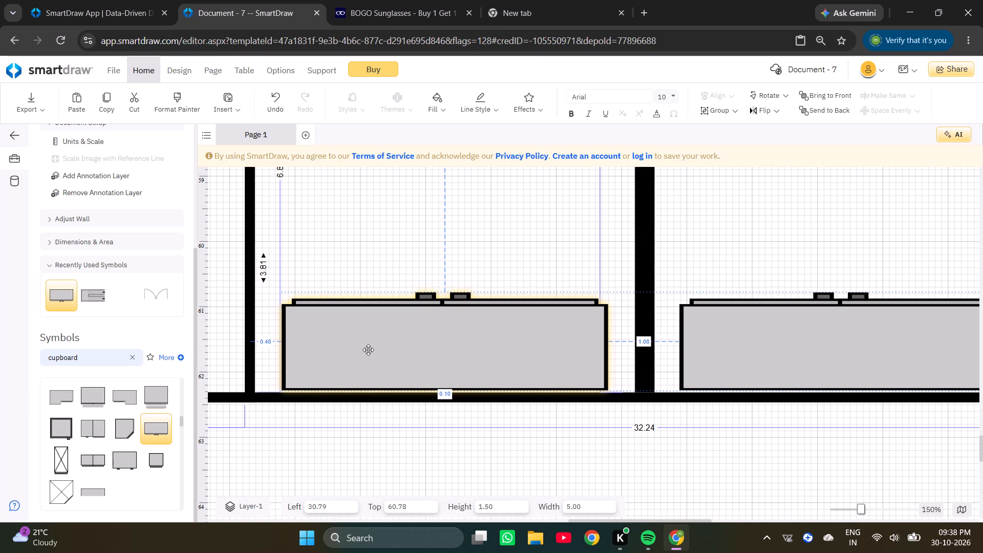
left_click(369, 350)
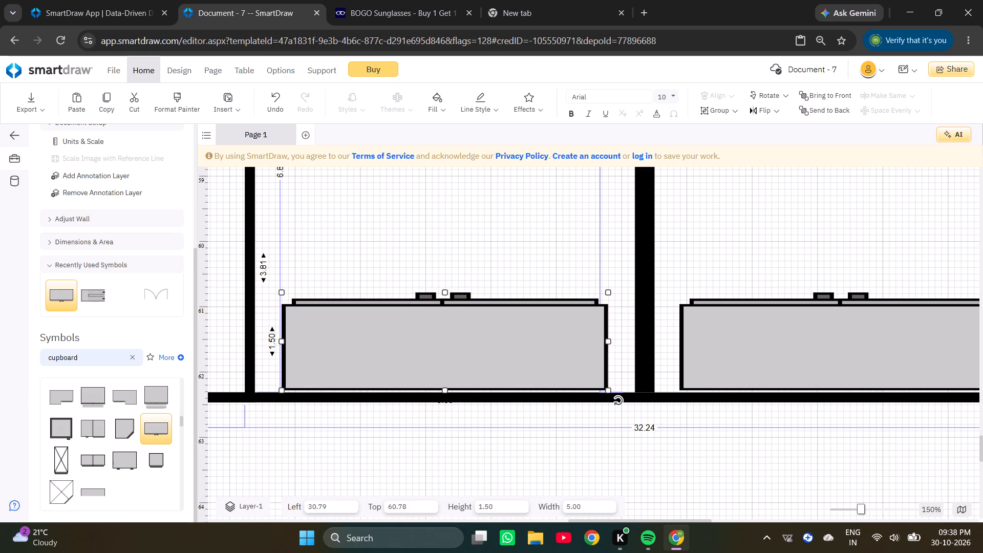
left_click(523, 552)
left_click(962, 10)
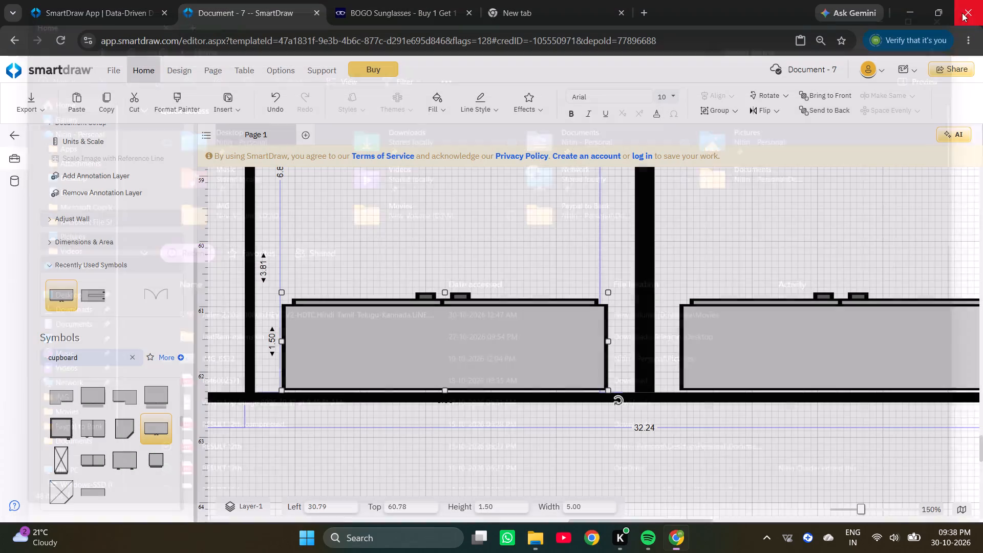
left_click(707, 480)
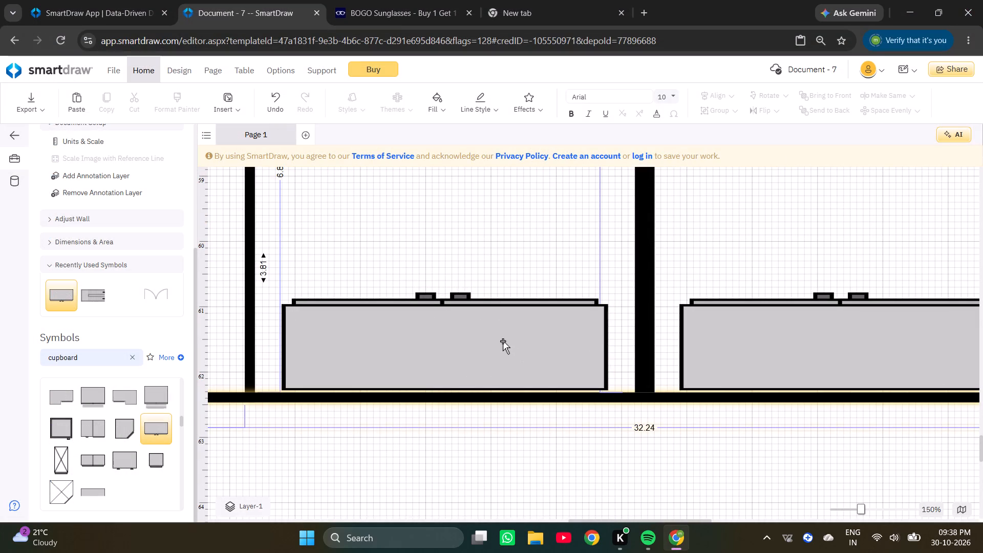
Nudge the copied cupboard slightly toward the lower-left small room's wall, to a left position of 30.77.
left_click(503, 341)
key("Left")
key("Left")
key("Right")
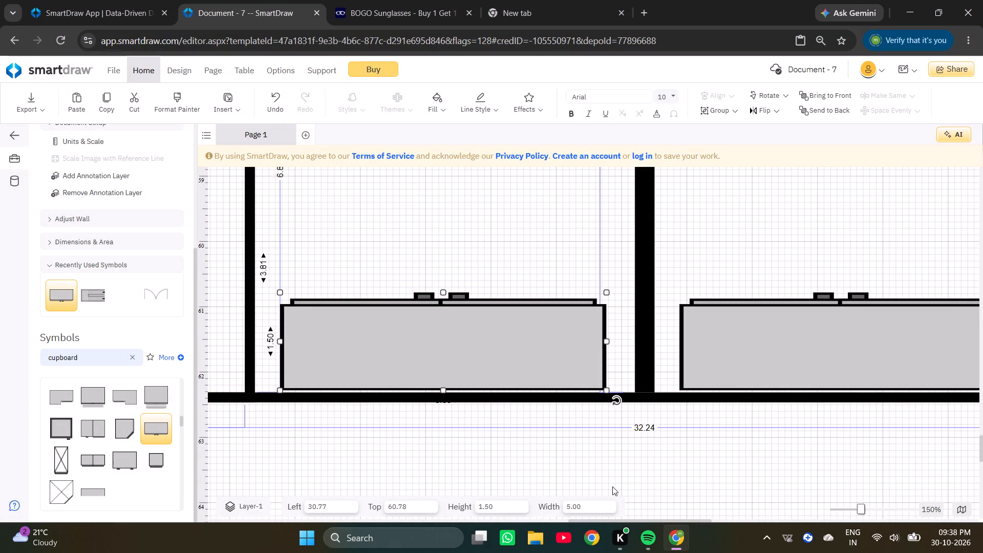
key("Left")
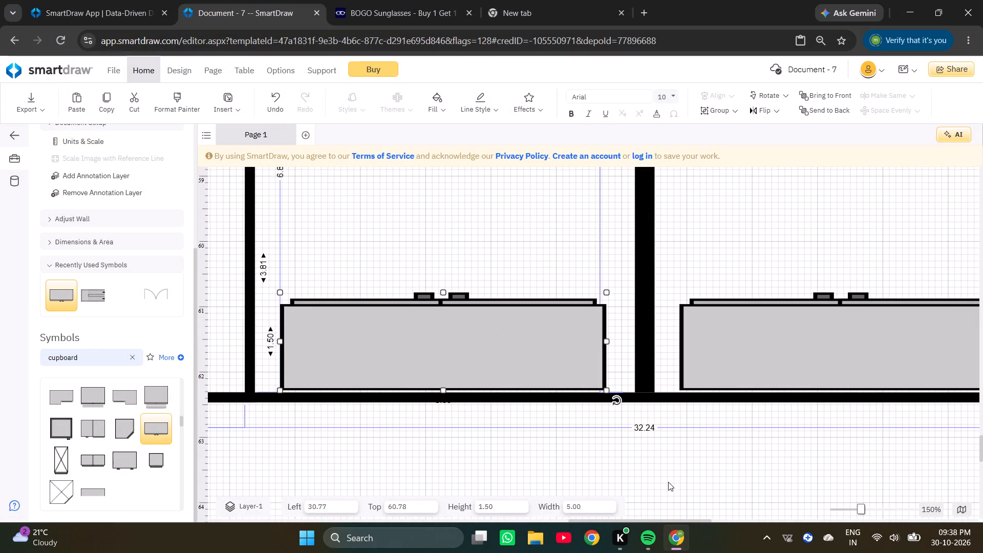
left_click(668, 482)
Examine the layout of both lower rooms, their small rooms, doors and cupboards, together with the rooms above.
scroll(669, 482, "down", 6, "ctrl")
left_click(582, 365)
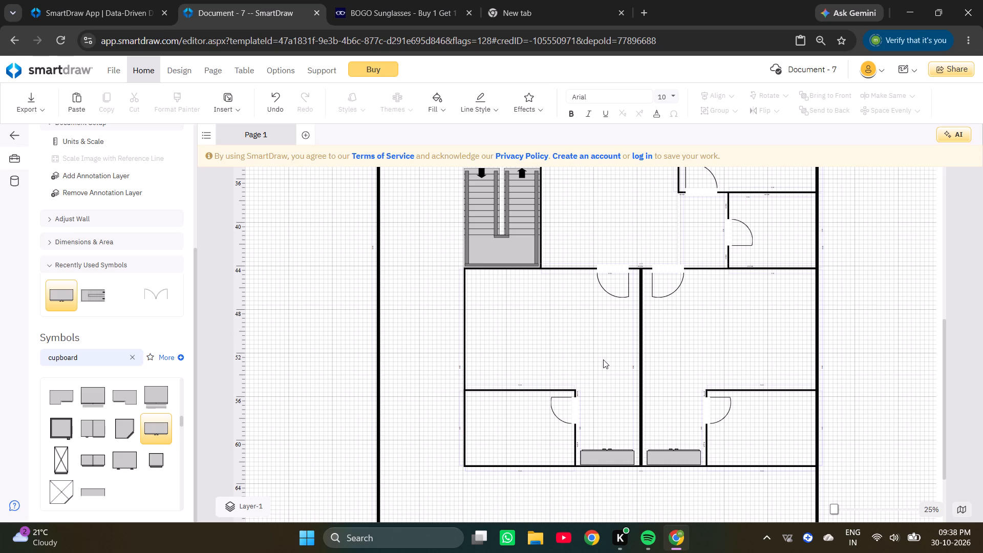
scroll(625, 416, "up", 2, "ctrl")
scroll(625, 416, "down", 2, "ctrl")
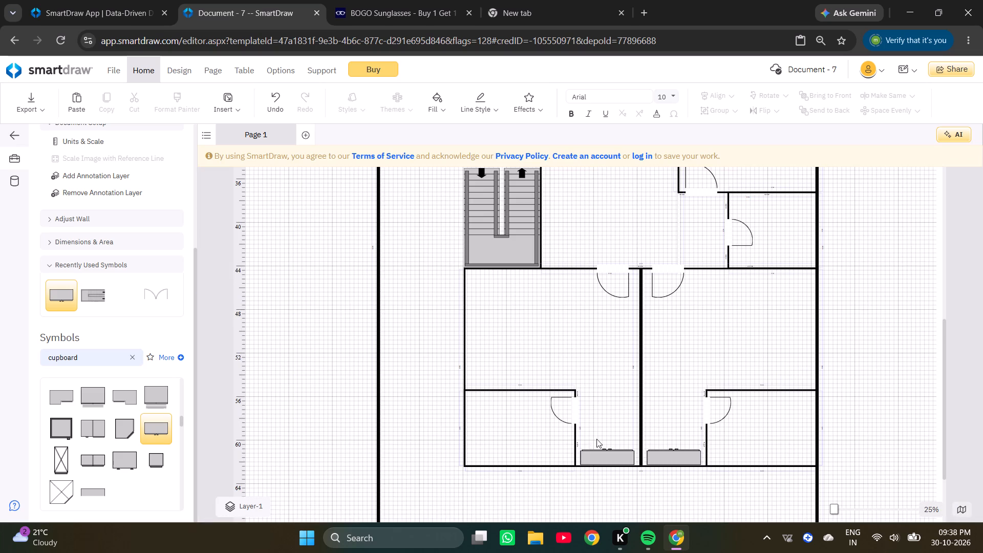
scroll(554, 427, "down", 1)
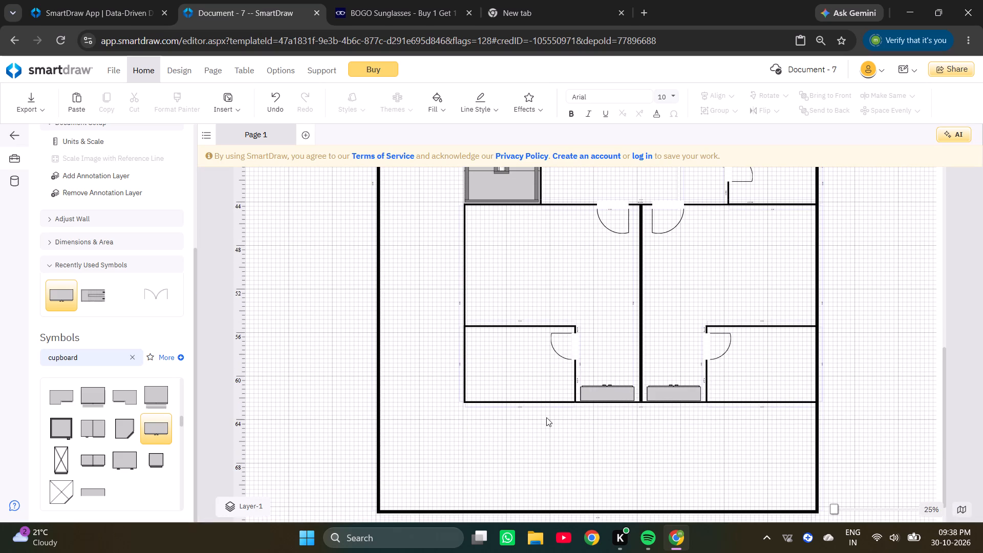
scroll(554, 411, "up", 2)
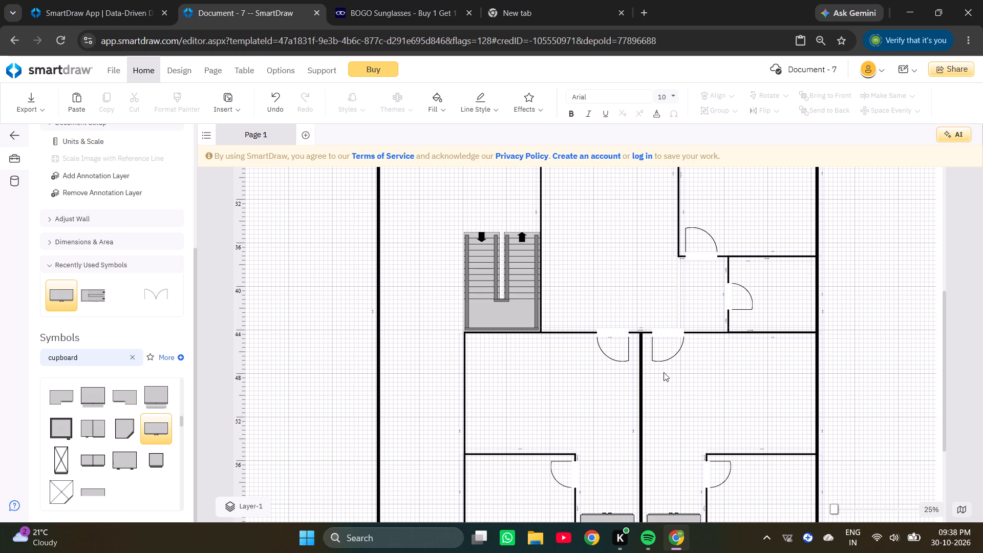
scroll(665, 372, "up", 1)
scroll(665, 372, "down", 5)
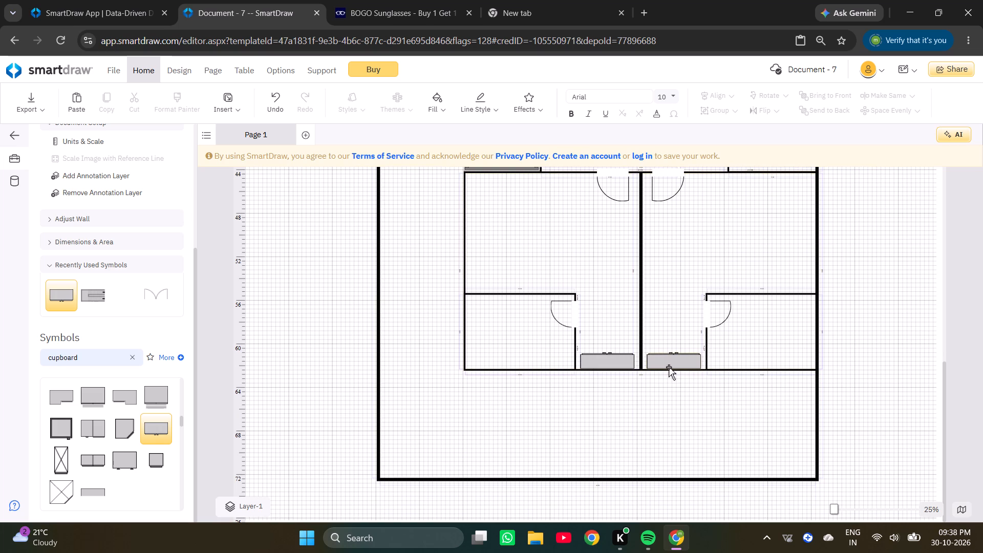
scroll(669, 367, "up", 3)
scroll(669, 367, "down", 1)
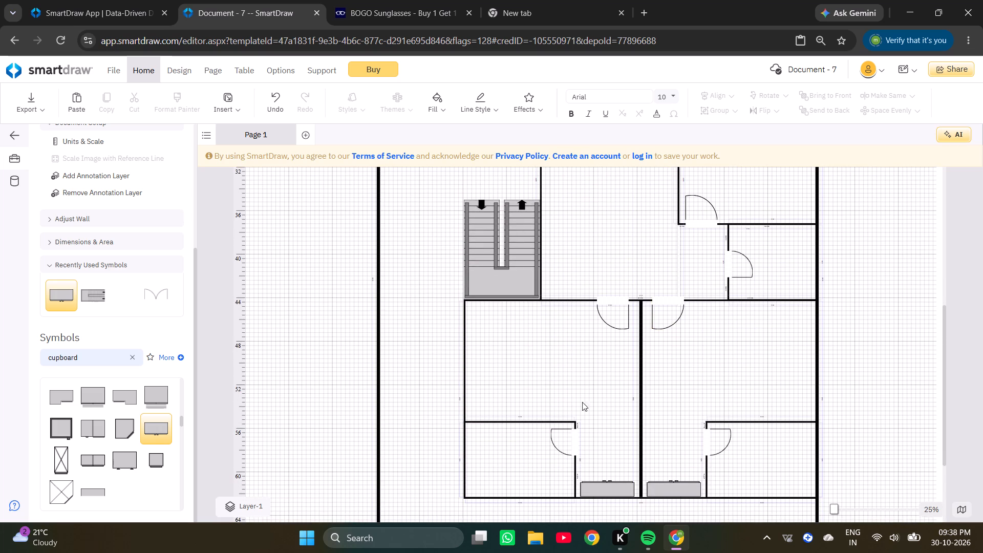
scroll(562, 389, "up", 2)
scroll(564, 387, "down", 3)
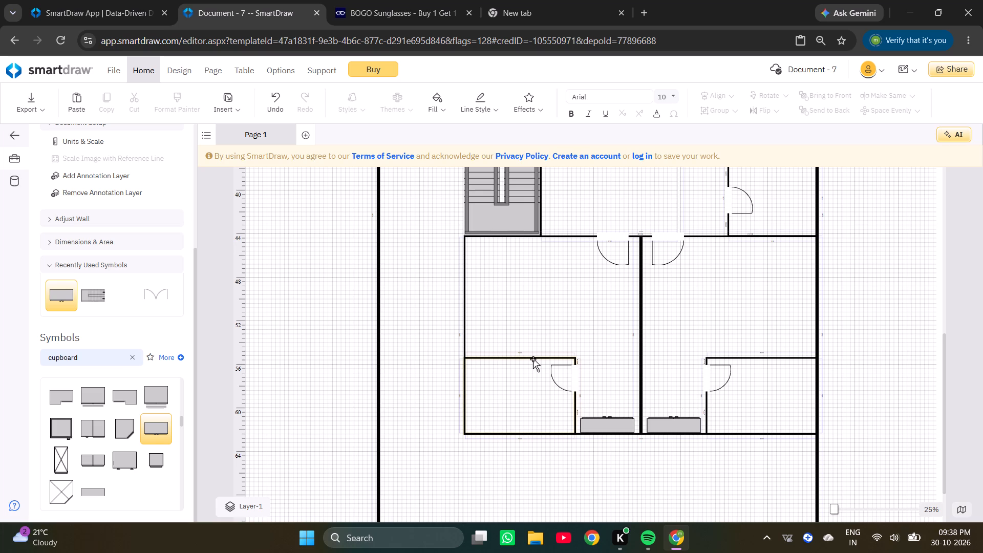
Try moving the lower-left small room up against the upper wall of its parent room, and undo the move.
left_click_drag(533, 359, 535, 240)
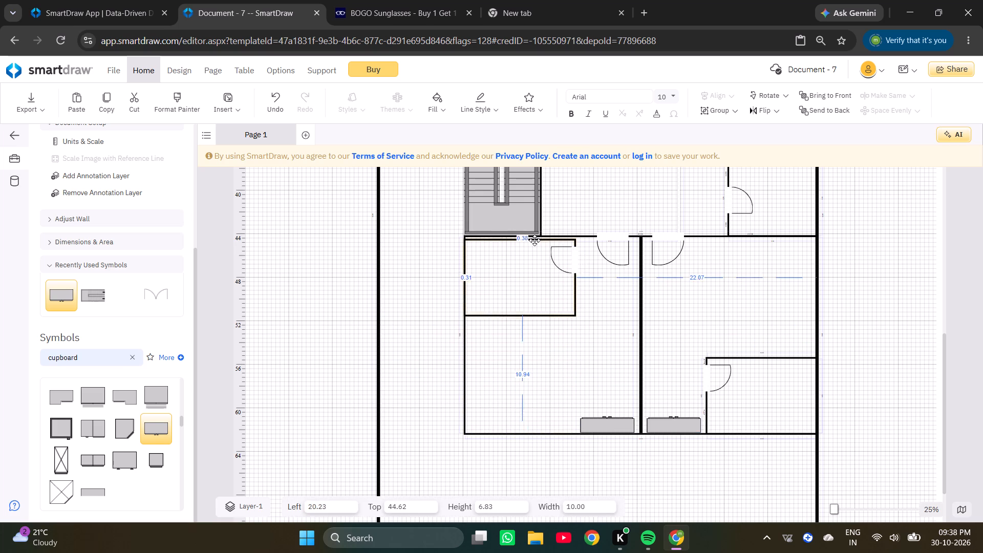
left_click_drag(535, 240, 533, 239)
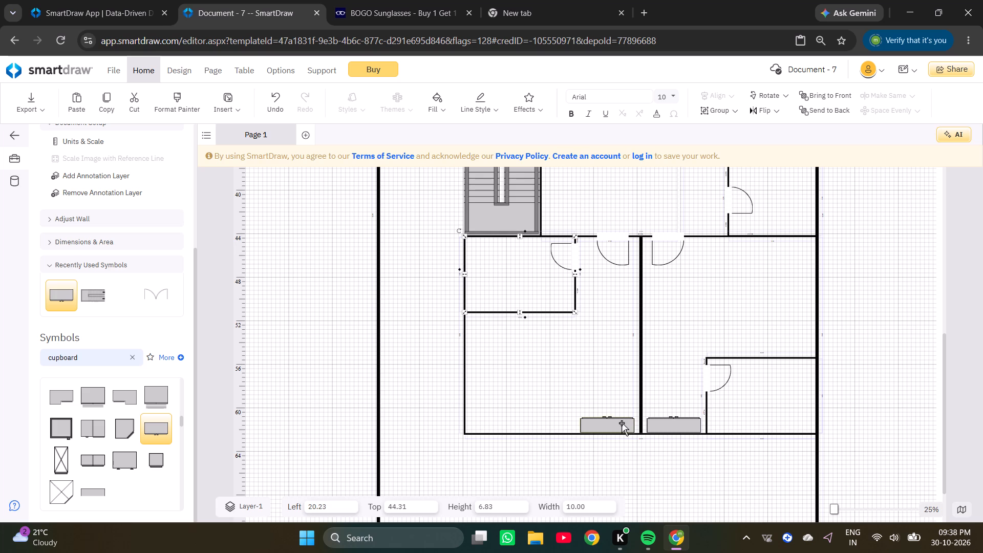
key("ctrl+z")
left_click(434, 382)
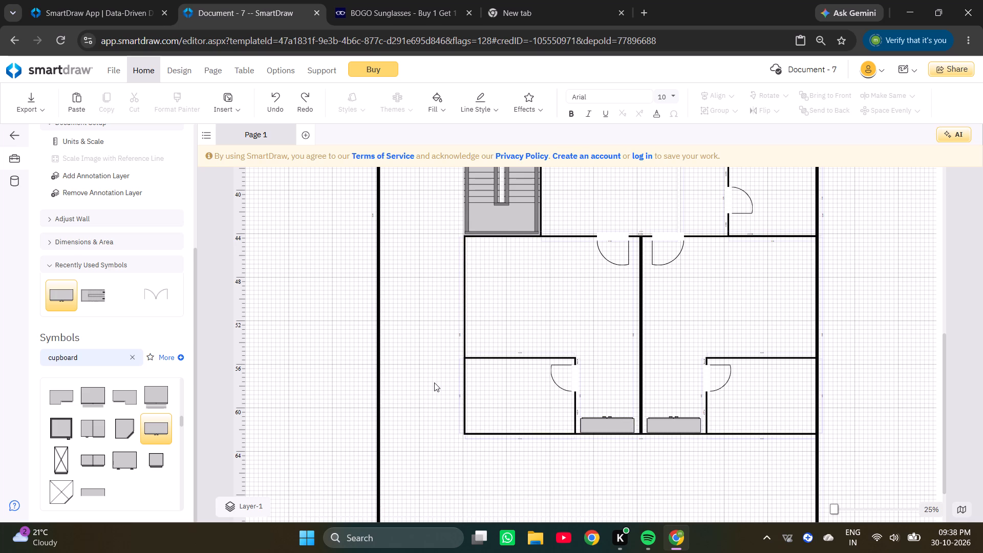
Move the lower-right small room up against the upper wall of its parent room, keeping it along the outer wall.
scroll(446, 380, "up", 2)
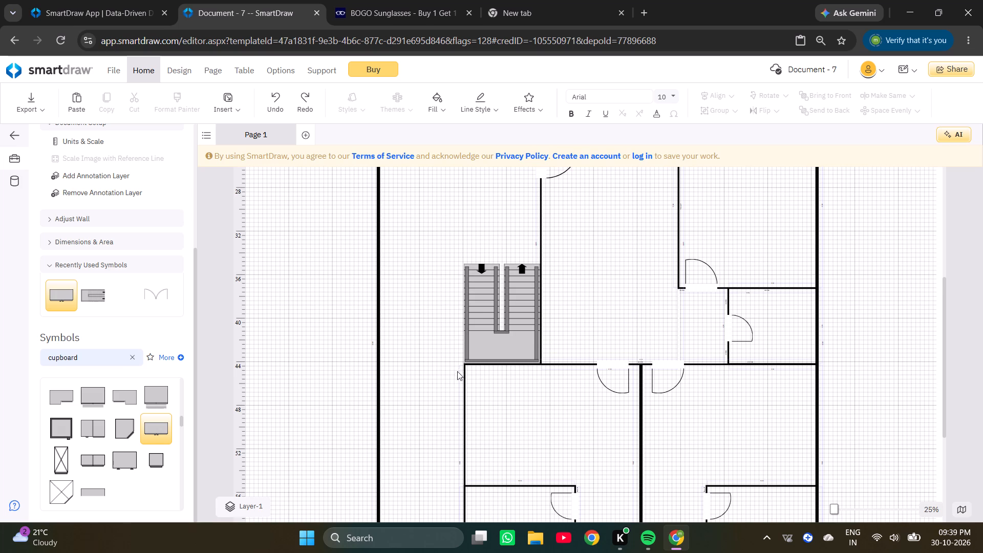
scroll(476, 358, "down", 2)
scroll(876, 318, "up", 4)
left_click(780, 462)
scroll(782, 453, "down", 1)
left_click(792, 381)
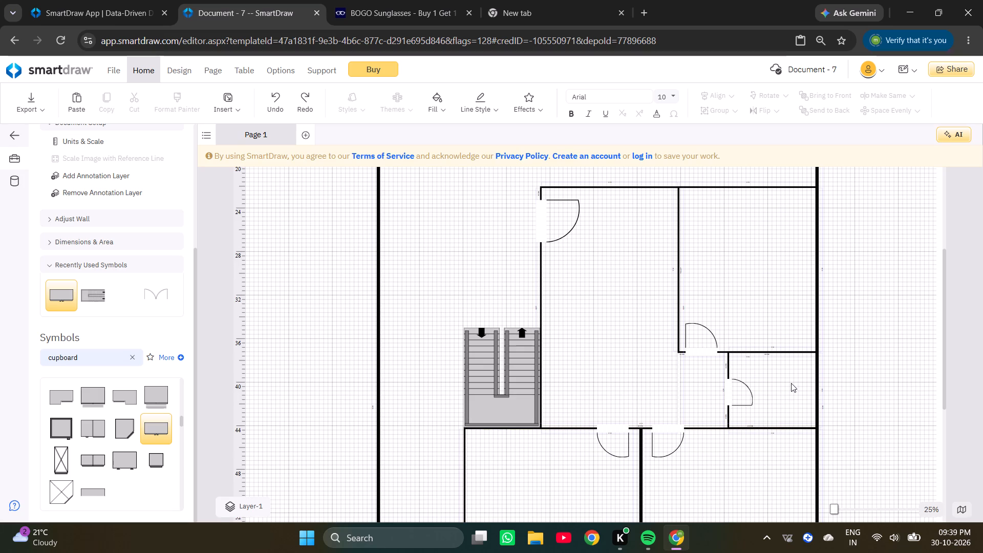
scroll(614, 389, "down", 2)
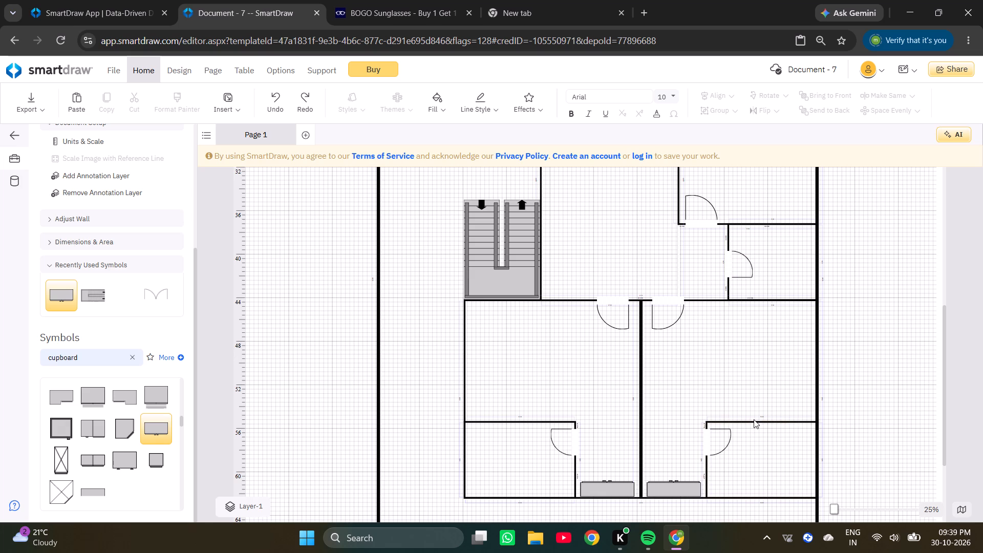
left_click_drag(755, 421, 753, 306)
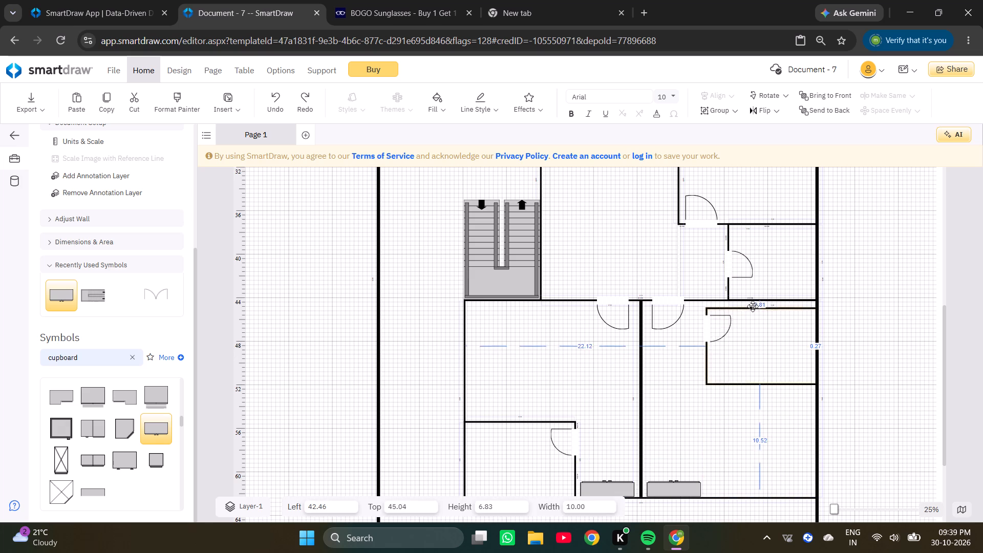
left_click_drag(753, 306, 752, 299)
Set the height of the small room moved to the right-hand room's upper wall to 6.00.
scroll(804, 325, "up", 7, "ctrl")
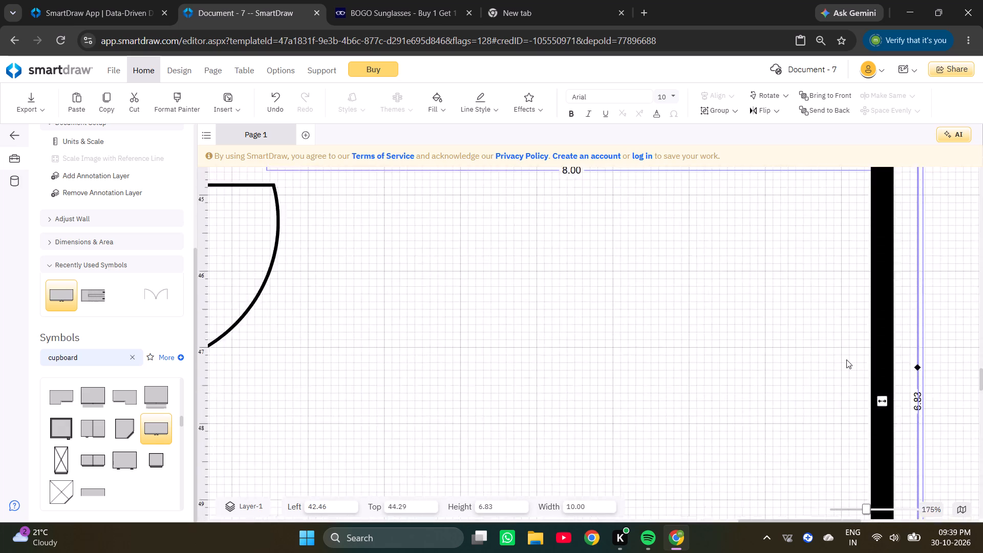
scroll(894, 389, "down", 3, "ctrl")
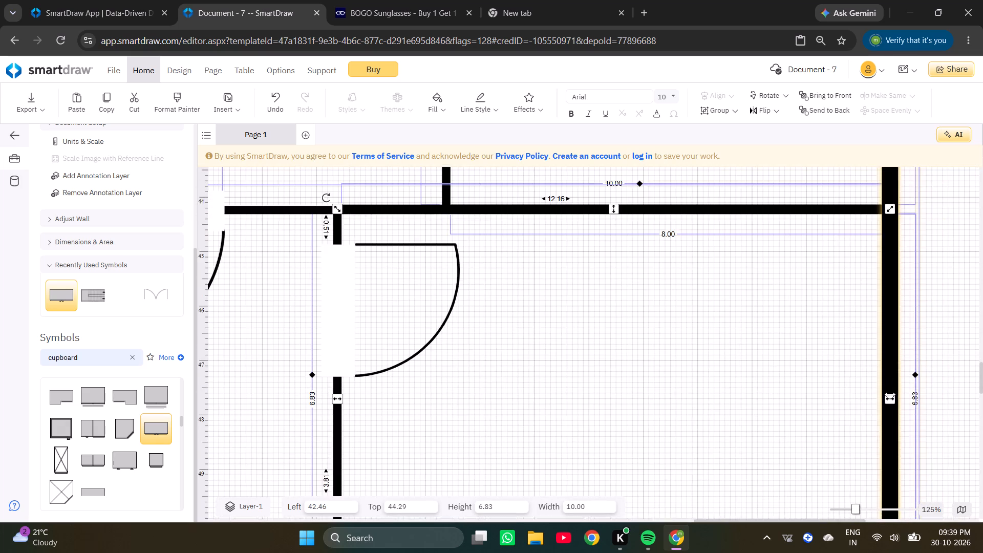
scroll(890, 395, "down", 2, "ctrl")
scroll(822, 420, "down", 1)
scroll(901, 331, "up", 3, "ctrl")
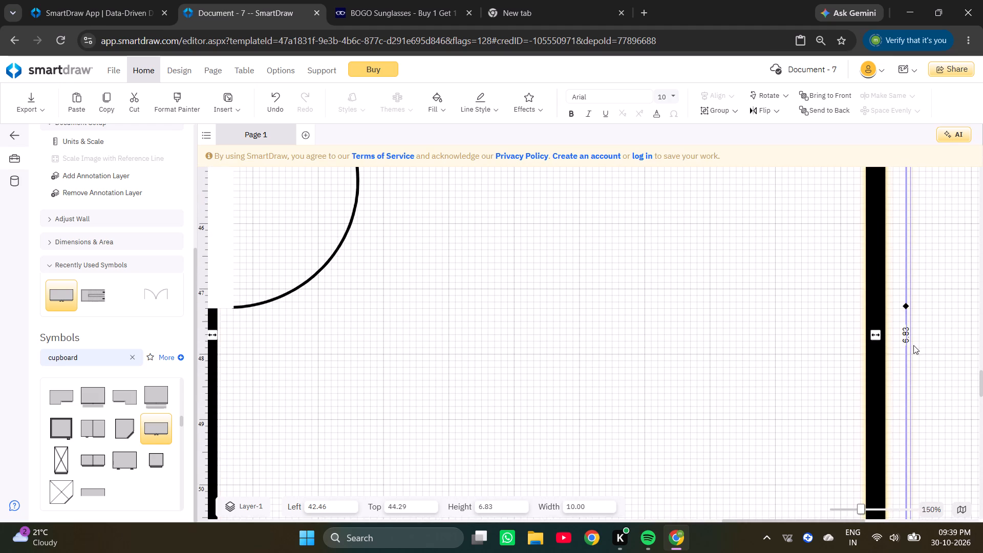
left_click(908, 342)
key("BackSpace")
key("BackSpace")
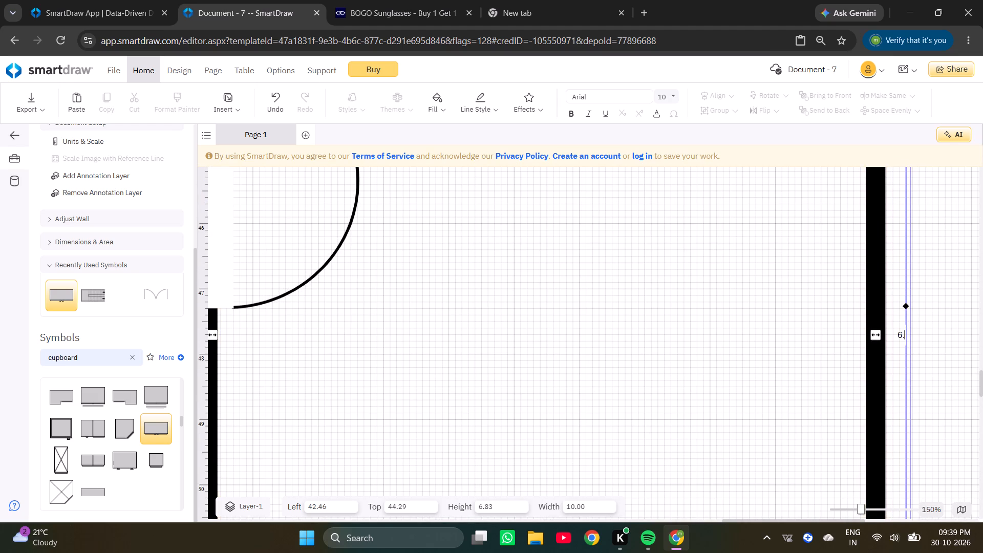
key("Return")
scroll(927, 352, "down", 7, "ctrl")
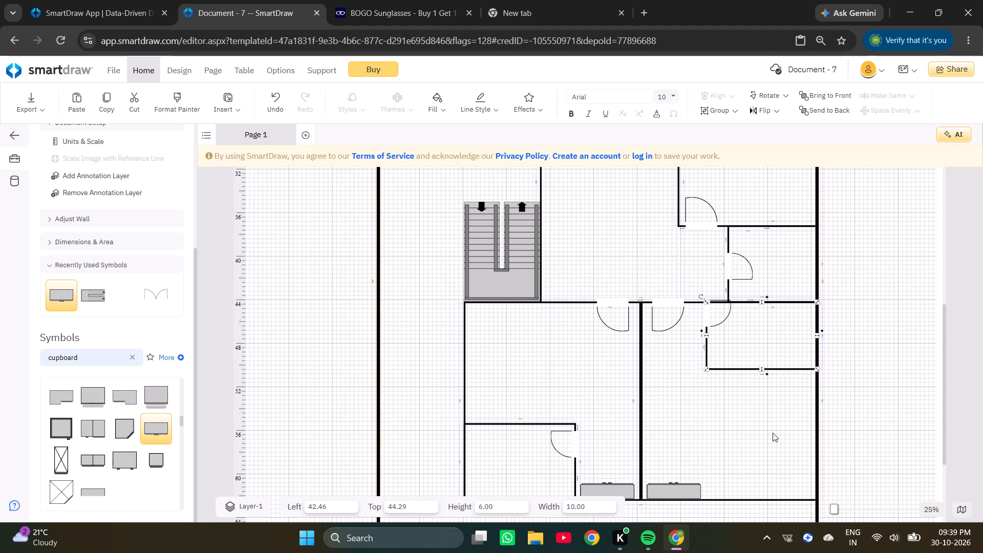
left_click(773, 433)
Set the height of the lower-left small room to 6.00.
scroll(781, 316, "up", 2, "ctrl")
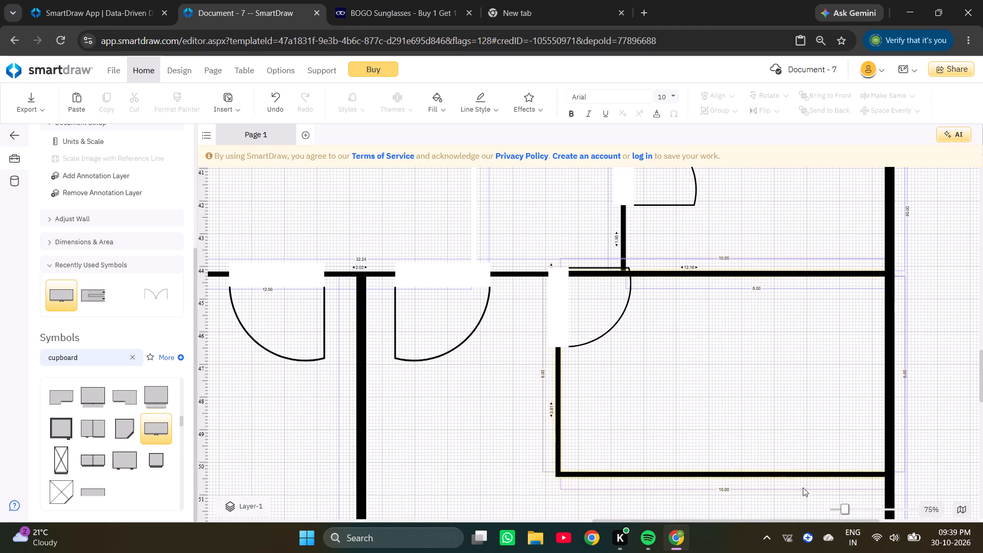
left_click(797, 474)
scroll(661, 416, "down", 6, "ctrl")
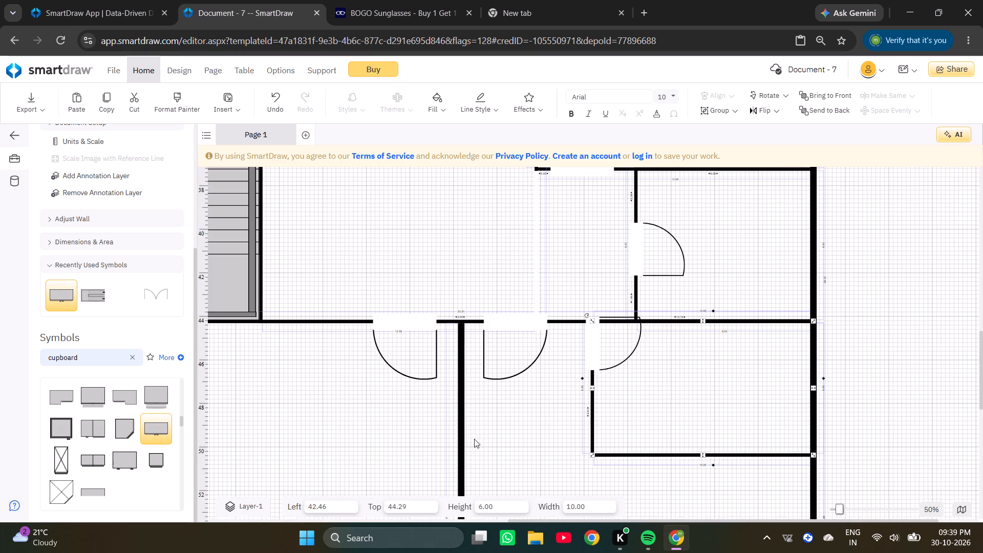
scroll(550, 478, "down", 5, "ctrl")
scroll(587, 330, "up", 7, "ctrl")
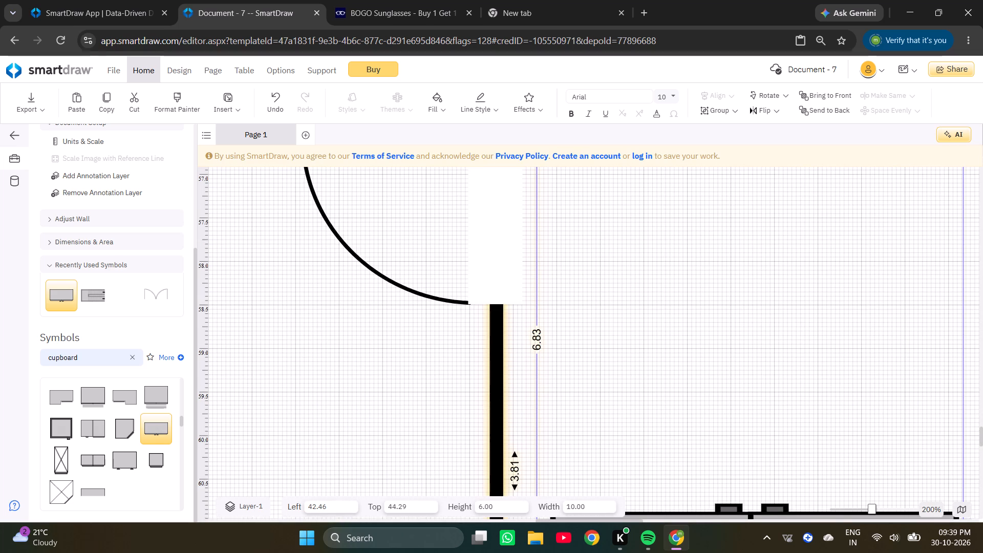
left_click(541, 335)
key("Right")
key("Right")
key("Right")
key("Right")
key("BackSpace")
key("BackSpace")
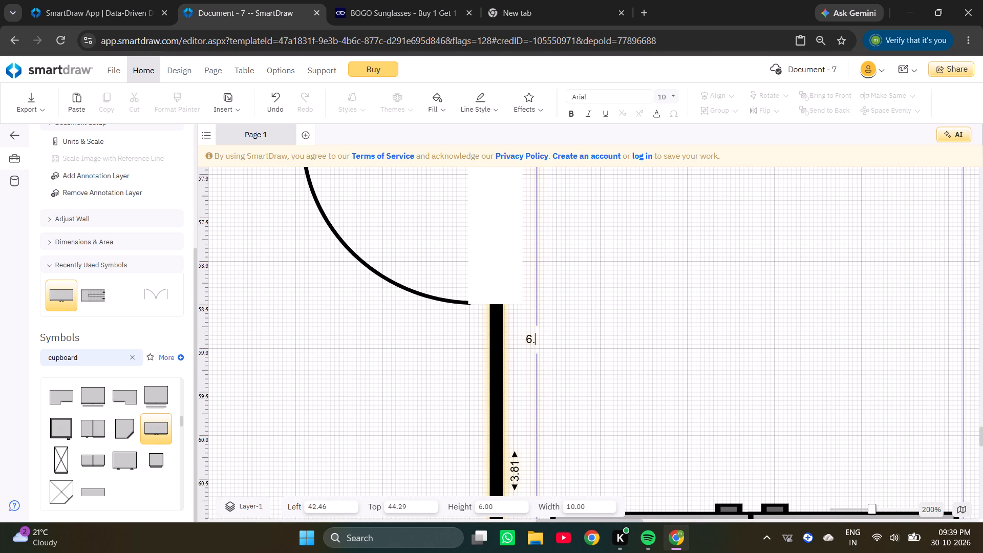
key("Return")
Move the shortened lower-left small room down against the bottom wall, to a top position of about 56.29.
scroll(543, 338, "down", 4, "ctrl")
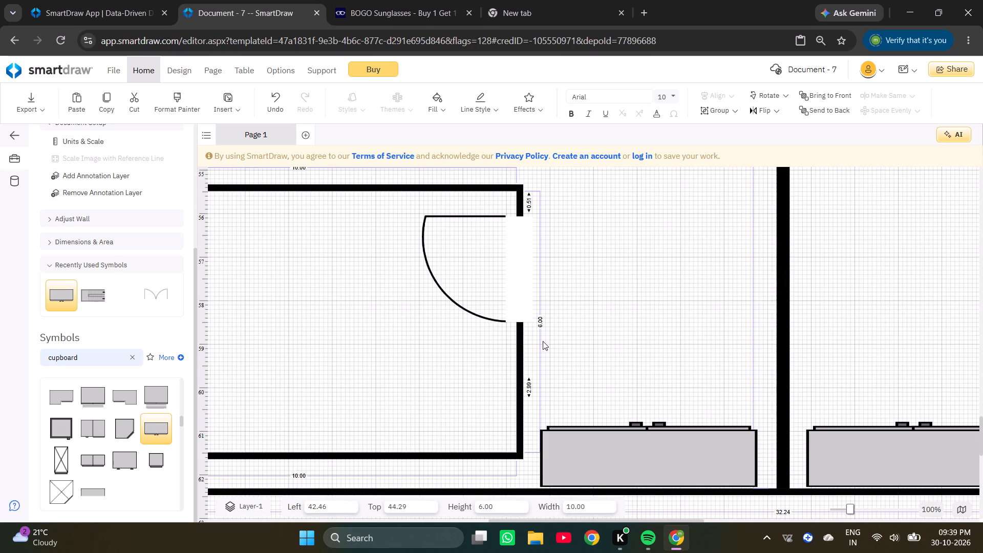
left_click_drag(409, 189, 411, 223)
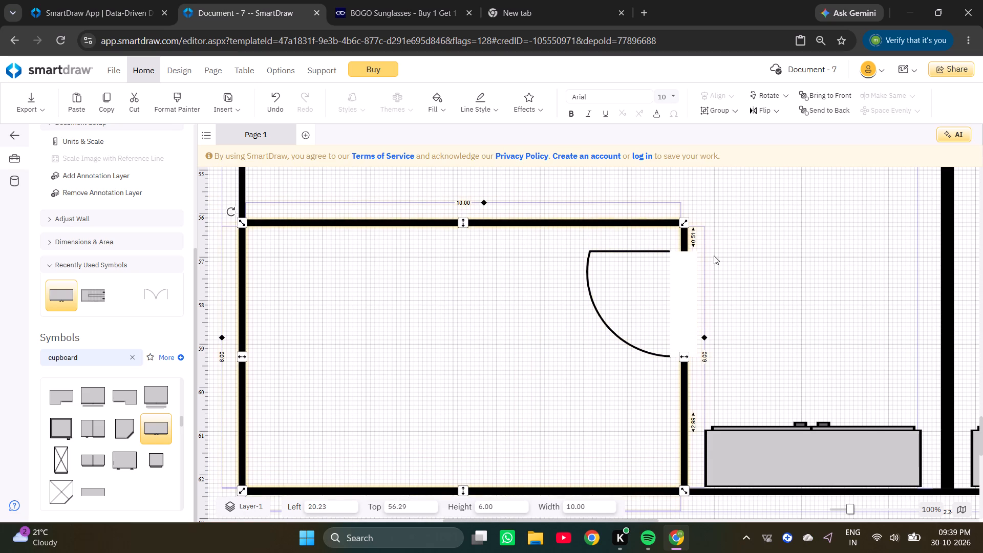
Set the height of the lower-left small room to 7.00.
scroll(713, 352, "up", 3, "ctrl")
left_click(699, 358)
left_click(693, 354)
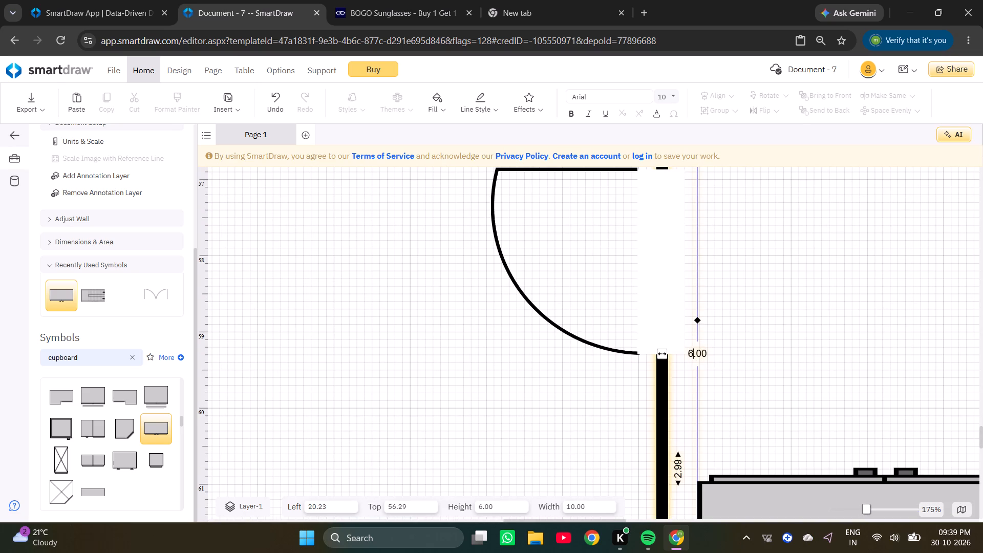
key("BackSpace")
key("7")
key("Return")
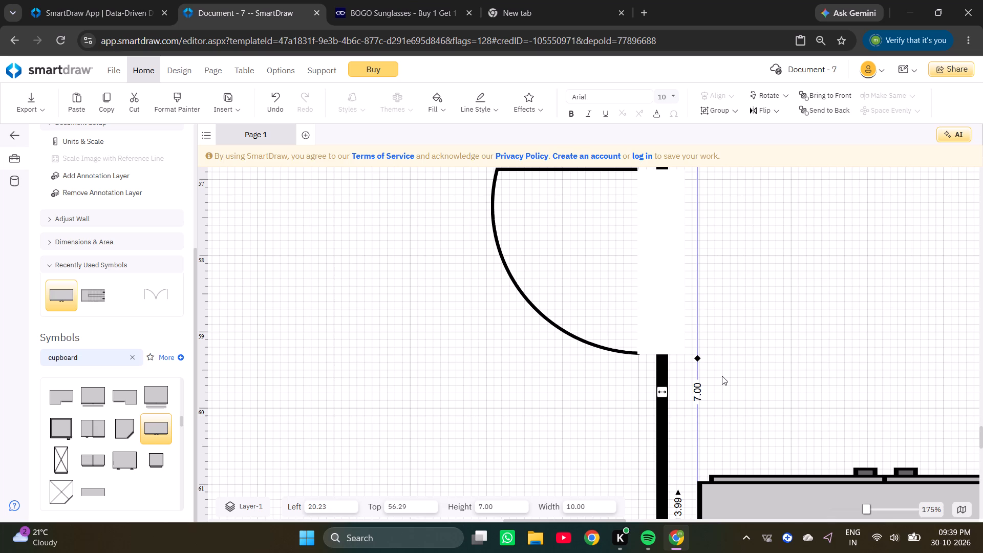
Move the lower-left small room up so its lower edge lines up with the parent room's bottom wall.
scroll(706, 379, "down", 4, "ctrl")
left_click_drag(683, 486, 685, 478)
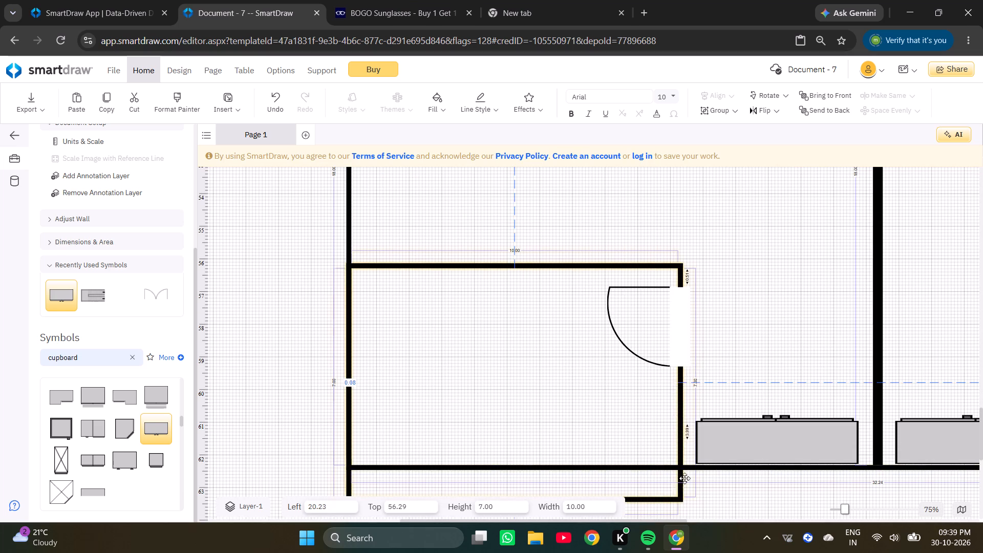
left_click_drag(685, 478, 683, 456)
left_click(752, 333)
scroll(753, 327, "down", 7, "ctrl")
scroll(744, 212, "up", 3, "ctrl")
scroll(745, 216, "down", 4, "ctrl")
left_click(772, 308)
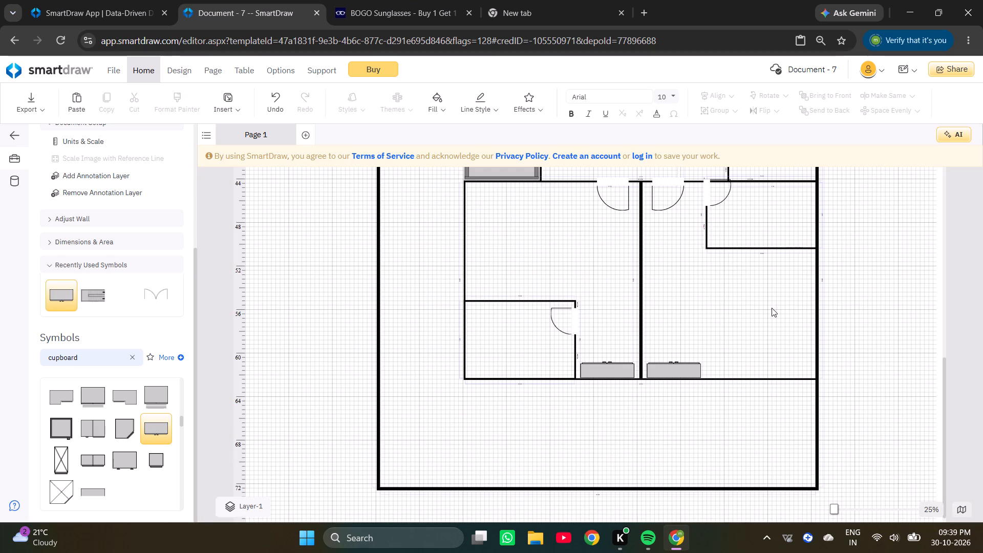
Pull the right-hand room's cupboard off the bottom wall into open floor and rotate it half a turn so its handles face down.
left_click_drag(681, 375, 745, 283)
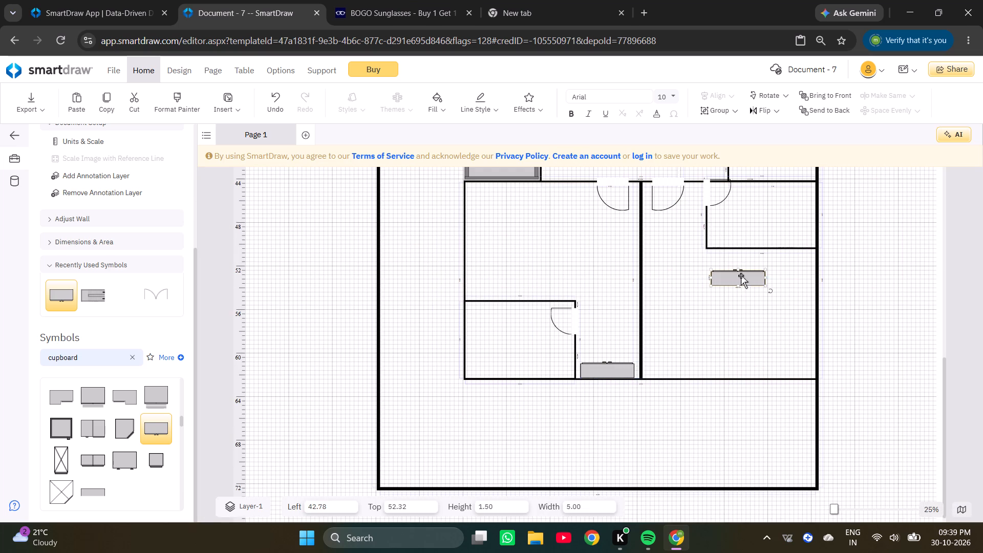
scroll(735, 269, "up", 2, "ctrl")
left_click_drag(840, 333, 535, 276)
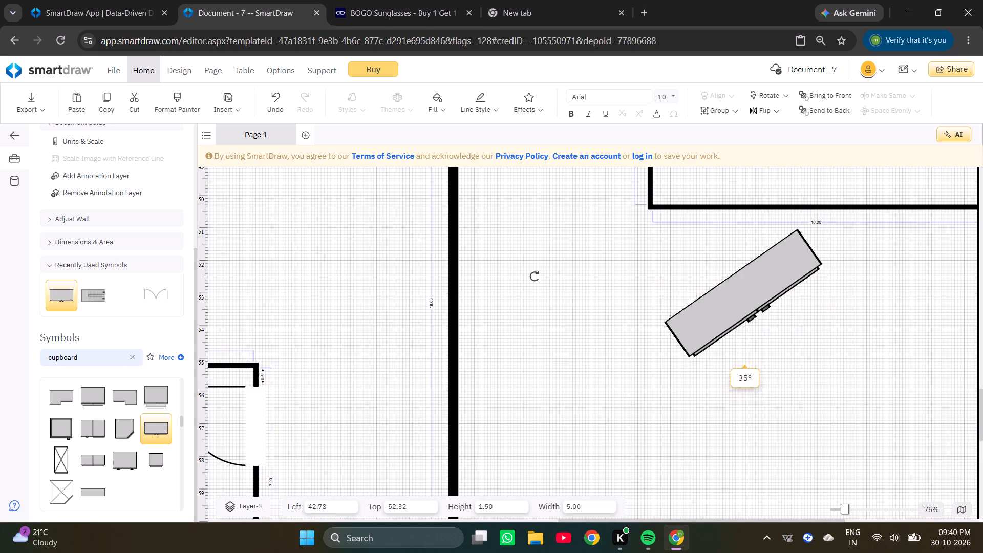
left_click_drag(535, 276, 512, 211)
Place the rotated cupboard directly beneath the right-hand small room against the outer wall, at about left 47.35, top 50.48.
left_click_drag(734, 296, 867, 235)
scroll(904, 264, "down", 2, "ctrl")
left_click_drag(784, 251, 789, 254)
scroll(804, 256, "up", 1, "ctrl")
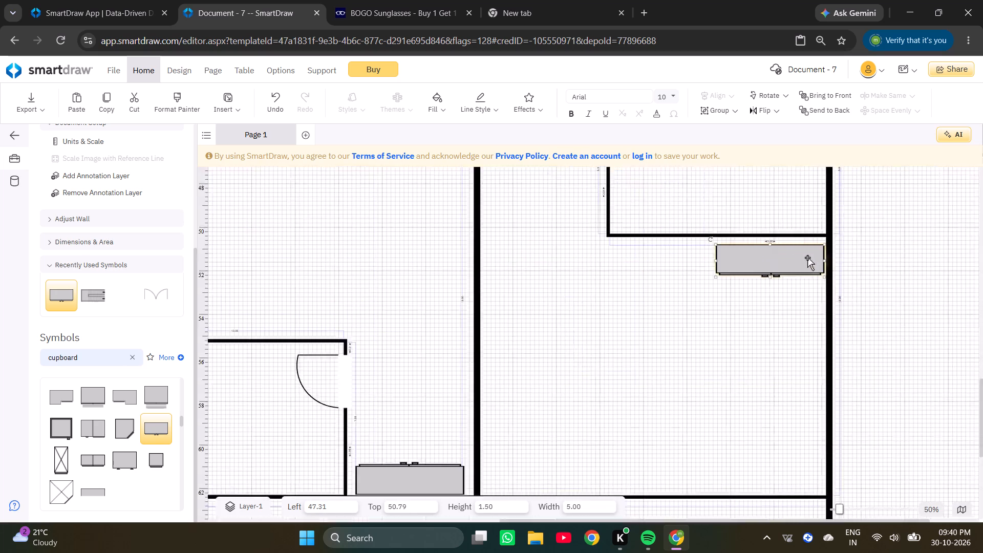
scroll(807, 258, "up", 2, "ctrl")
left_click_drag(808, 258, 810, 245)
scroll(648, 297, "down", 6, "ctrl")
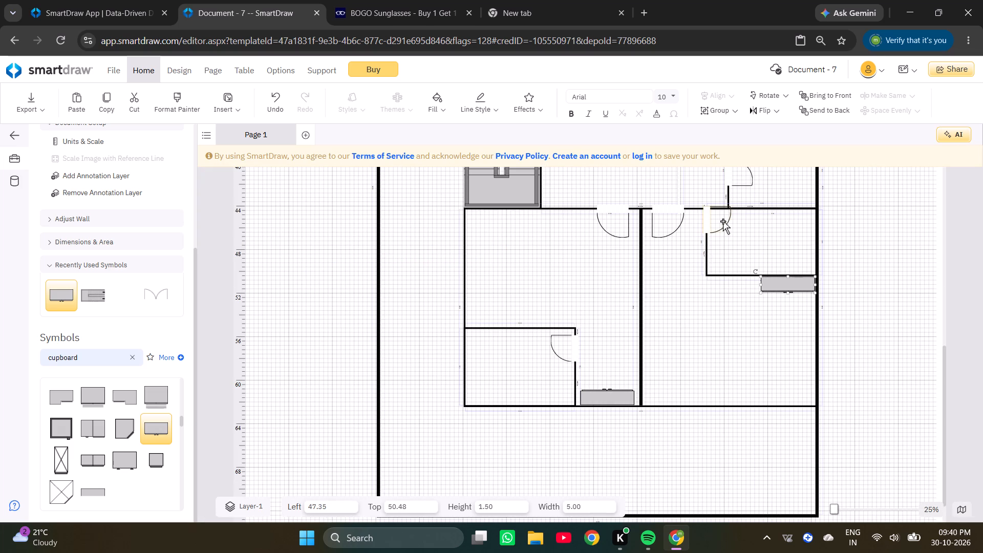
Move the right-hand small room's door from its side wall to its bottom wall, about 0.60 from the inner corner.
left_click_drag(723, 221, 737, 273)
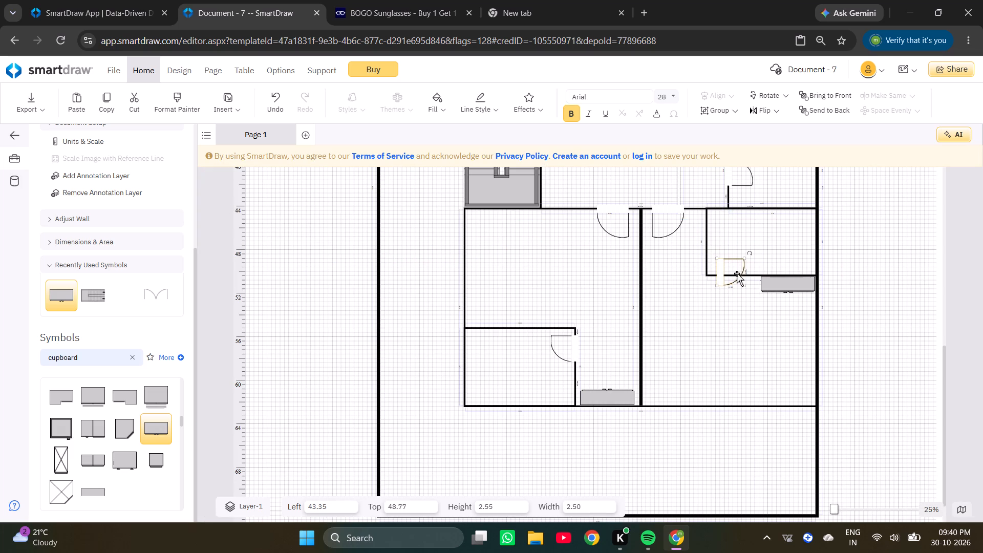
left_click(737, 273)
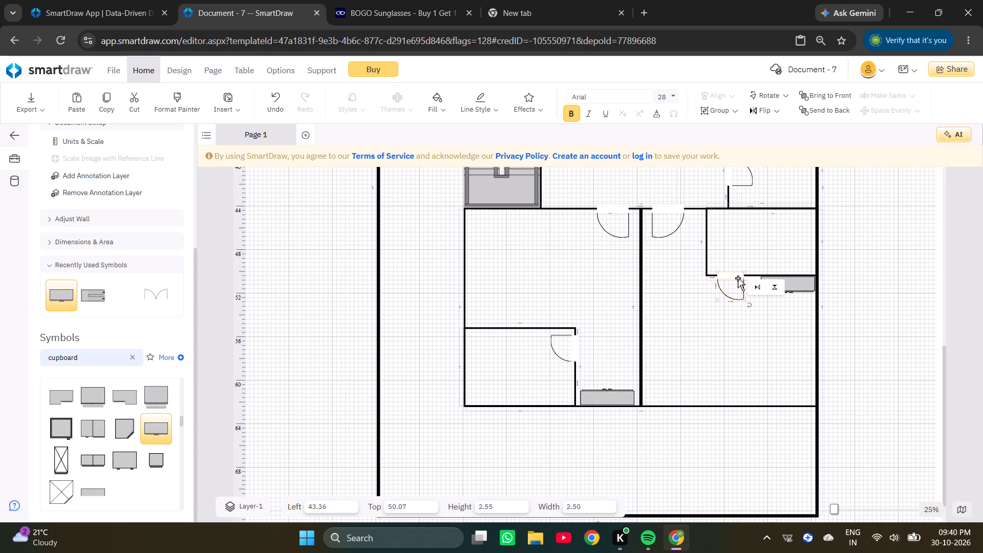
scroll(738, 280, "up", 2, "ctrl")
left_click_drag(717, 272, 708, 273)
Flip the moved door vertically and horizontally so it swings into the small room with its hinge nearest the inner corner.
left_click(809, 296)
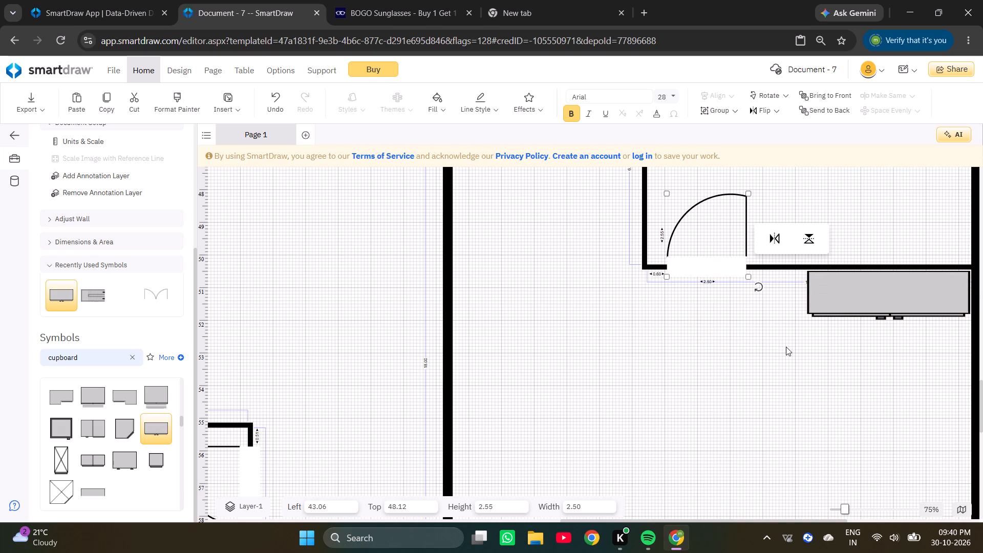
left_click(769, 237)
scroll(704, 332, "down", 2, "ctrl")
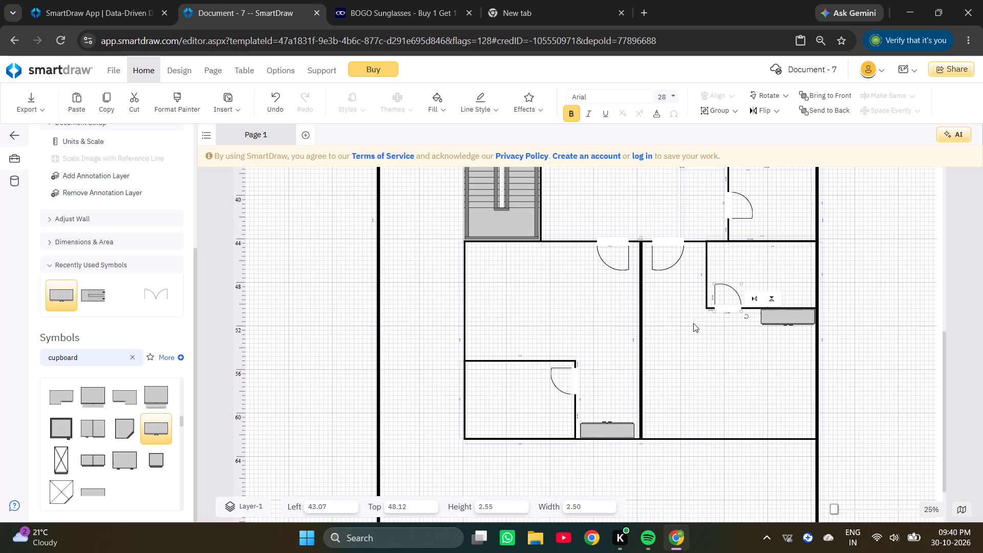
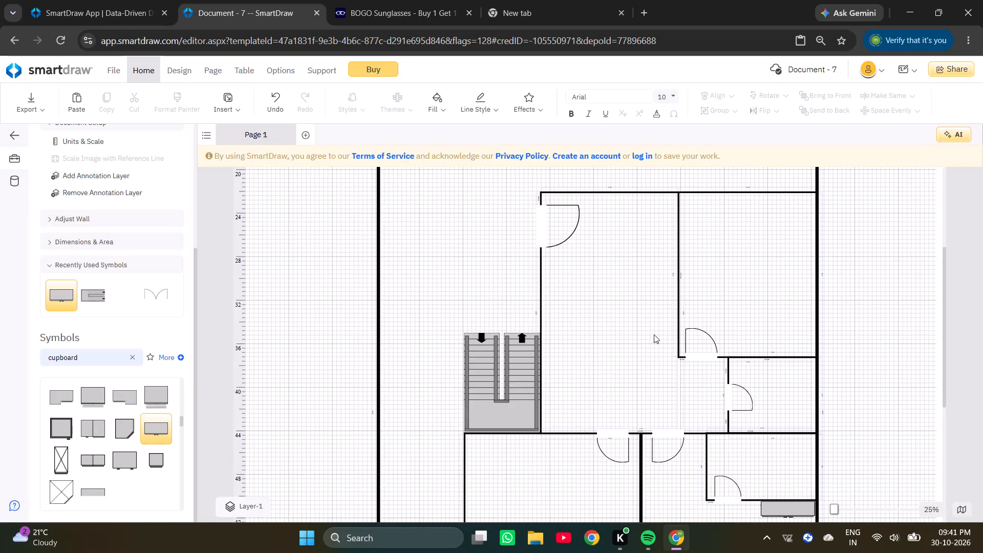
Look over the floor plan from the double entrance door down to the lower rooms, including the staircase and the right-hand upper room.
scroll(663, 327, "down", 5)
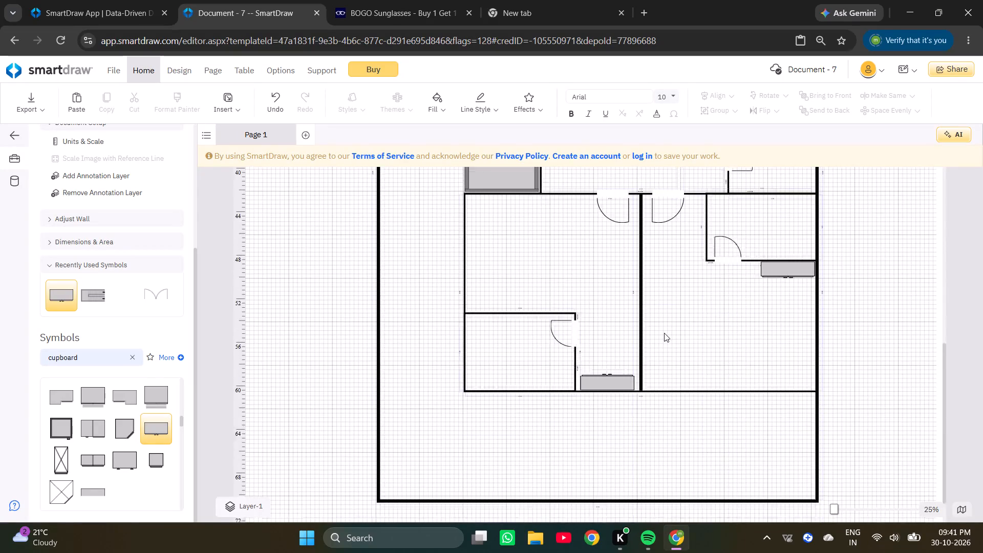
scroll(722, 324, "up", 2, "ctrl")
scroll(722, 324, "down", 3, "ctrl")
scroll(497, 330, "up", 2, "ctrl")
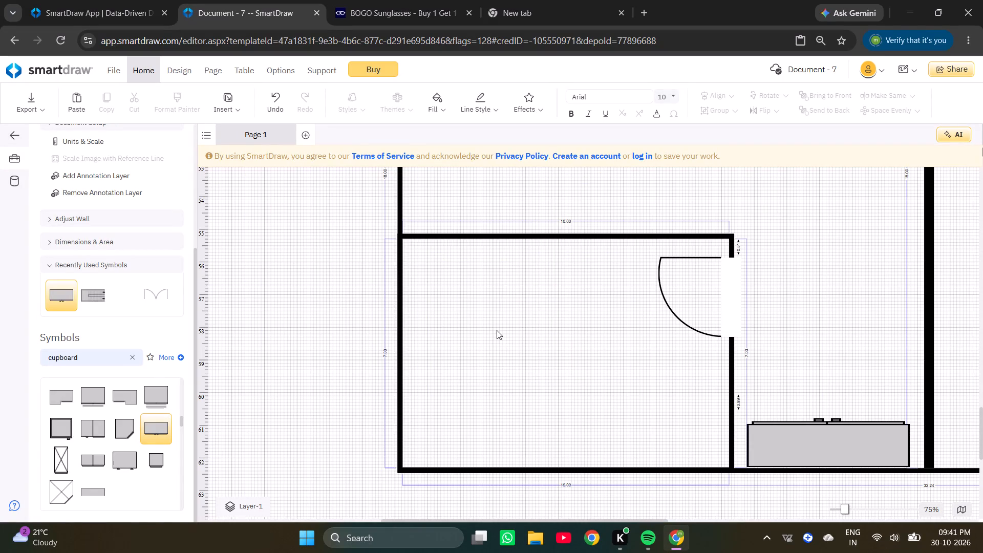
scroll(501, 329, "up", 2)
scroll(564, 342, "up", 4, "ctrl")
left_click(591, 280, "ctrl")
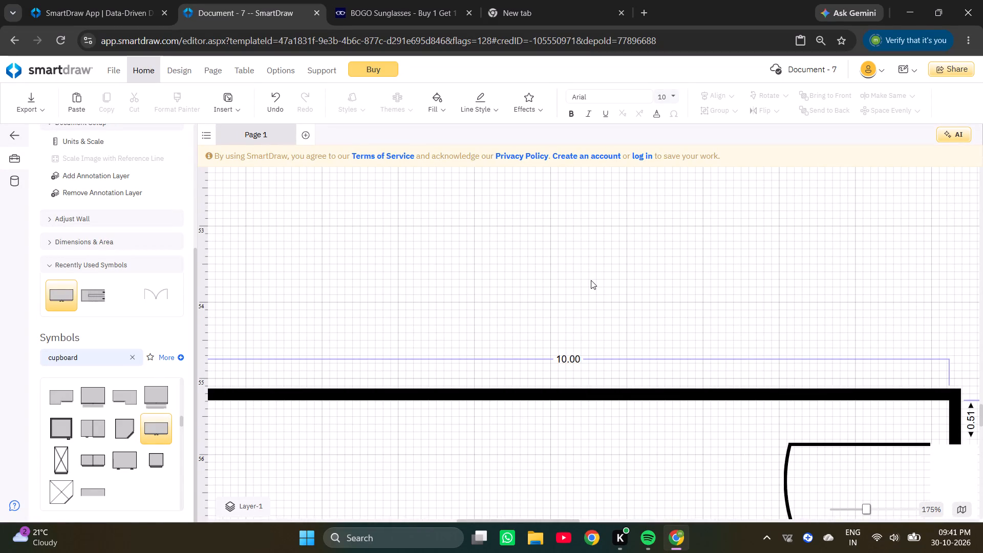
scroll(591, 280, "down", 7, "ctrl")
left_click(563, 386)
scroll(563, 385, "up", 5)
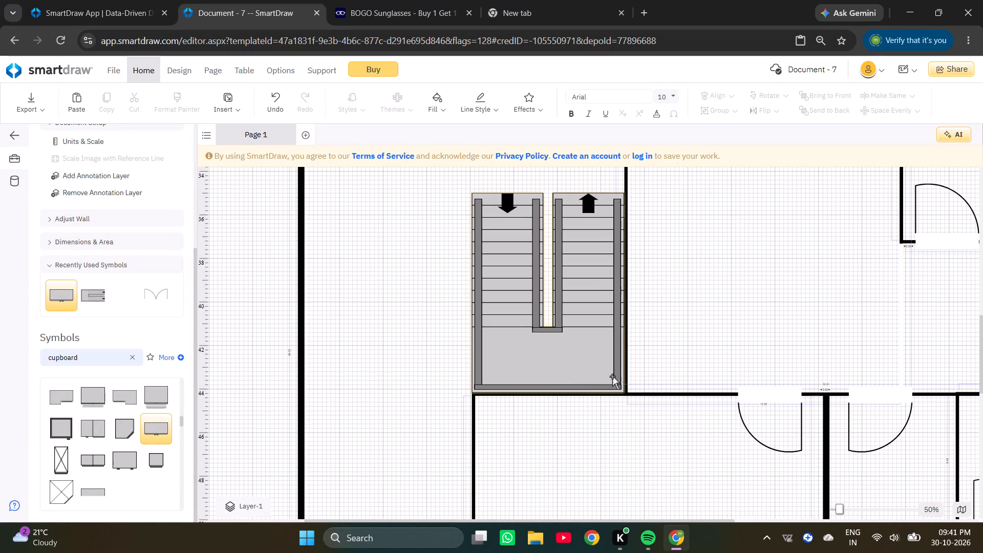
scroll(557, 210, "down", 3, "ctrl")
scroll(473, 250, "up", 2, "ctrl")
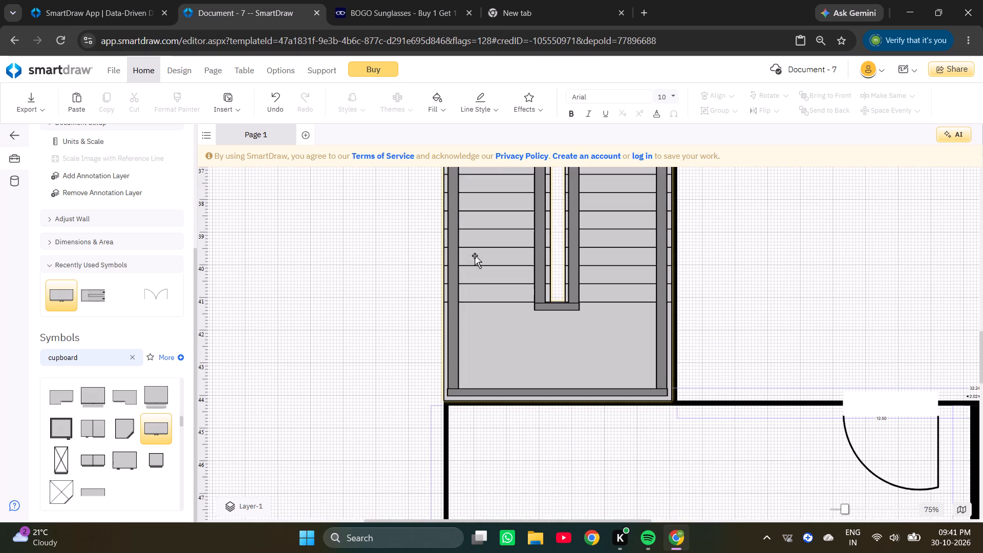
scroll(476, 258, "up", 3)
scroll(523, 353, "down", 4, "ctrl")
scroll(585, 326, "up", 4)
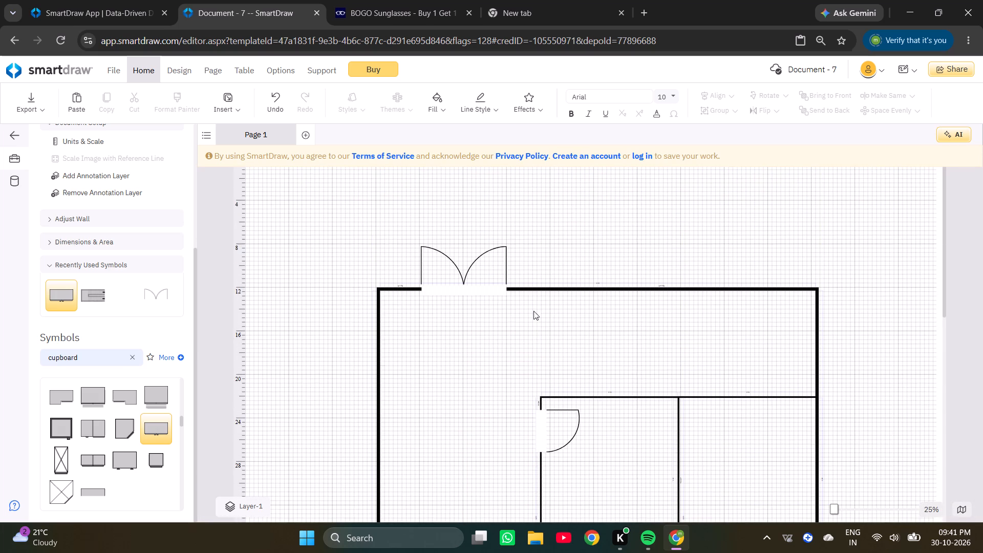
scroll(448, 272, "up", 2, "ctrl")
scroll(453, 279, "down", 6, "ctrl")
left_click(639, 419)
scroll(640, 419, "down", 5)
scroll(656, 364, "down", 7)
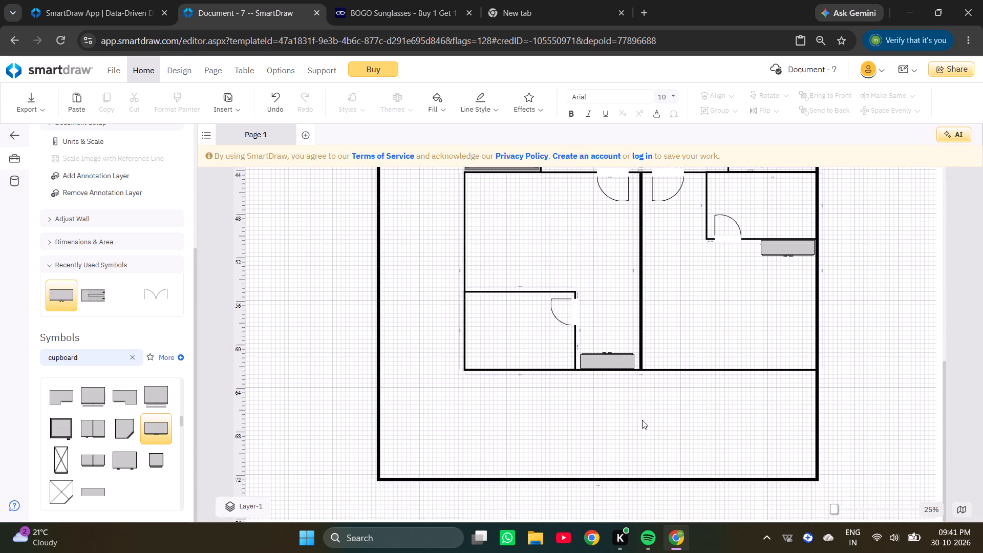
scroll(642, 420, "down", 1)
scroll(769, 241, "up", 4, "ctrl")
scroll(839, 349, "up", 4)
scroll(845, 366, "down", 2, "ctrl")
scroll(751, 315, "up", 4)
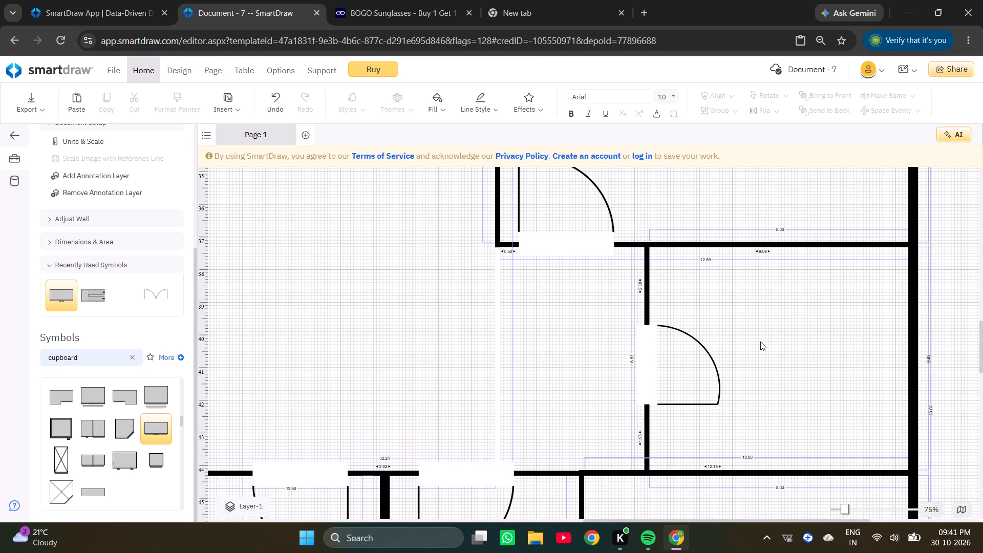
scroll(760, 342, "down", 3, "ctrl")
scroll(760, 337, "up", 2)
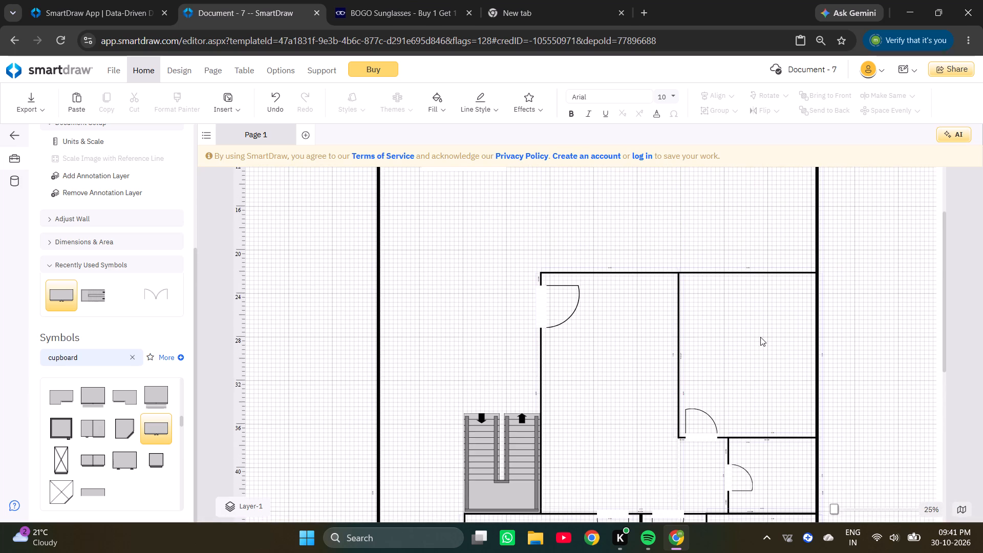
scroll(760, 336, "down", 1)
Search the symbols for "kitchen" and place a plain rectangular counter in the right-hand upper room, at about left 46.79, top 24.16.
left_click(131, 351)
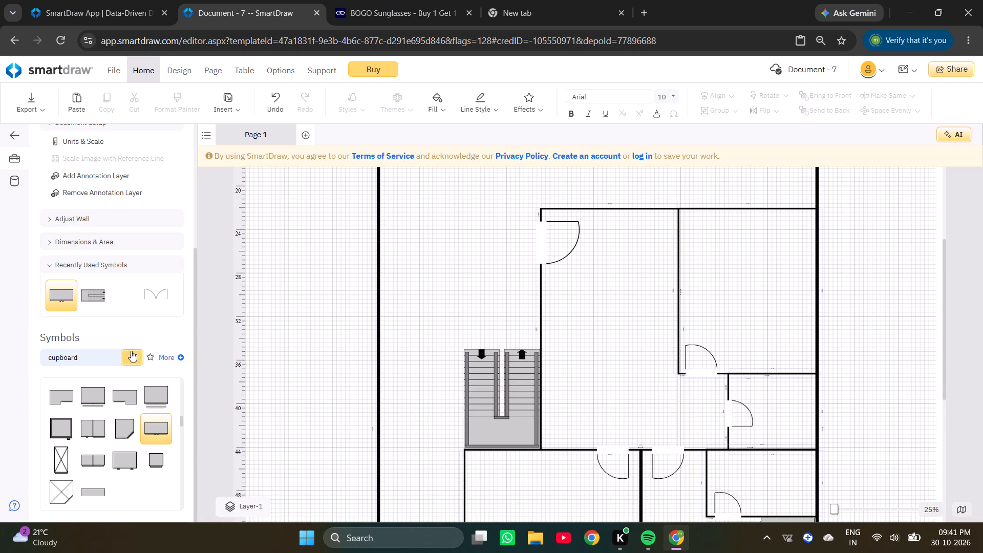
type("kitchen")
key("Return")
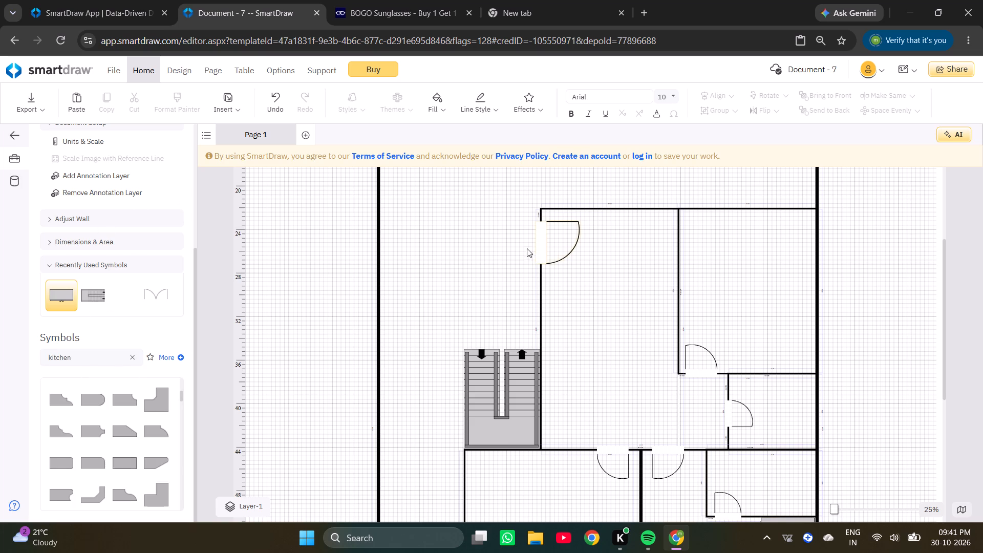
scroll(103, 424, "down", 2)
scroll(125, 438, "up", 2)
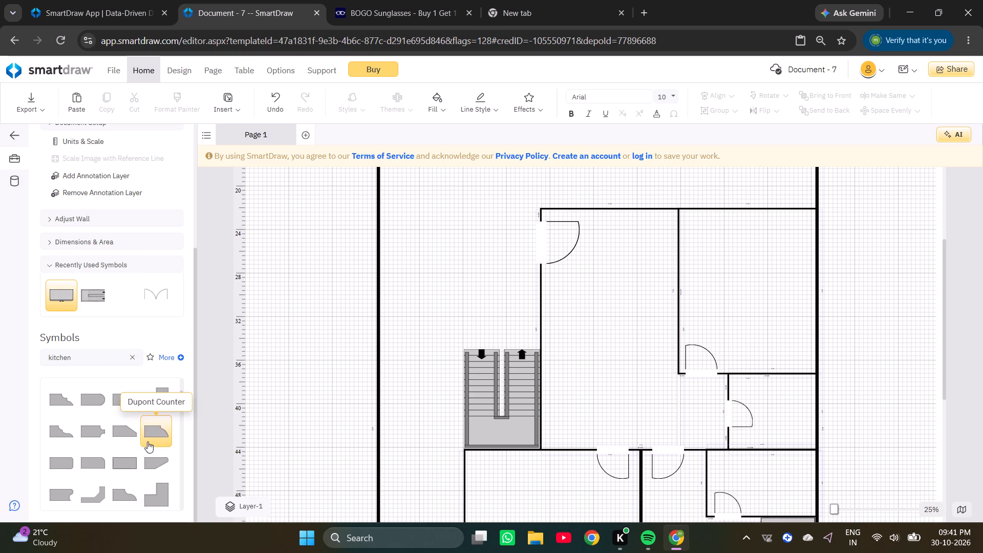
double_click(120, 469)
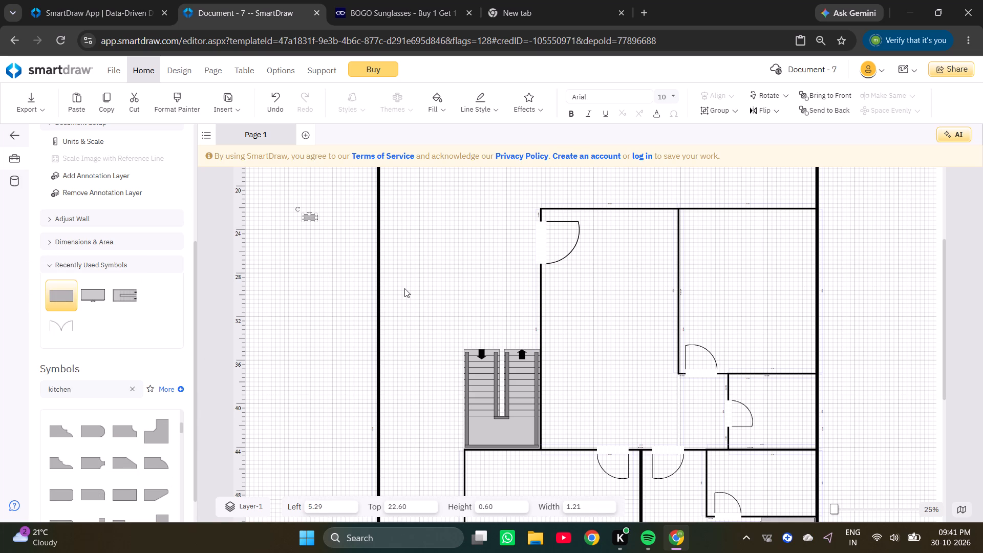
left_click_drag(309, 218, 682, 231)
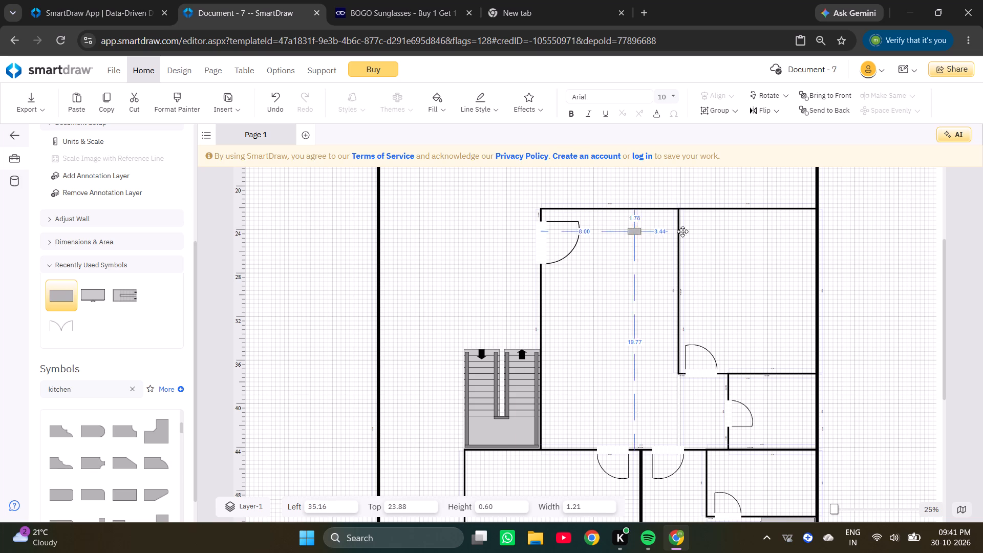
left_click_drag(682, 231, 739, 221)
scroll(741, 221, "up", 6, "ctrl")
scroll(741, 221, "down", 3, "ctrl")
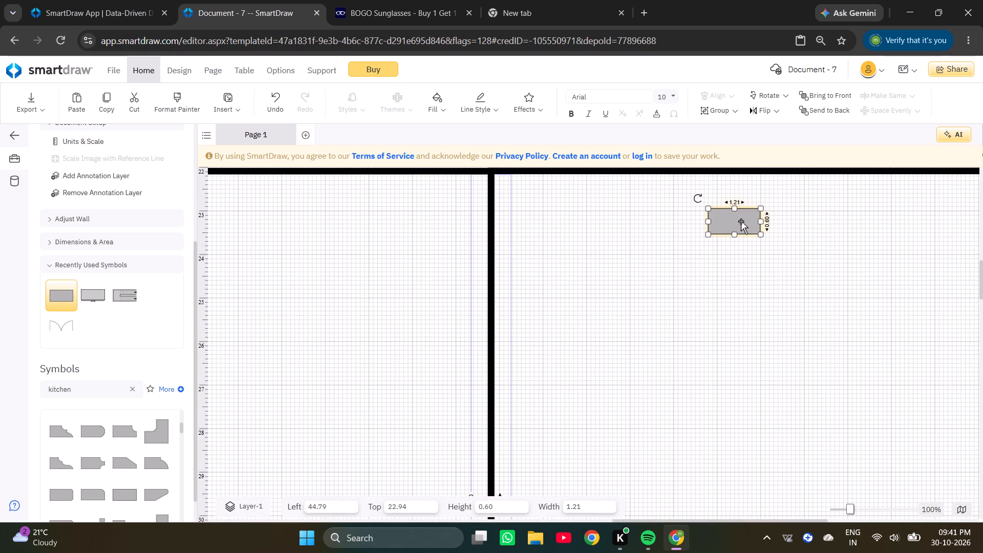
left_click_drag(741, 221, 859, 221)
scroll(859, 221, "down", 2, "ctrl")
left_click_drag(859, 221, 930, 221)
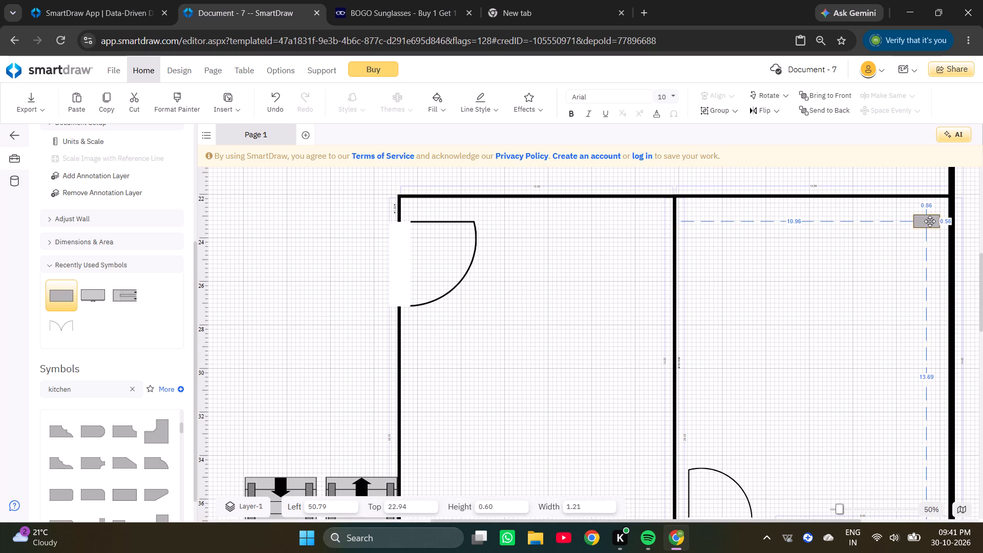
left_click_drag(930, 221, 843, 248)
Set the rectangular counter's height to 2.50.
scroll(847, 244, "up", 7, "ctrl")
left_click(888, 248)
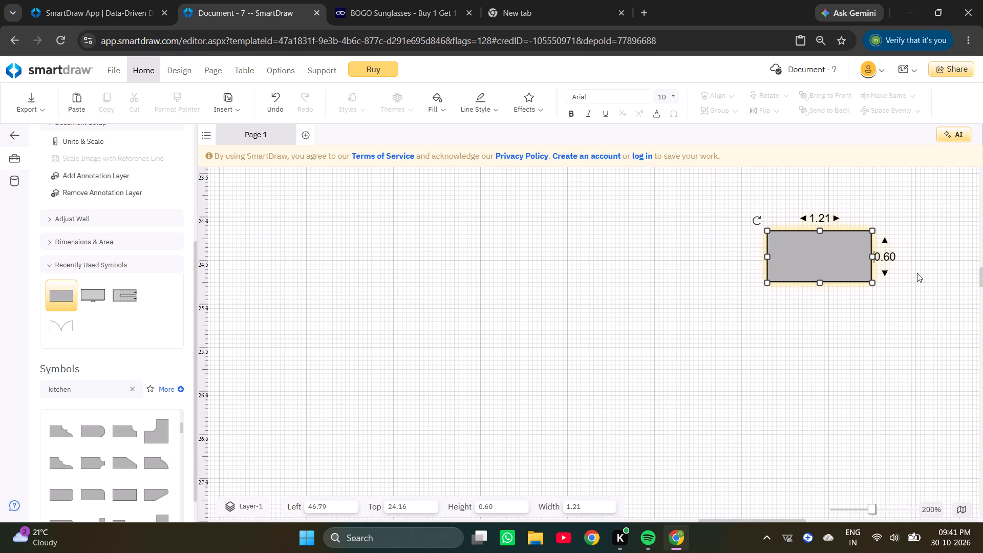
key("Right")
key("Right")
key("Right")
key("Right")
key("Right")
key("Right")
key("Right")
key("Right")
key("Right")
key("Right")
key("Right")
key("BackSpace")
key("BackSpace")
key("BackSpace")
key("BackSpace")
key("BackSpace")
key("BackSpace")
key("BackSpace")
key("BackSpace")
key("BackSpace")
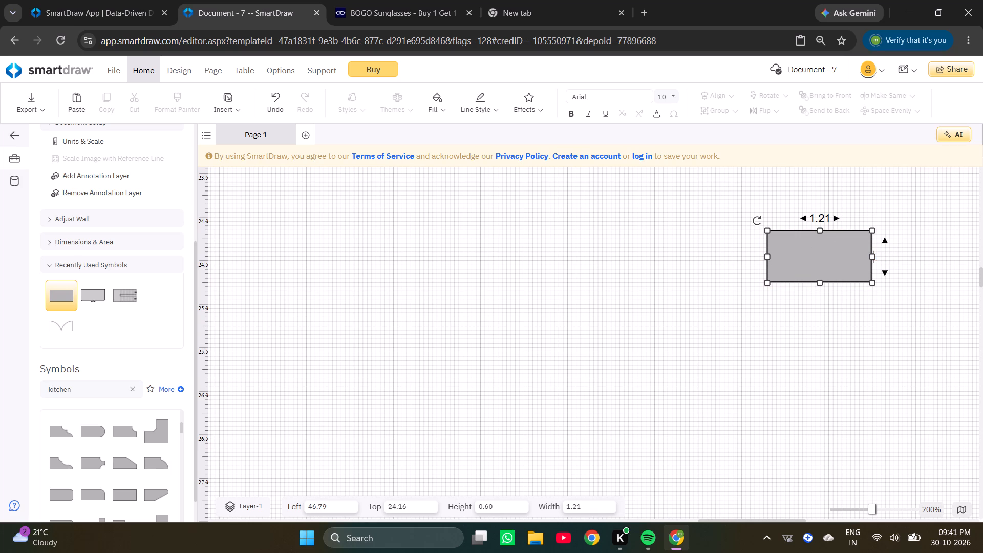
type("2.50")
key("Return")
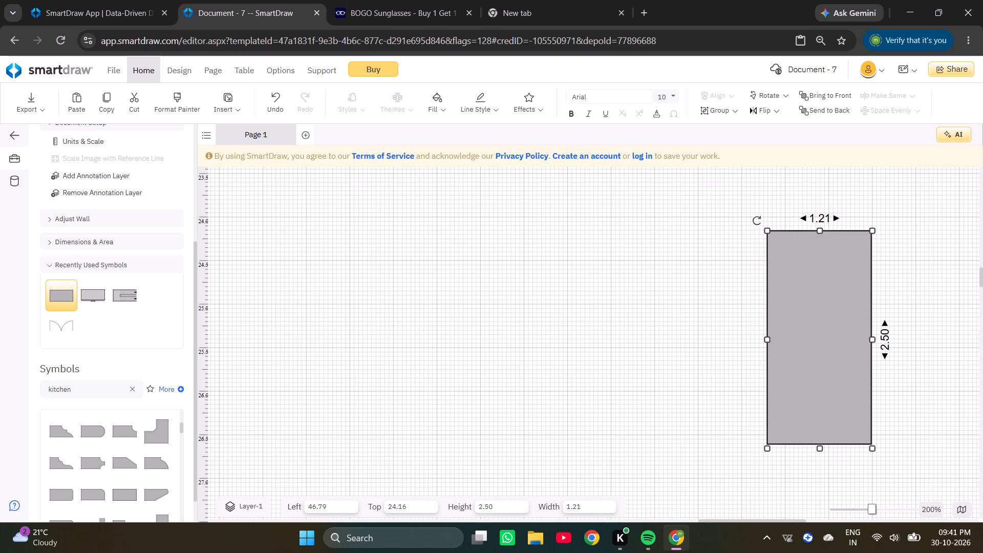
Set the rectangular counter's width to 12.
left_click(828, 220)
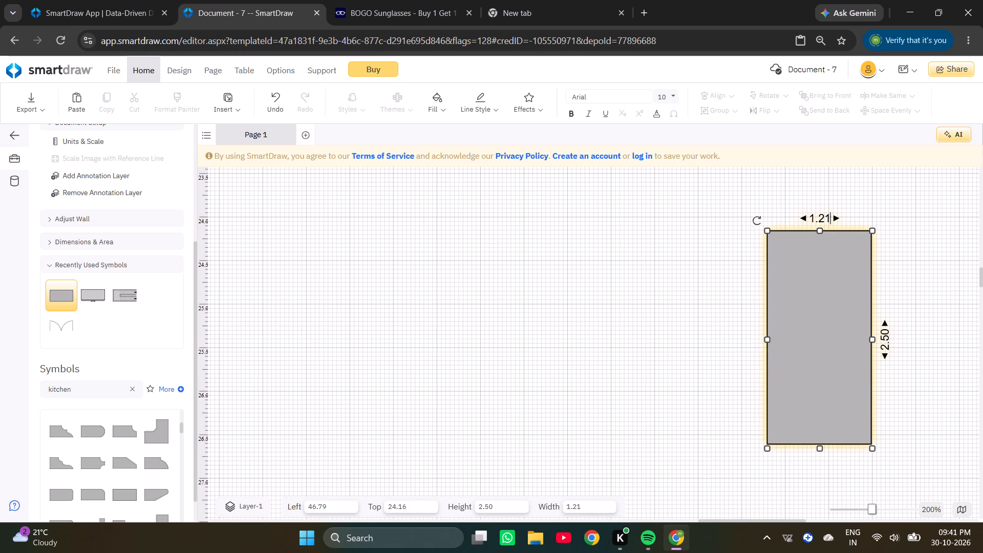
key("BackSpace")
key("BackSpace")
key("BackSpace")
key("BackSpace")
key("BackSpace")
key("BackSpace")
key("BackSpace")
key("BackSpace")
key("BackSpace")
key("BackSpace")
key("BackSpace")
type("12")
key("Return")
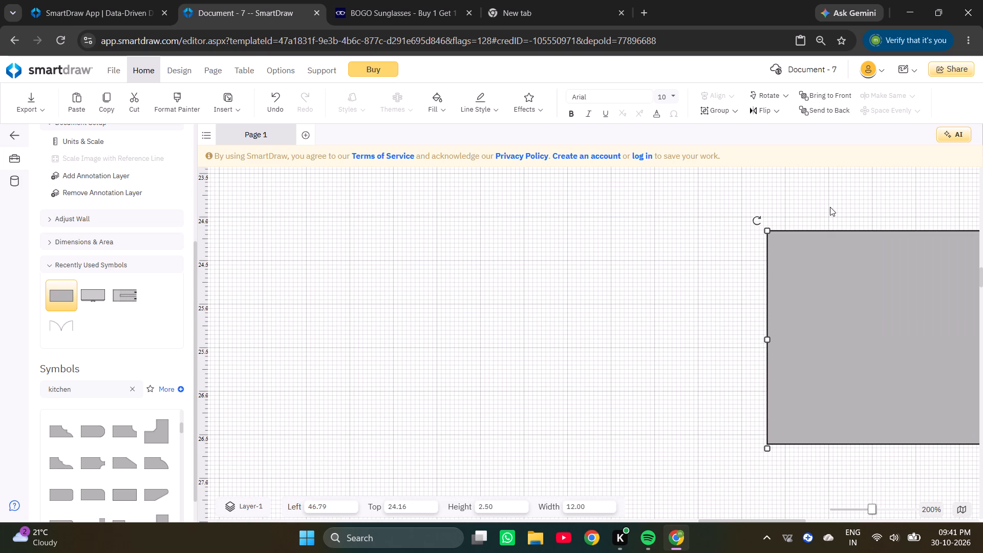
Move the counter against the room's top wall and right outer wall, at about left 40.51, top 22.16.
scroll(830, 207, "down", 7, "ctrl")
left_click_drag(834, 223, 764, 201)
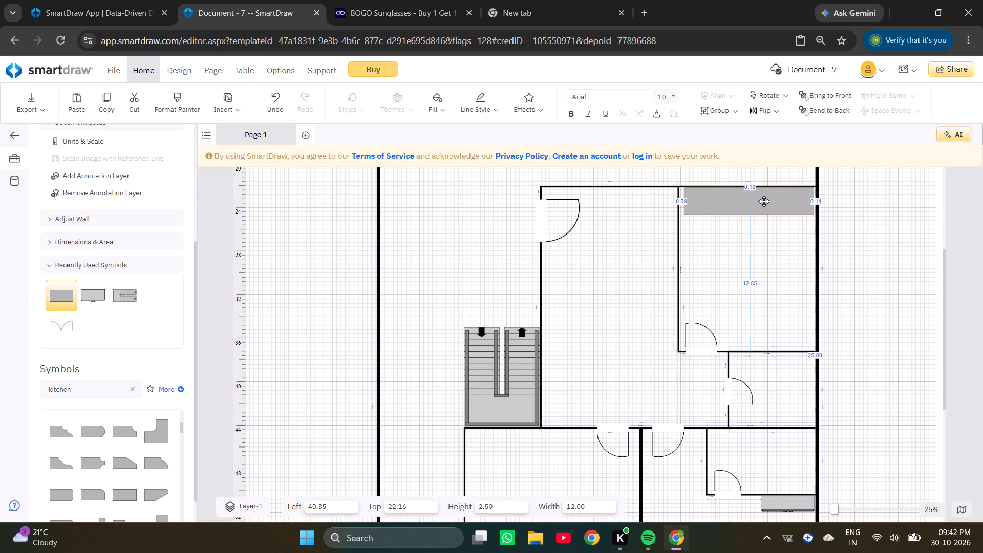
left_click_drag(764, 201, 764, 202)
scroll(796, 210, "up", 4, "ctrl")
scroll(836, 222, "up", 2)
left_click_drag(788, 292, 792, 289)
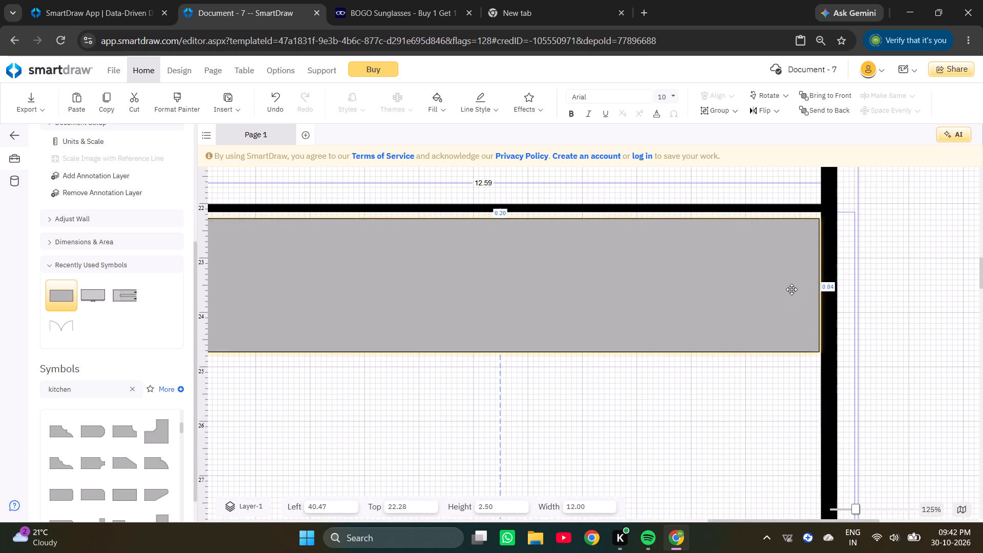
left_click_drag(792, 289, 790, 286)
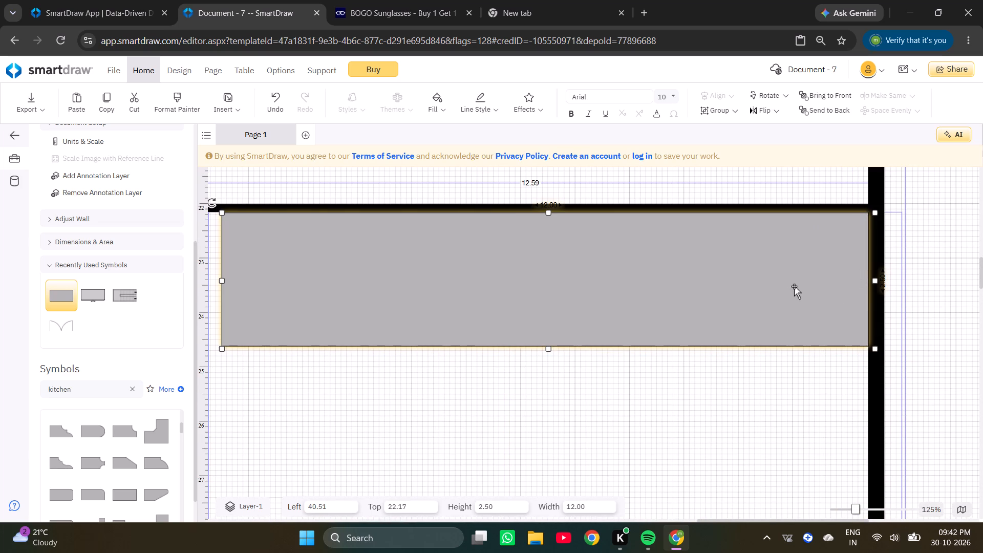
left_click(797, 286)
key("Up")
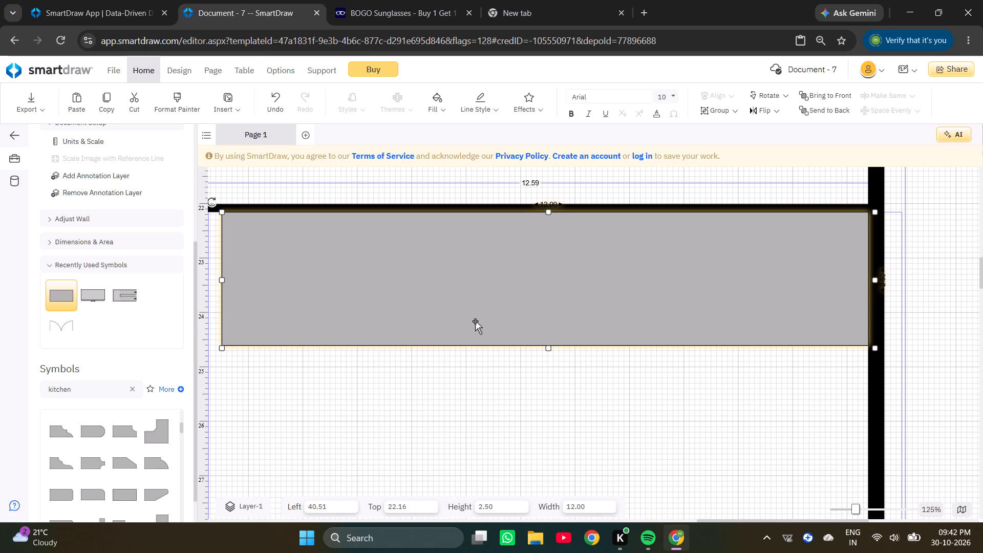
Stretch the counter's left end to meet the partition wall, making it about 12.63 wide.
scroll(301, 294, "down", 2, "ctrl")
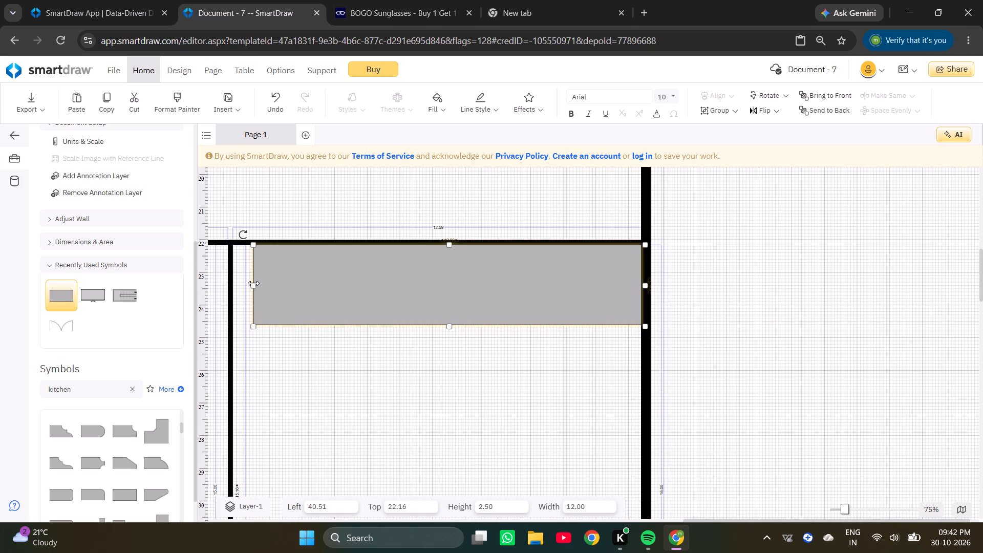
left_click_drag(255, 284, 232, 281)
left_click_drag(255, 285, 244, 282)
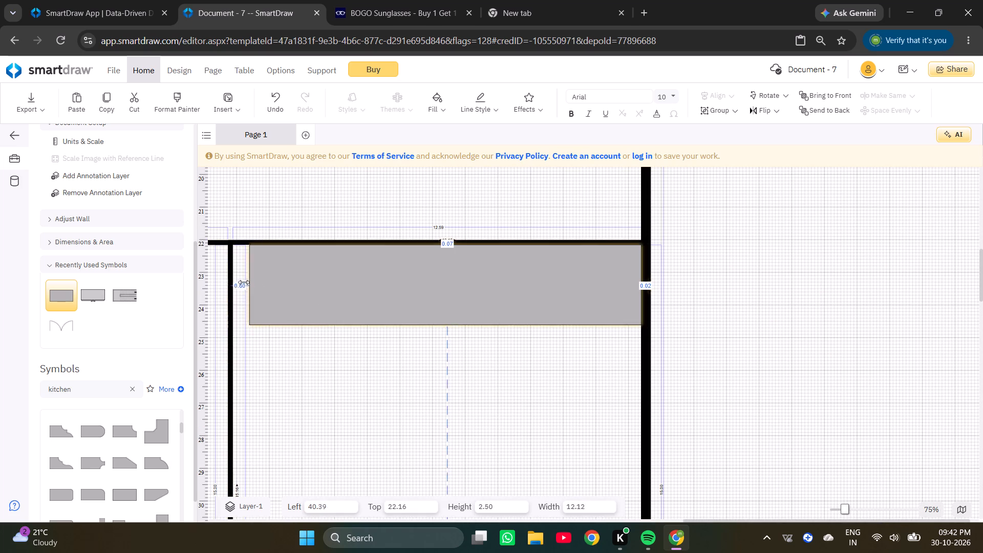
left_click_drag(244, 282, 234, 279)
scroll(231, 278, "up", 6, "ctrl")
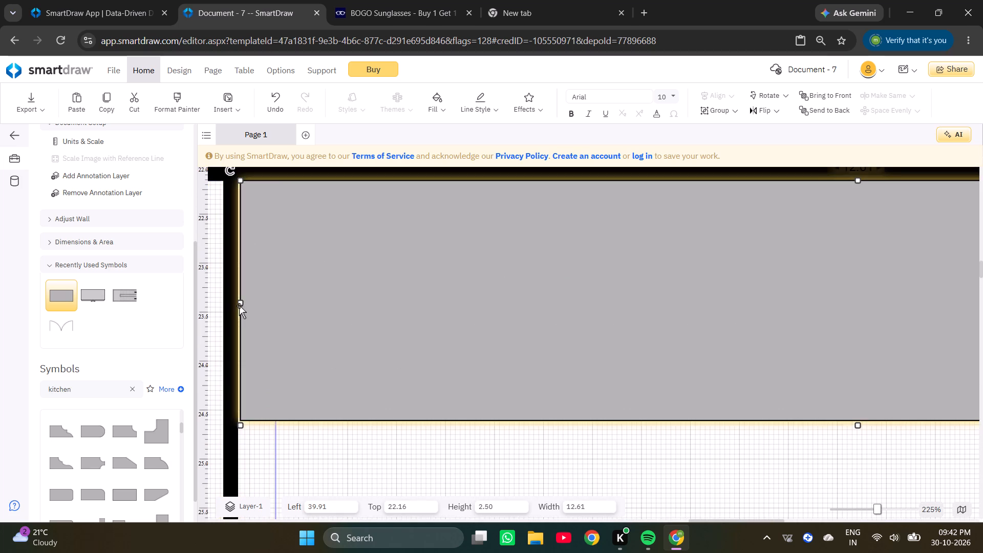
left_click(241, 303)
scroll(260, 297, "down", 4, "ctrl")
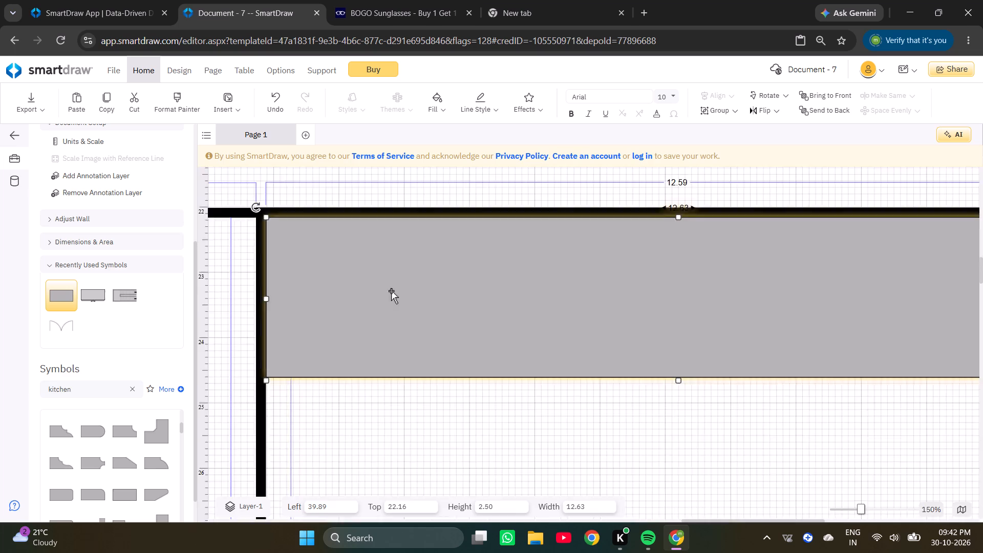
scroll(391, 291, "down", 4, "ctrl")
left_click(590, 365)
Duplicate the counter and place the copy in the open floor below it, at about left 40.79, top 27.39.
scroll(651, 287, "down", 3)
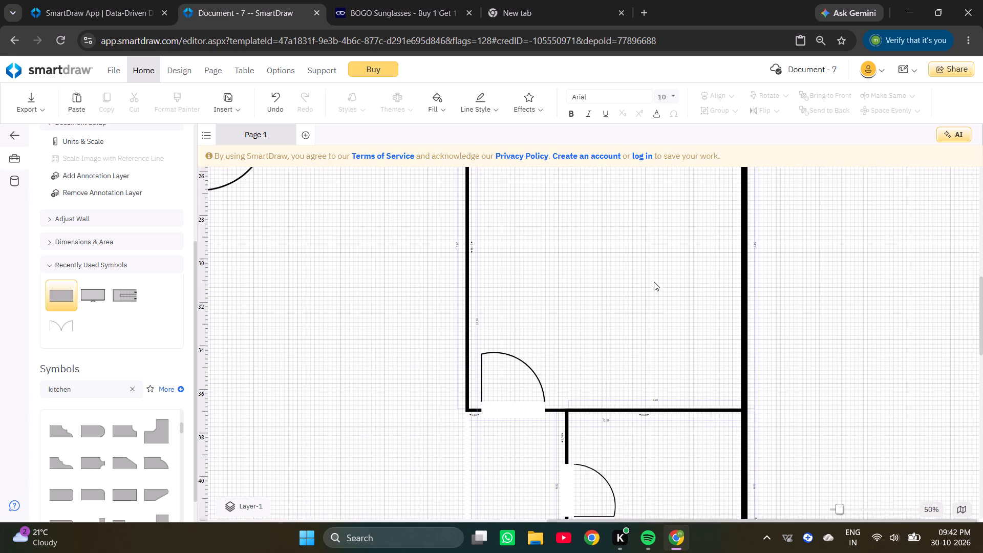
scroll(654, 282, "up", 3)
left_click(642, 304)
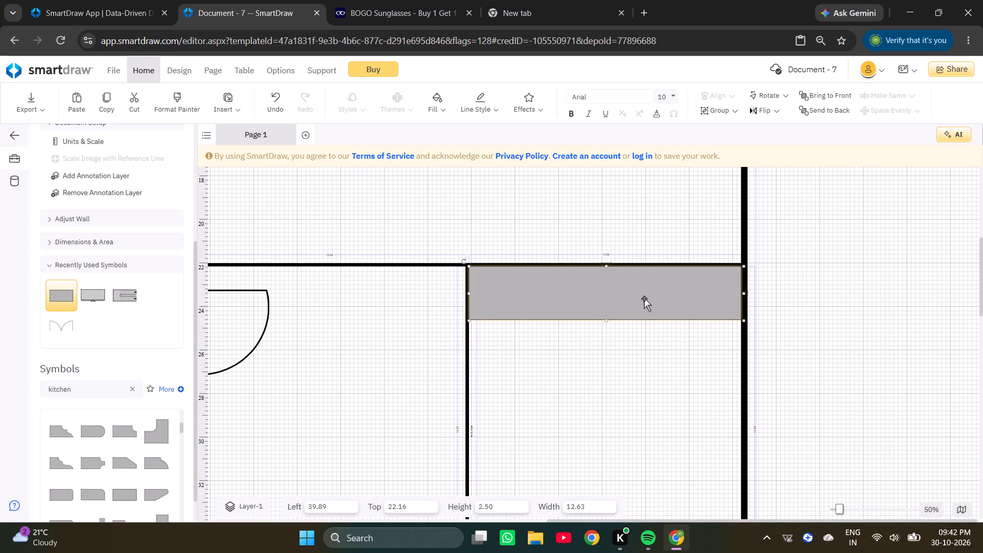
key("ctrl+c")
key("ctrl+v")
left_click_drag(445, 239, 669, 405)
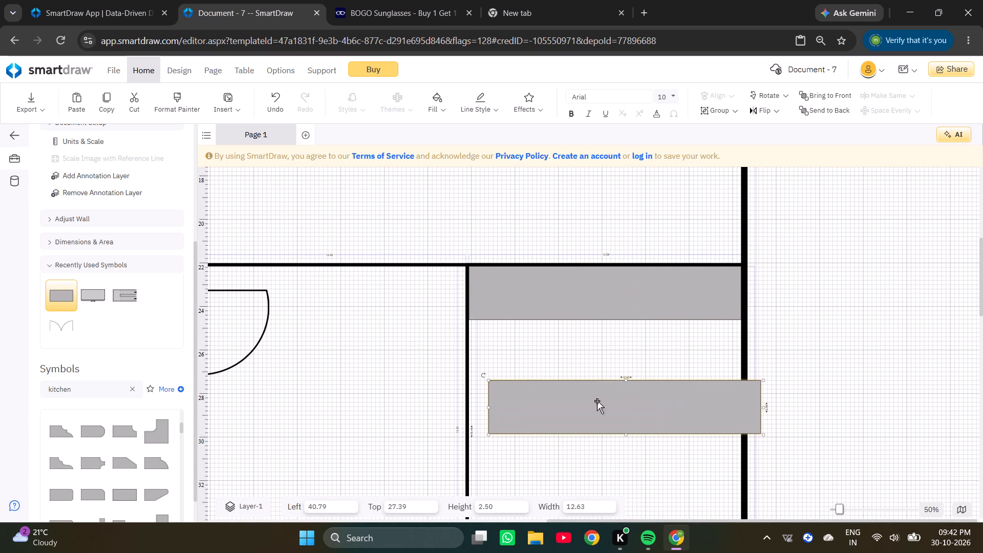
Rotate the copied counter a quarter turn so that it stands vertically in the room.
left_click_drag(485, 375, 645, 285)
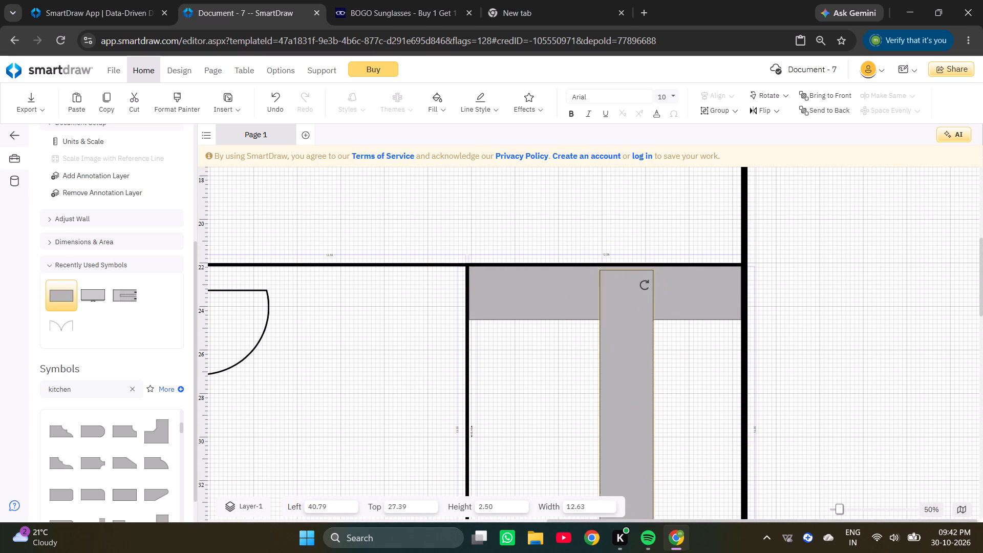
left_click_drag(645, 285, 650, 284)
Set the vertical counter's width to 10.
scroll(667, 327, "down", 2)
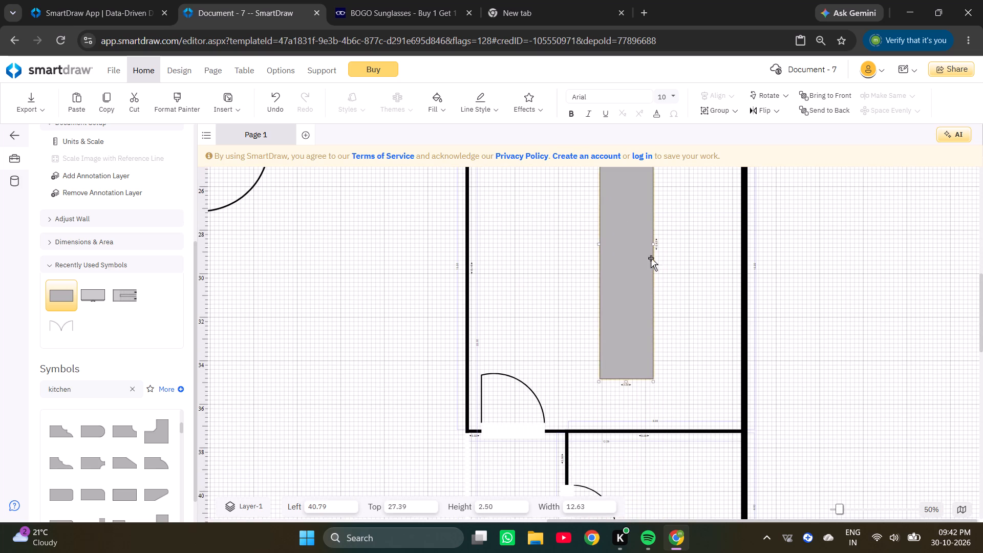
scroll(657, 240, "up", 3, "ctrl")
left_click(656, 252)
key("Right")
key("Right")
key("Right")
key("Right")
key("Right")
key("Right")
key("Right")
key("Right")
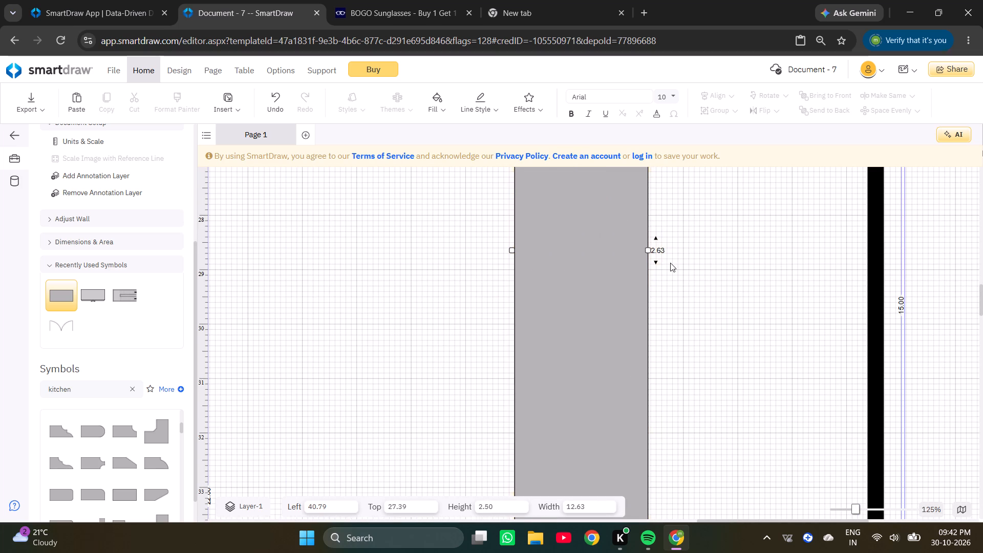
key("BackSpace")
key("BackSpace")
key("BackSpace")
key("BackSpace")
key("BackSpace")
key("BackSpace")
key("BackSpace")
key("BackSpace")
key("BackSpace")
key("BackSpace")
key("BackSpace")
type("10")
key("Return")
Move the vertical counter into the room's upper corner by the outer wall, at about left 46.11, top 25.91.
scroll(735, 291, "down", 5, "ctrl")
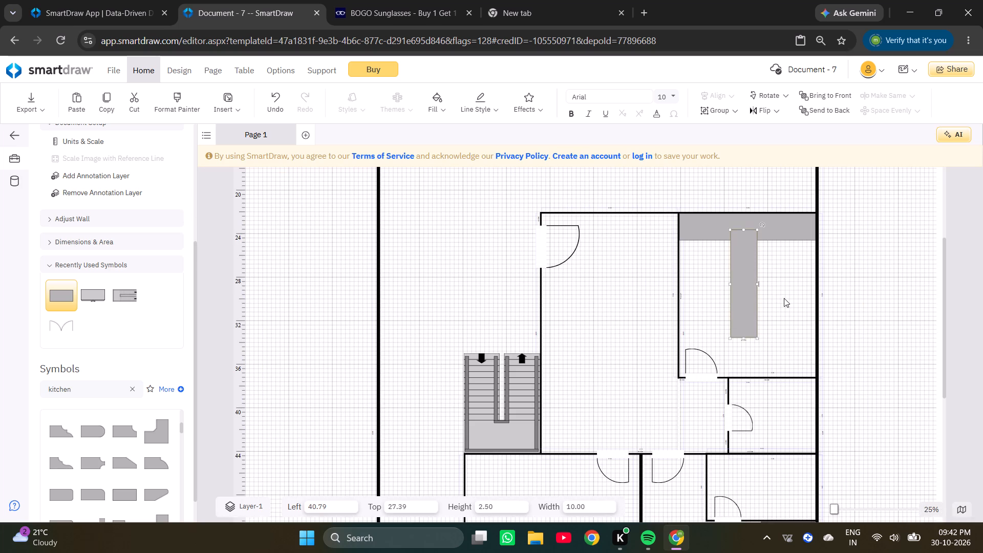
left_click_drag(745, 281, 804, 267)
scroll(823, 225, "up", 3, "ctrl")
left_click_drag(774, 251, 772, 237)
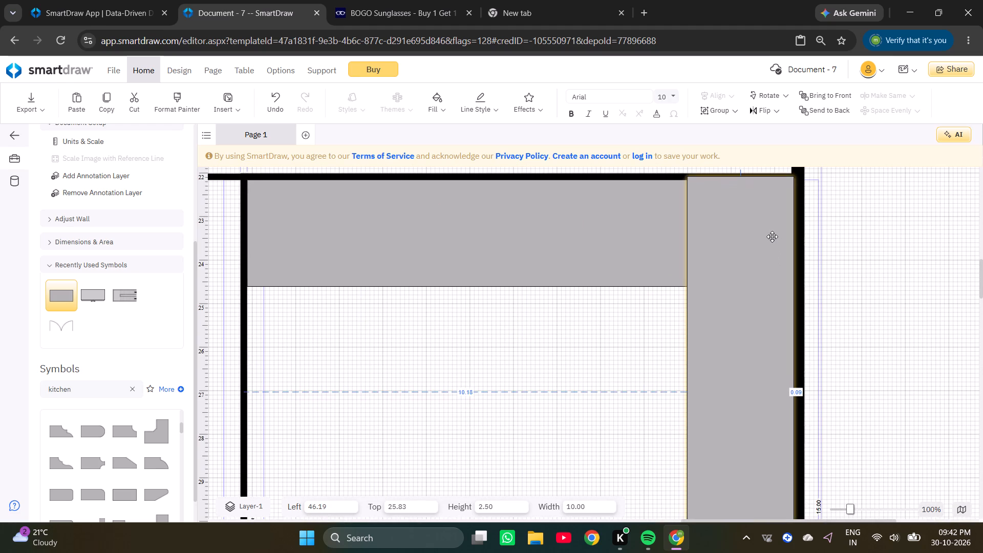
left_click_drag(772, 237, 771, 241)
left_click(771, 241)
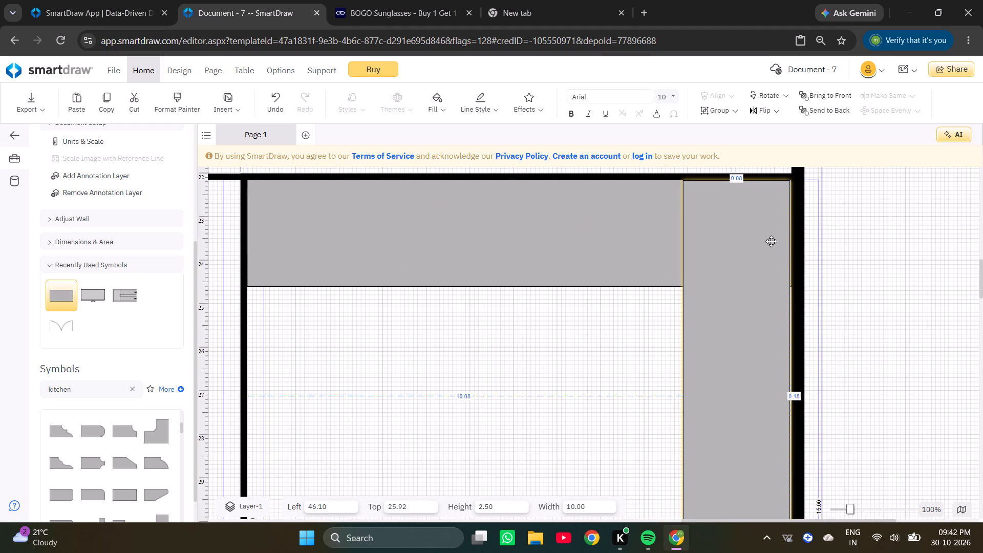
key("Up")
key("Right")
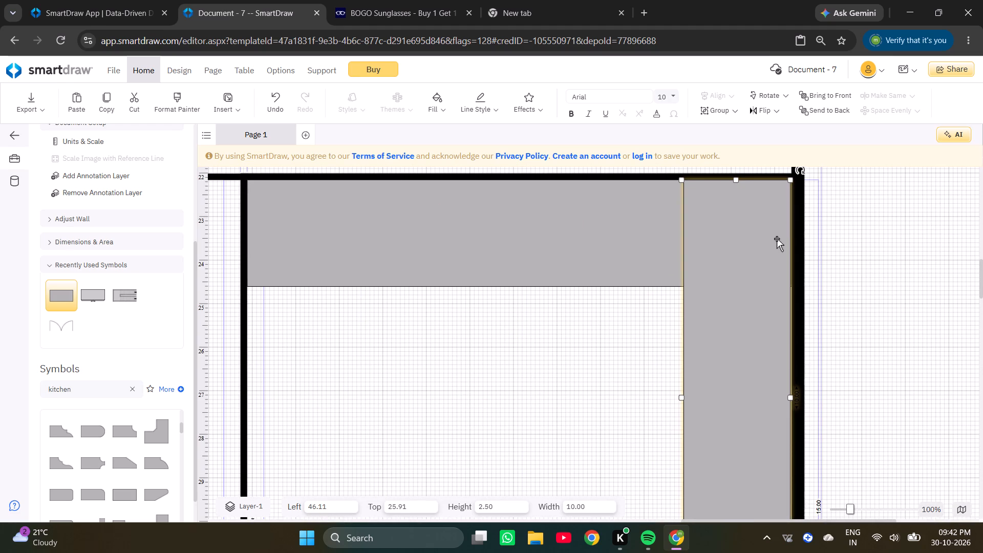
left_click(904, 227)
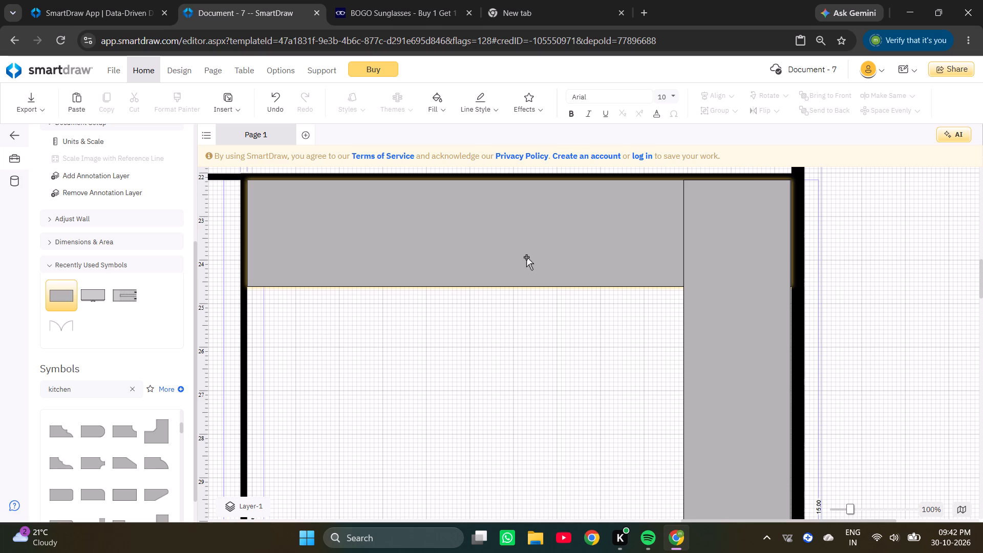
Send the vertical counter behind the horizontal counter along the top wall.
left_click(579, 395)
scroll(600, 368, "down", 4, "ctrl")
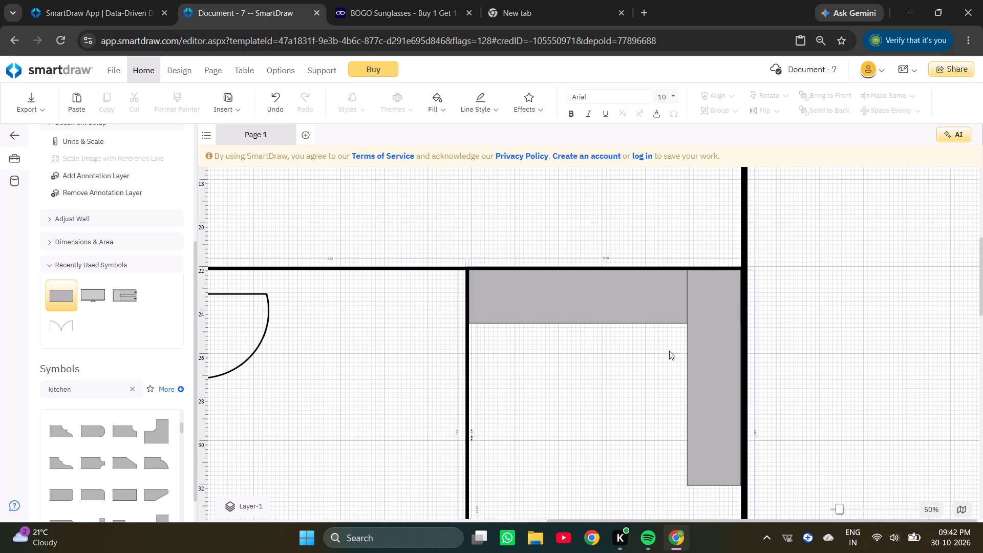
scroll(793, 352, "up", 2, "ctrl")
left_click(821, 382)
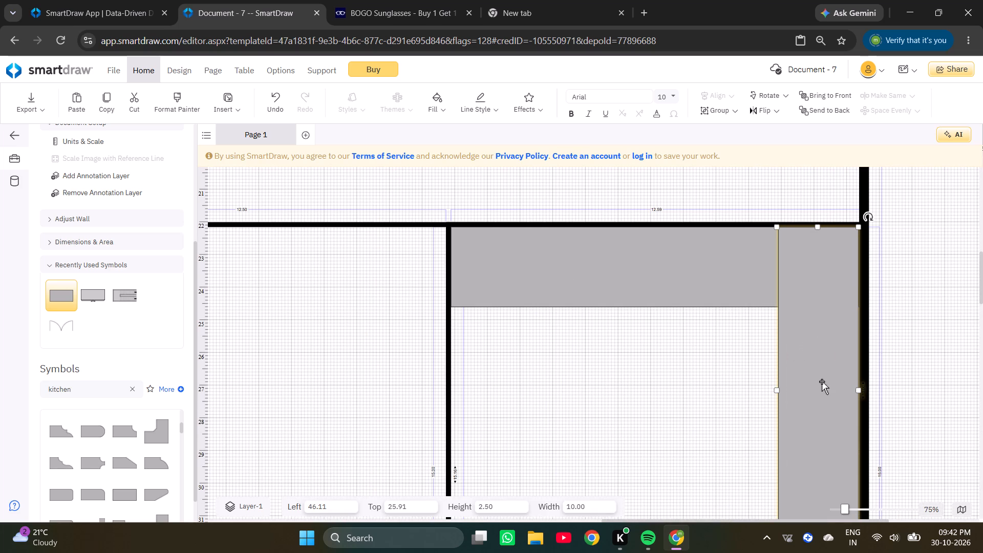
left_click(829, 116)
Nudge the vertical counter flush against the outer wall, to about left 46.14.
left_click(836, 356)
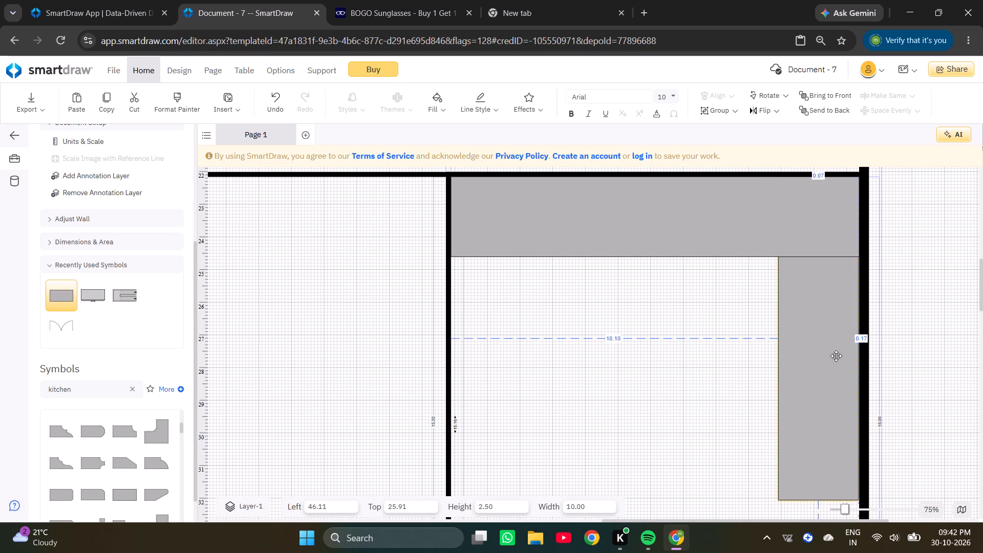
key("Right")
left_click(973, 330)
scroll(869, 240, "up", 3, "ctrl")
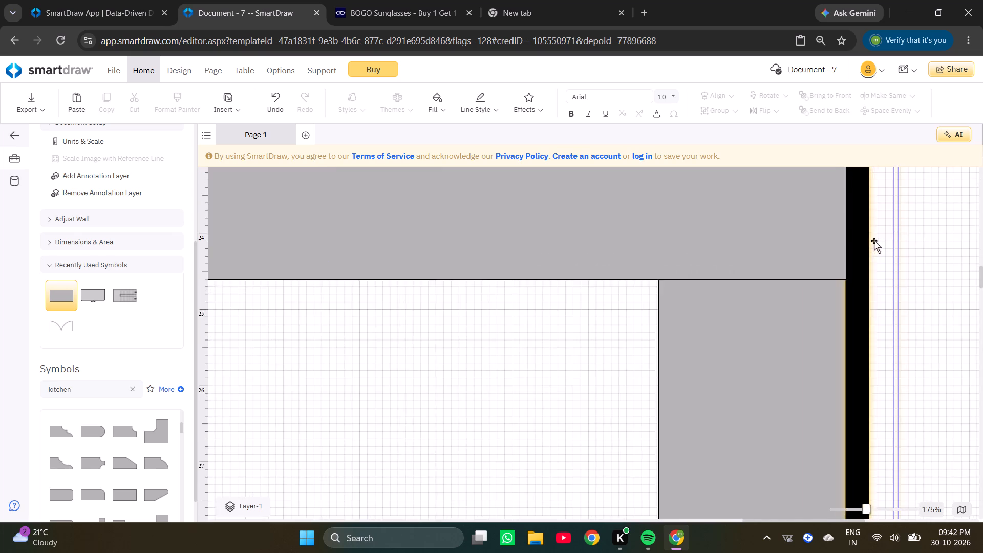
scroll(874, 241, "up", 3, "ctrl")
scroll(881, 243, "down", 1, "ctrl")
left_click(819, 358)
key("Right")
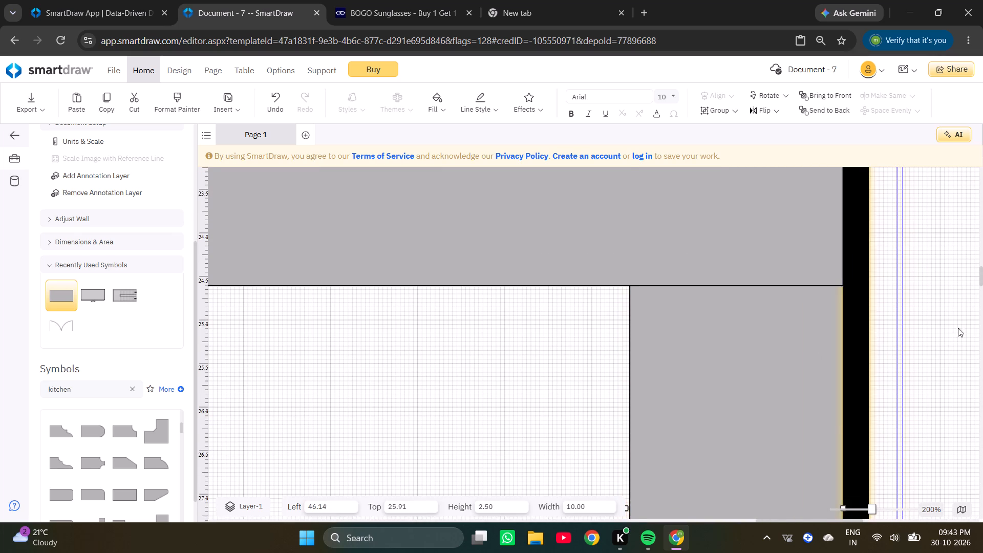
left_click(982, 315)
Examine the fitted kitchen counters and the rest of the floor plan, including the lower rooms.
left_click(542, 363)
scroll(545, 359, "down", 3, "ctrl")
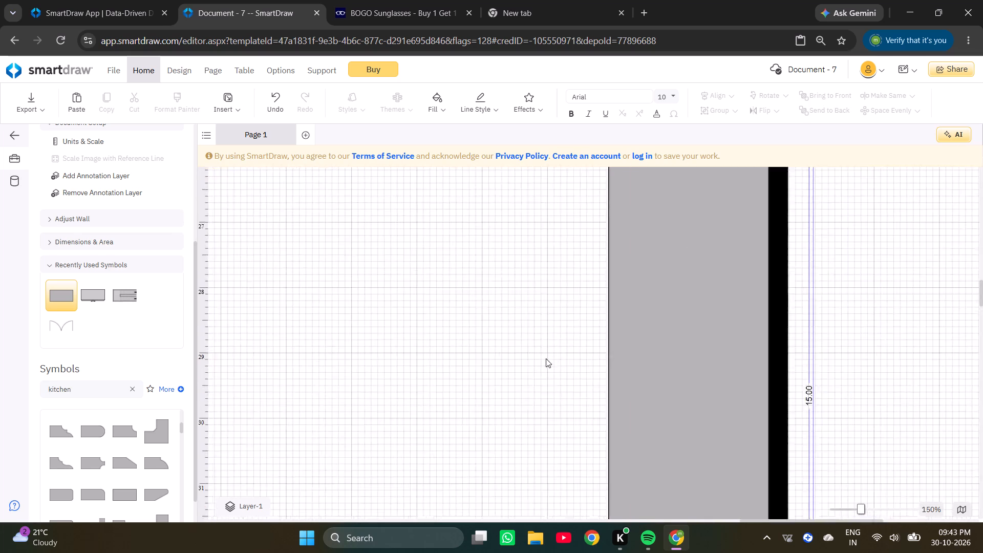
scroll(546, 358, "down", 4, "ctrl")
left_click(790, 415)
scroll(671, 415, "up", 4, "ctrl")
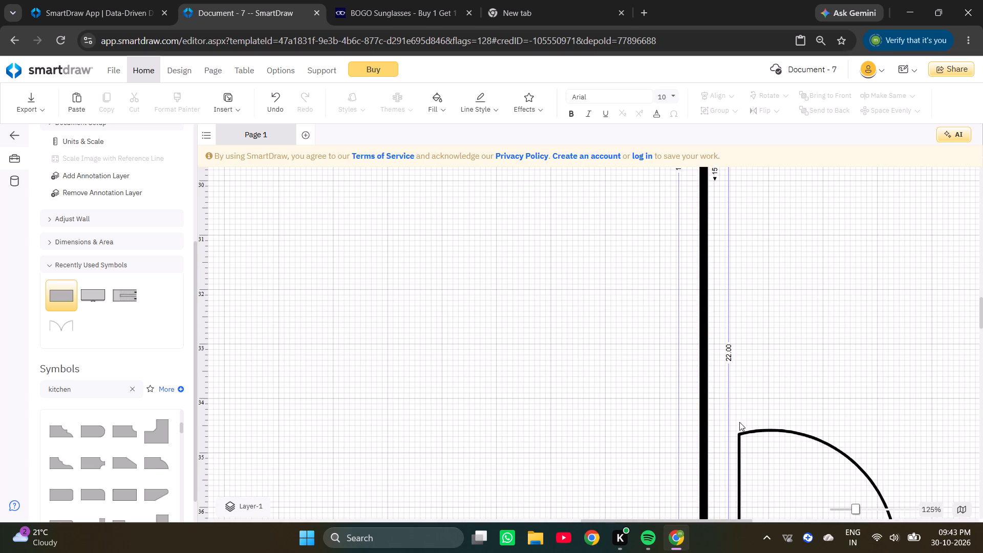
scroll(761, 410, "down", 6, "ctrl")
left_click(613, 355)
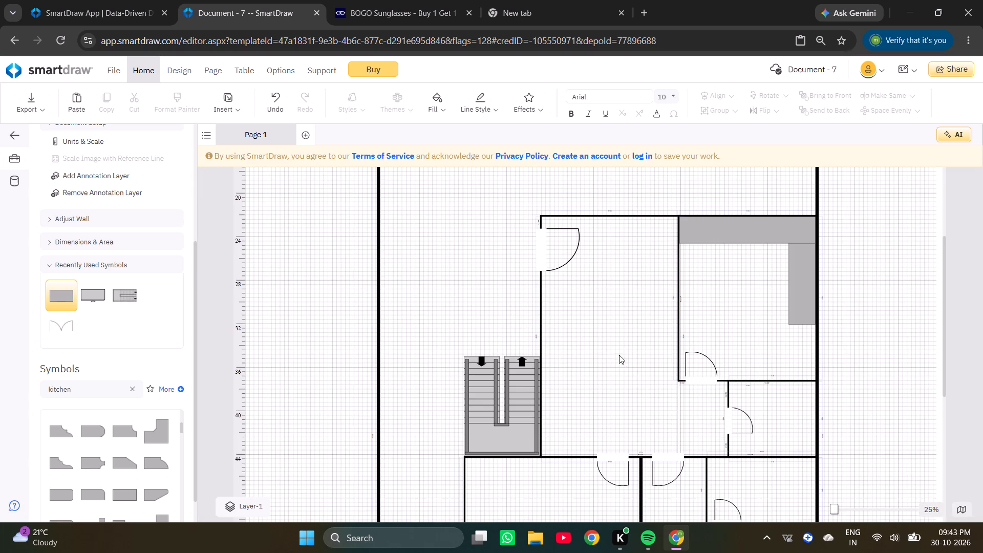
scroll(665, 352, "down", 4)
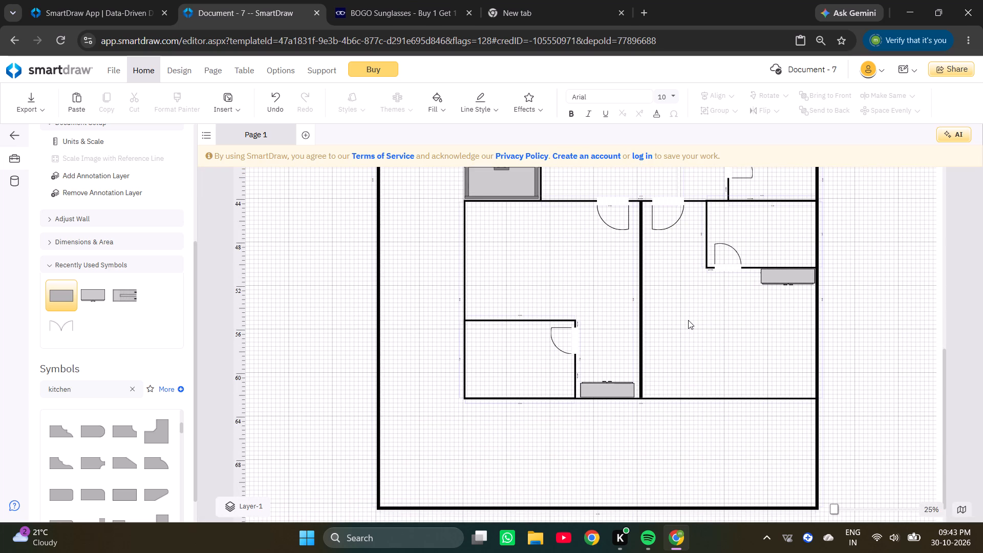
scroll(688, 320, "up", 2)
scroll(688, 320, "down", 2)
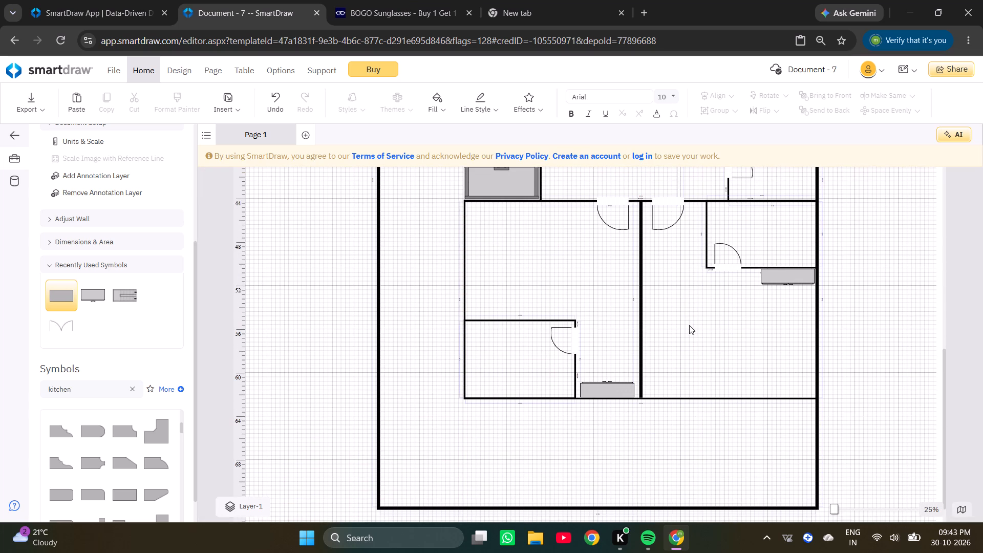
scroll(690, 320, "up", 7)
scroll(690, 320, "down", 2)
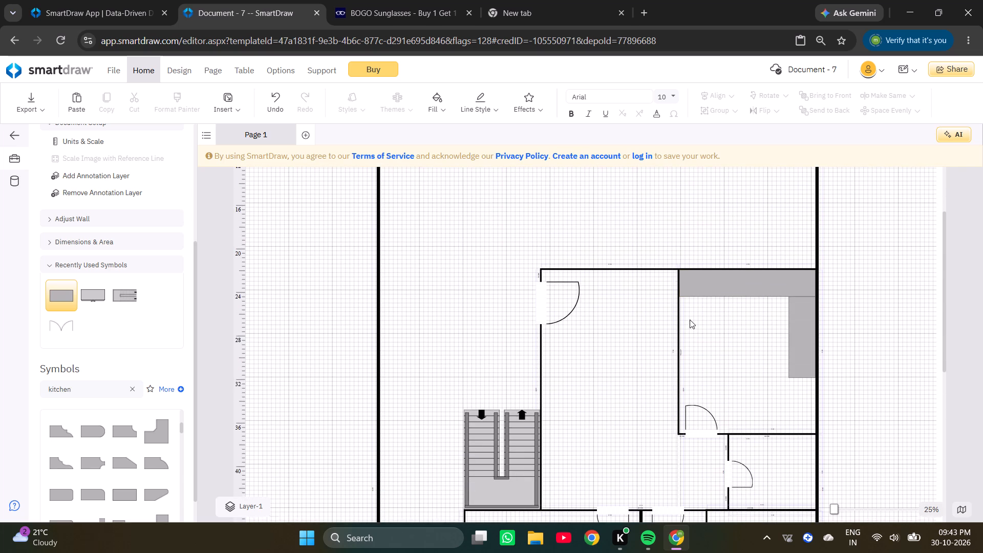
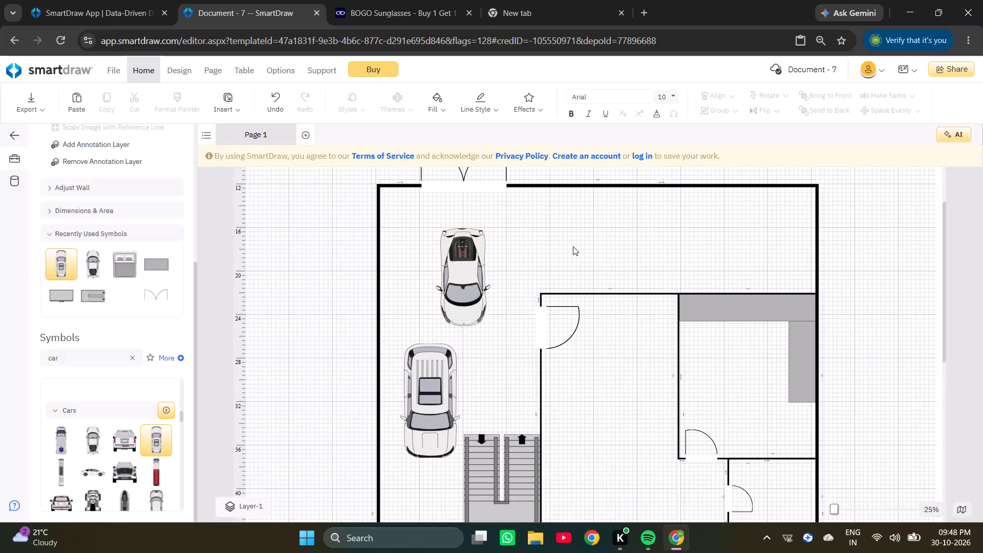
Examine the placement of the two parked cars relative to the entrance gate, the outer wall and the staircase.
triple_click(460, 286)
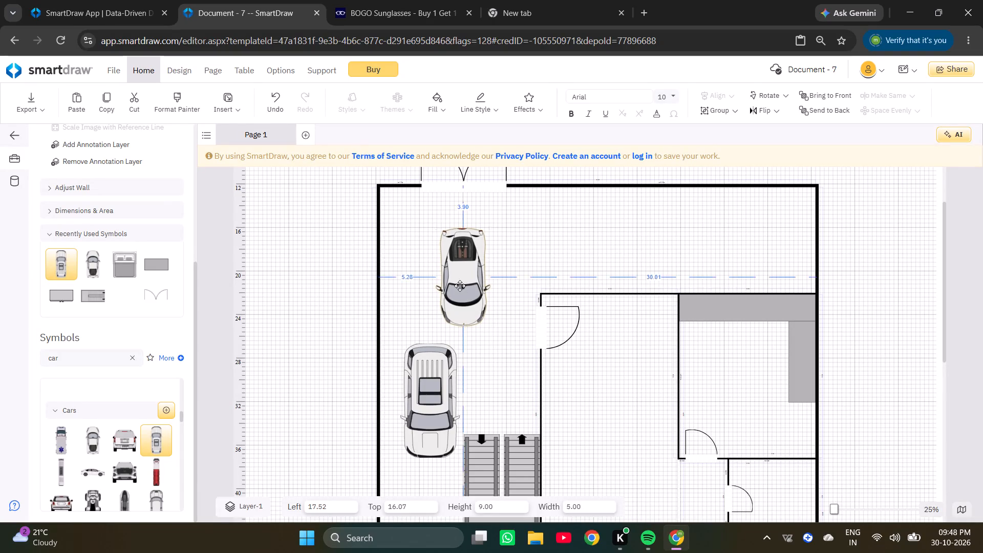
scroll(461, 284, "down", 2)
left_click(440, 385)
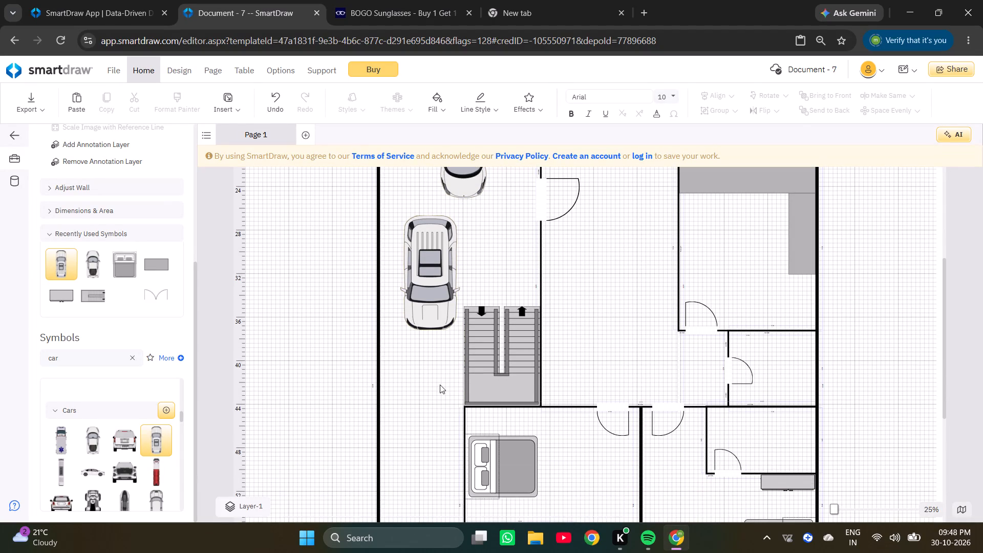
scroll(439, 385, "up", 3)
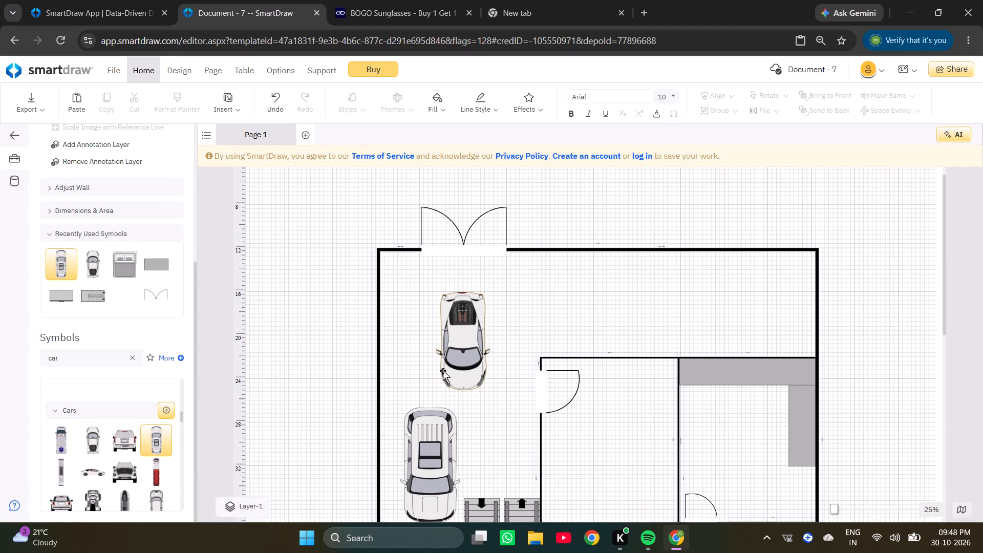
scroll(447, 366, "down", 1)
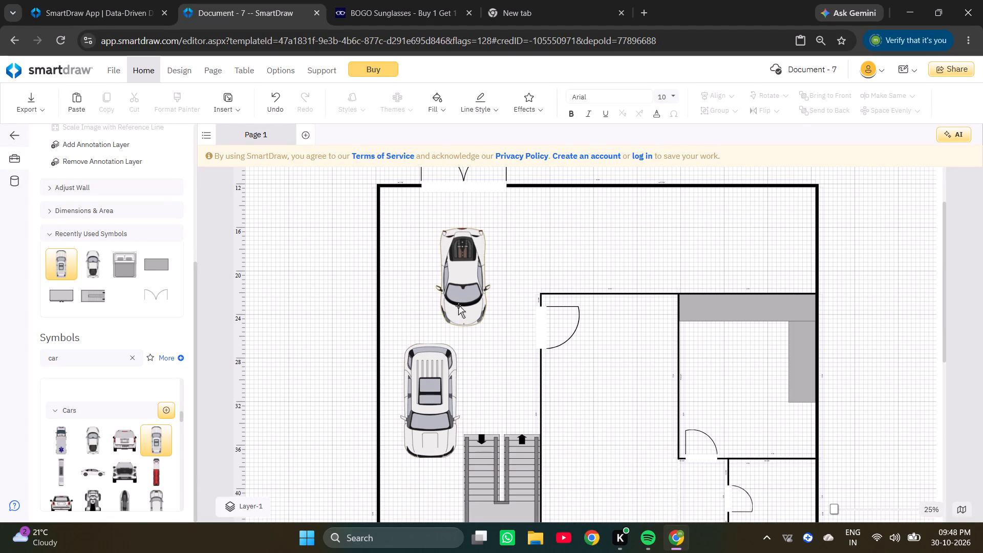
double_click(463, 292)
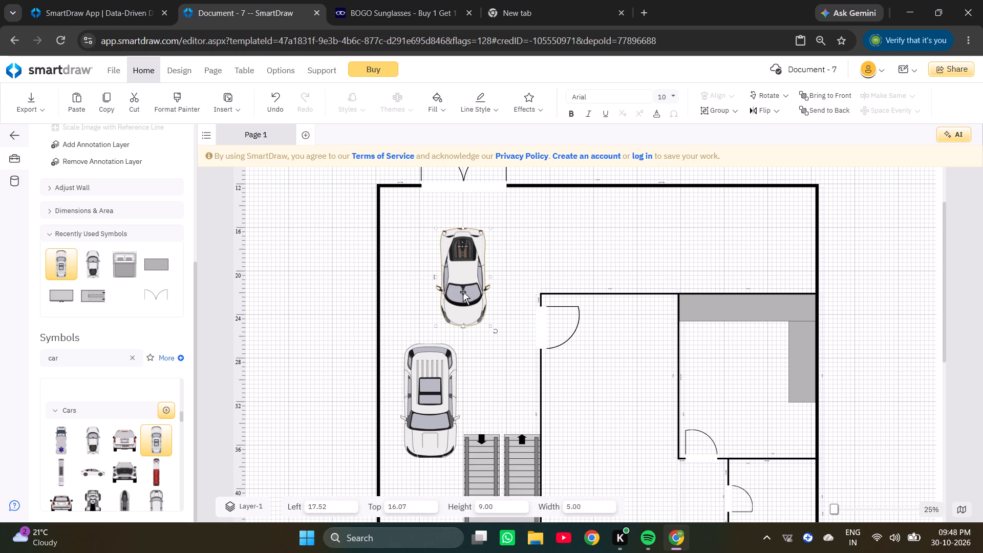
scroll(474, 291, "down", 2)
left_click(498, 275)
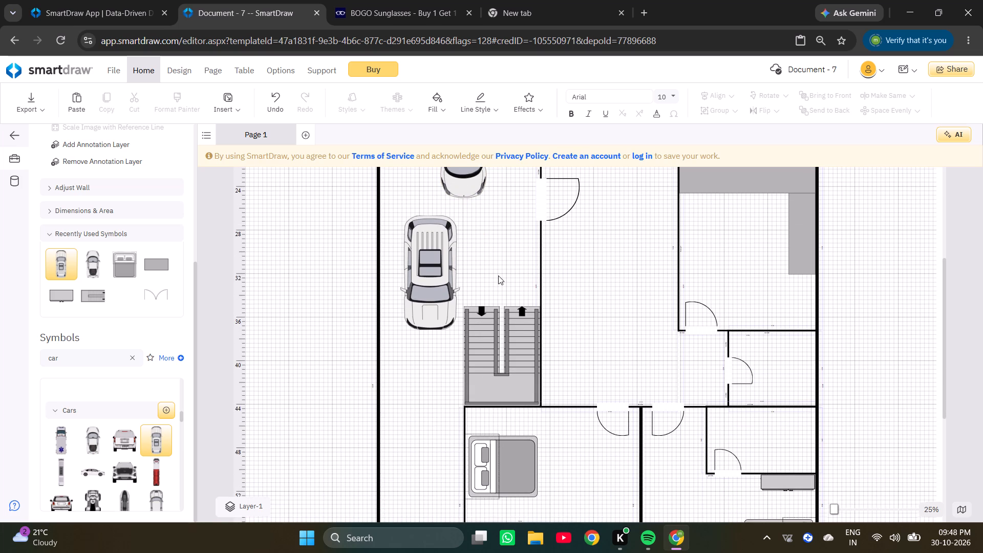
scroll(498, 275, "down", 2)
scroll(498, 275, "up", 2)
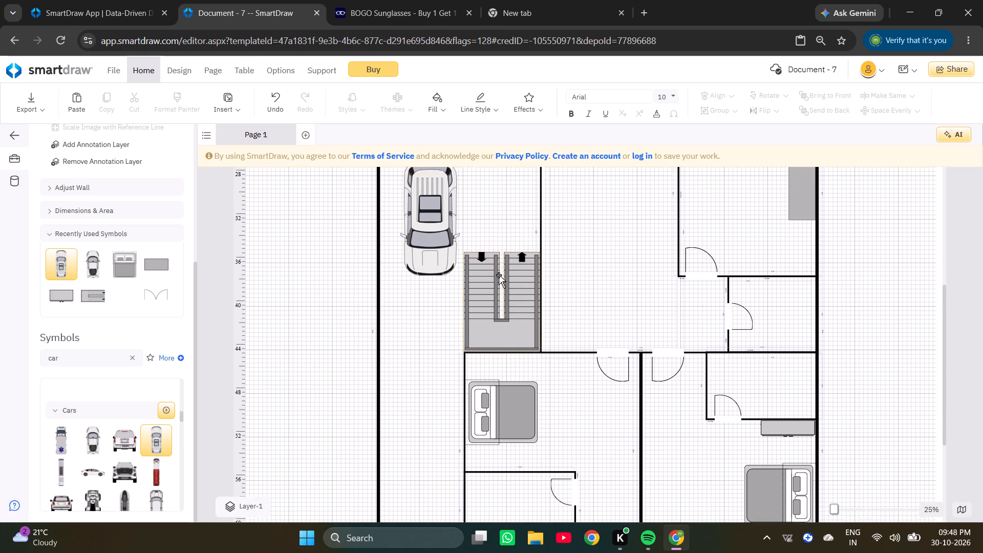
Nudge the lower car near the staircase closer to the outer side wall, to about left 13.23.
scroll(499, 275, "up", 1)
left_click(423, 327)
double_click(424, 327)
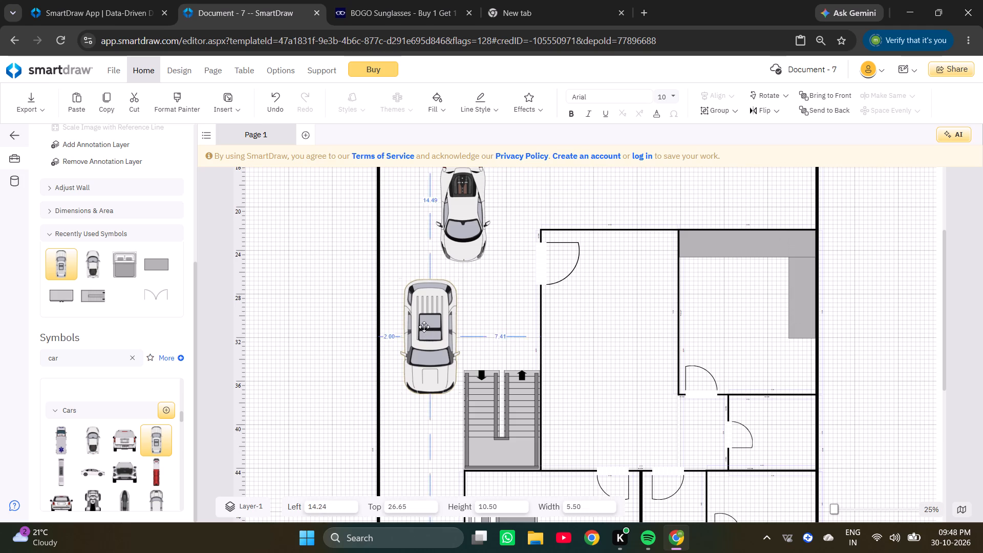
key("Left")
key("Left")
key("Left")
key("Left")
key("Left")
key("Left")
key("Left")
key("Left")
key("Left")
key("Left")
key("Left")
key("Left")
key("Left")
key("Left")
key("Left")
key("Left")
key("Left")
key("Left")
key("Left")
key("Left")
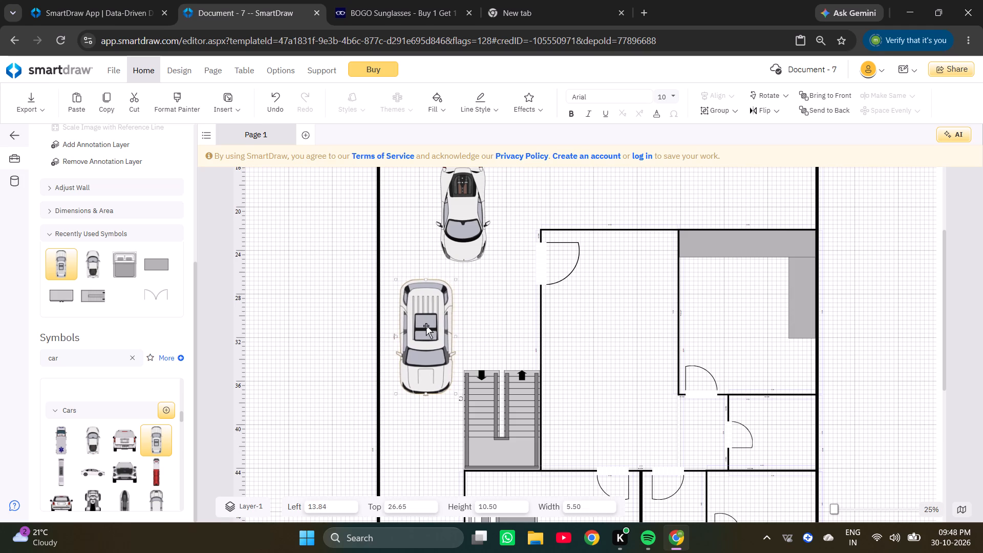
triple_click(426, 326)
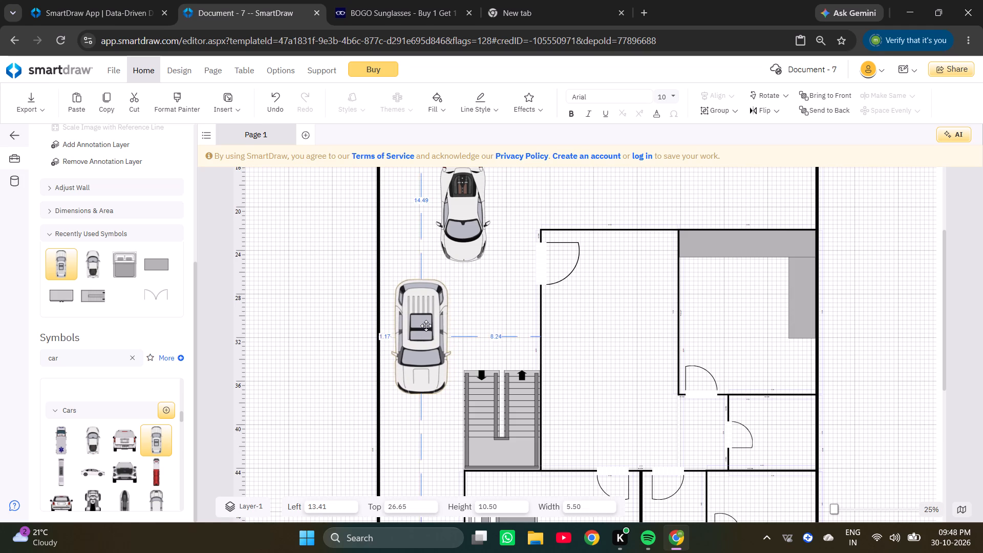
key("Left")
key("Left")
key("Left")
key("Left")
key("Left")
key("Left")
key("Left")
key("Left")
key("Left")
key("Left")
key("Left")
key("Left")
left_click(426, 326)
key("Left")
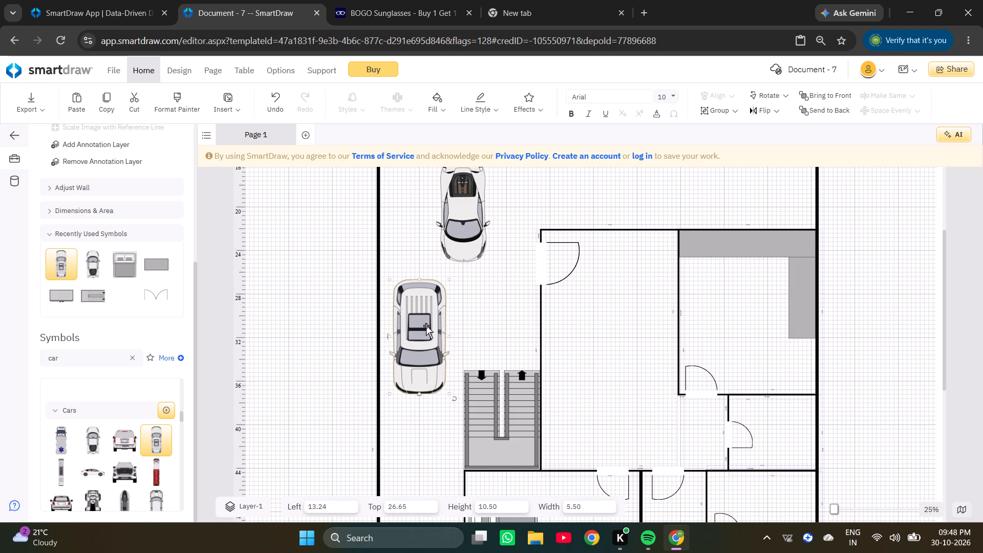
left_click(426, 326)
key("Left")
left_click(426, 326)
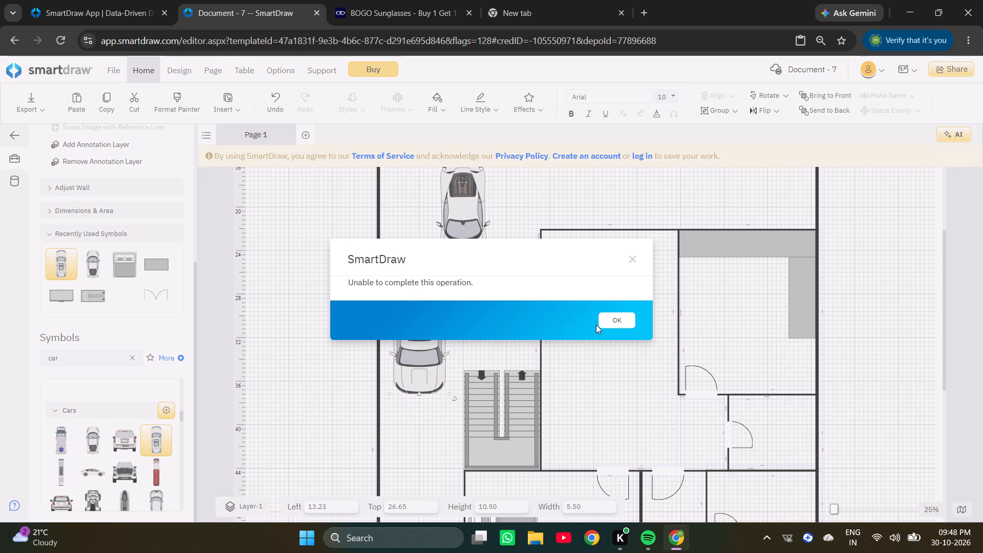
left_click(615, 325)
double_click(415, 348)
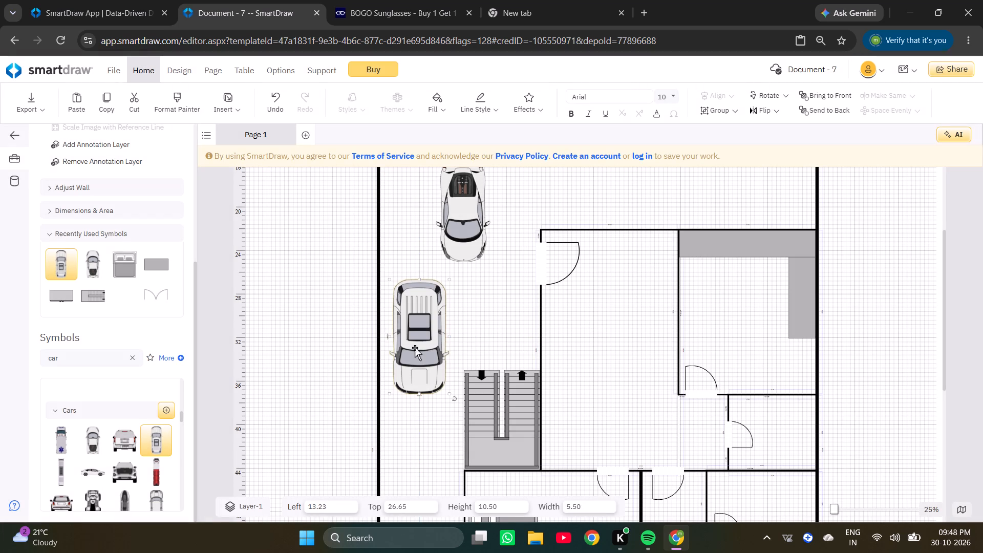
Nudge the upper car below the double entrance door toward the outer side wall, to about left 15.74.
scroll(464, 336, "up", 2)
triple_click(469, 336)
key("Left")
key("Left")
key("Left")
key("Left")
key("Left")
key("Left")
key("Left")
key("Left")
key("Left")
key("Left")
key("Left")
key("Left")
key("Left")
key("Left")
key("Left")
key("Left")
key("Left")
key("Left")
key("Left")
key("Left")
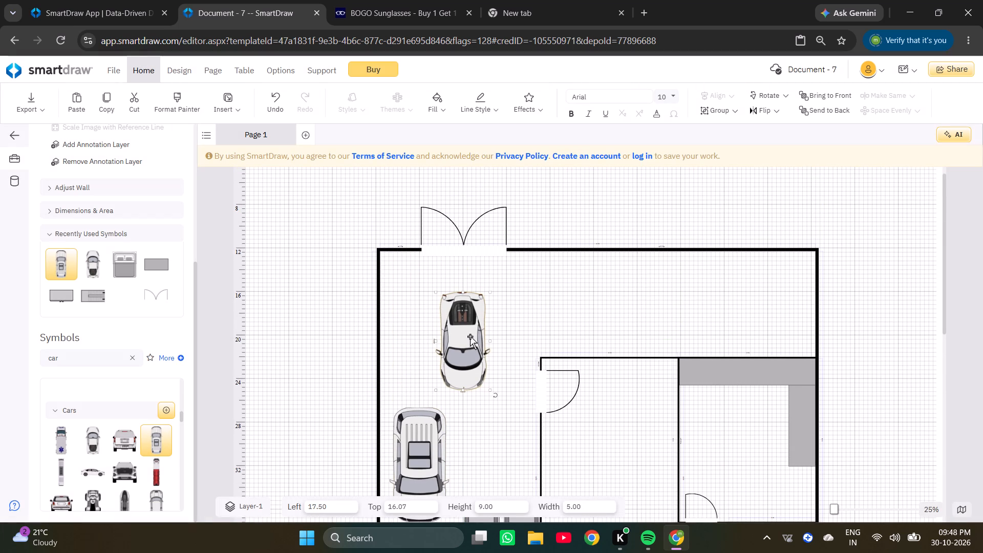
double_click(470, 336)
left_click(463, 337)
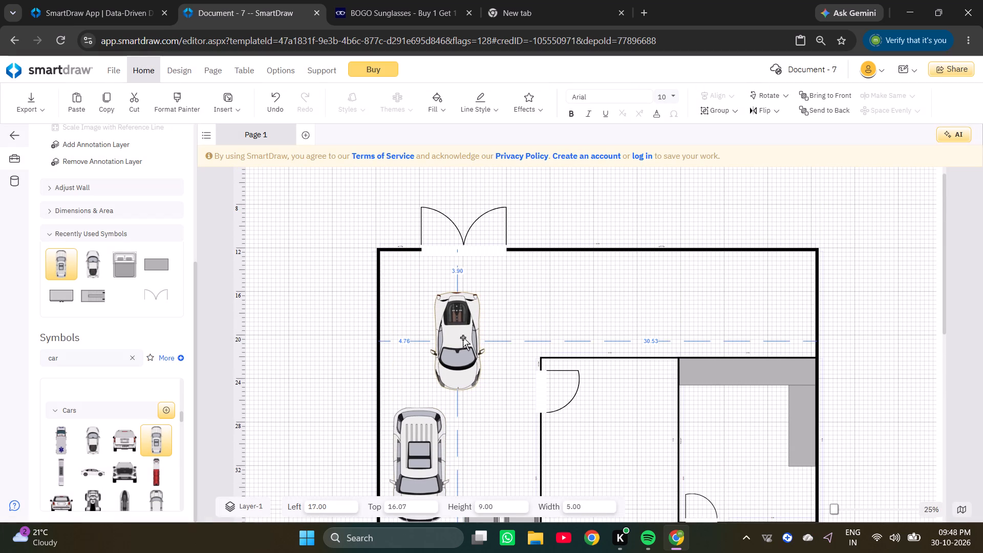
key("Left")
key("Left")
key("Left")
key("Left")
key("Left")
key("Left")
key("Left")
key("Left")
key("Left")
key("Left")
key("Left")
key("Left")
key("Left")
key("Left")
key("Left")
key("Left")
key("Left")
key("Left")
key("Left")
key("Left")
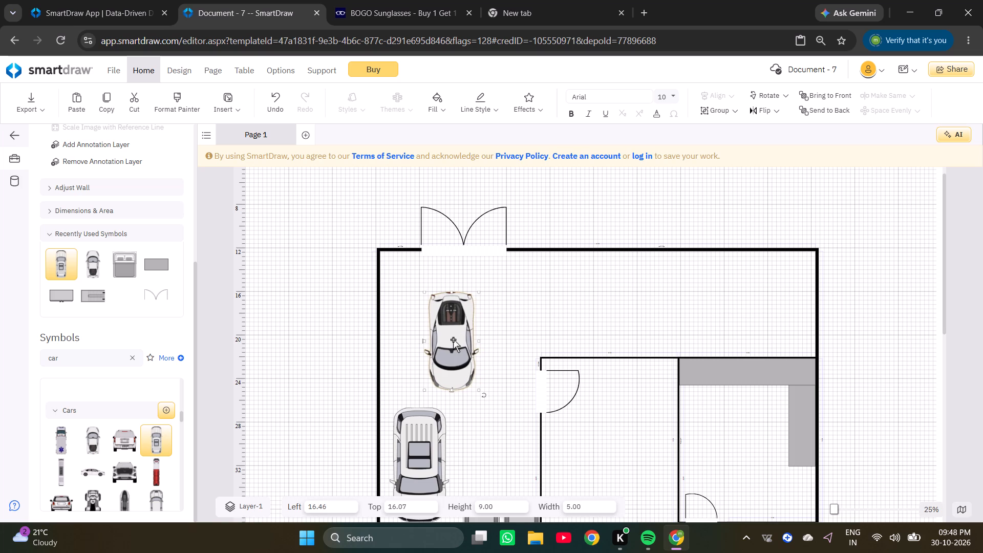
double_click(453, 339)
left_click(453, 339)
key("Left")
key("Left")
key("Left")
key("Left")
key("Left")
key("Left")
key("Left")
key("Left")
key("Left")
key("Left")
key("Left")
key("Left")
key("Left")
key("Left")
key("Left")
key("Left")
key("Left")
key("Left")
key("Left")
key("Left")
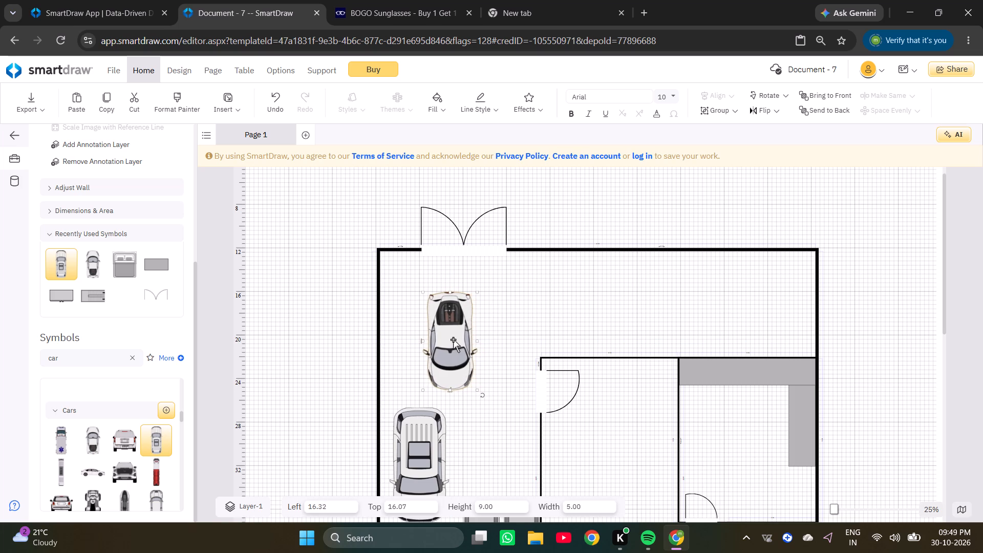
key("Left")
left_click(453, 339)
left_click(453, 339)
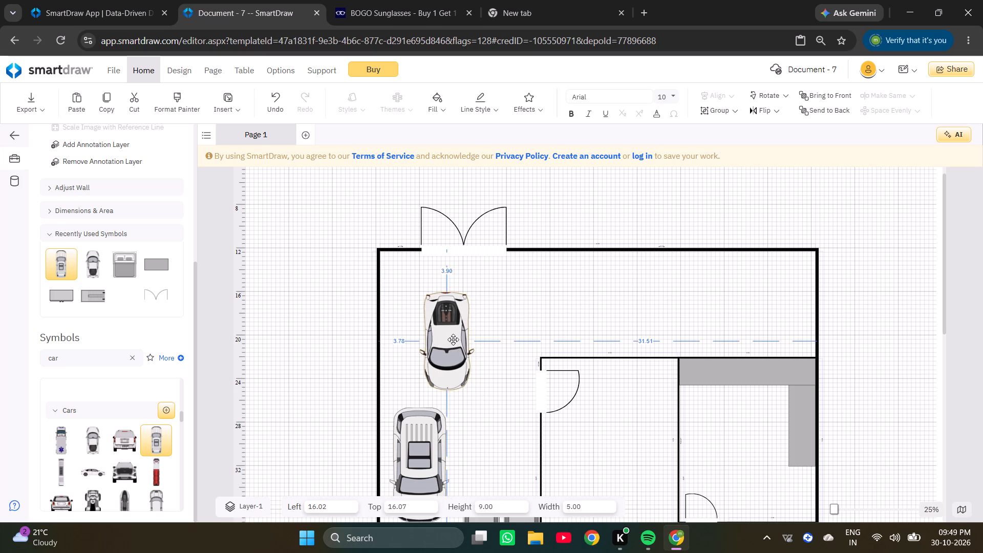
key("Left")
key("Right")
left_click(453, 339)
key("Right")
left_click(453, 339)
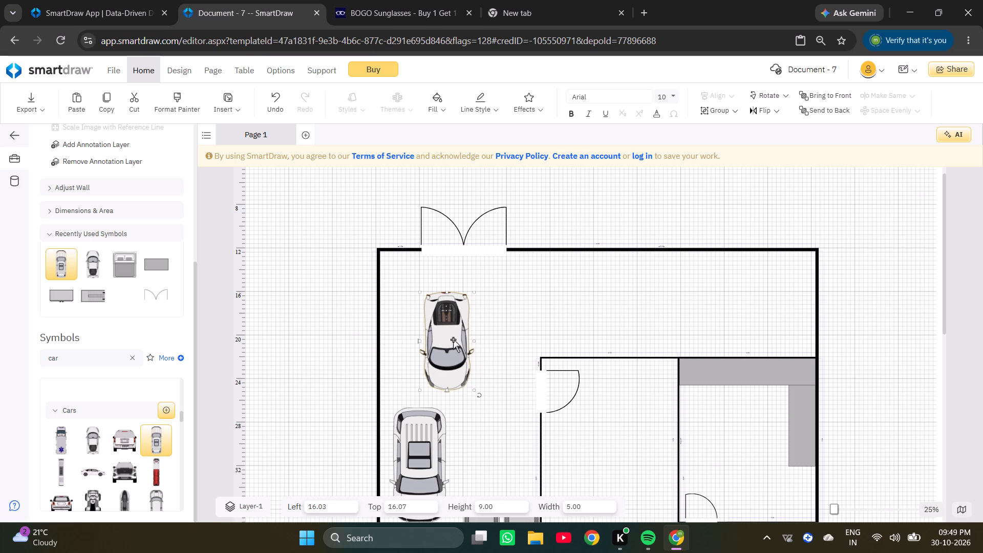
key("Left")
key("Left")
key("Left")
key("Left")
key("Left")
key("Left")
key("Left")
key("Left")
key("Left")
key("Left")
key("Left")
key("Left")
key("Left")
key("Left")
key("Left")
key("Left")
key("Left")
key("Left")
key("Left")
key("Left")
left_click(453, 339)
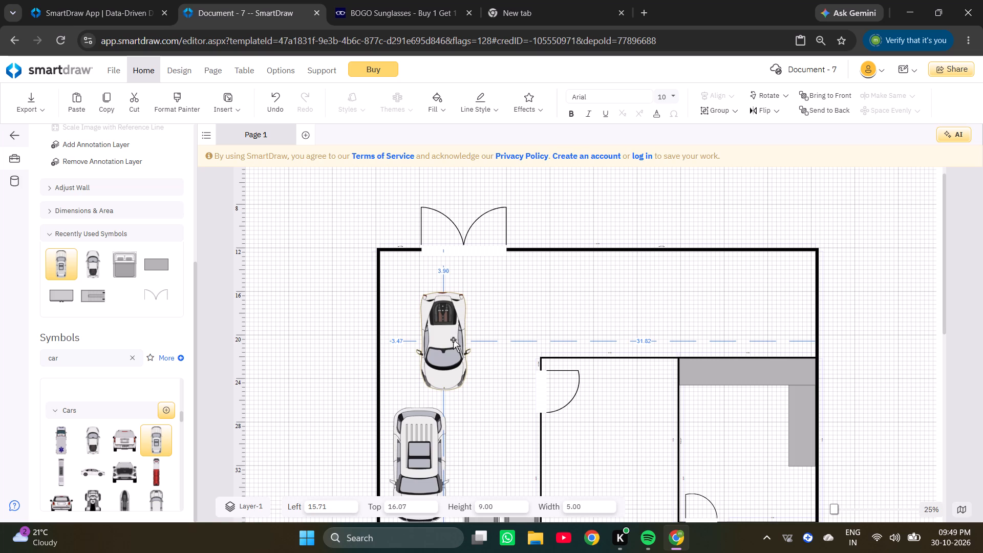
key("Right")
key("Right")
left_click(453, 339)
key("Right")
key("Left")
left_click(453, 339)
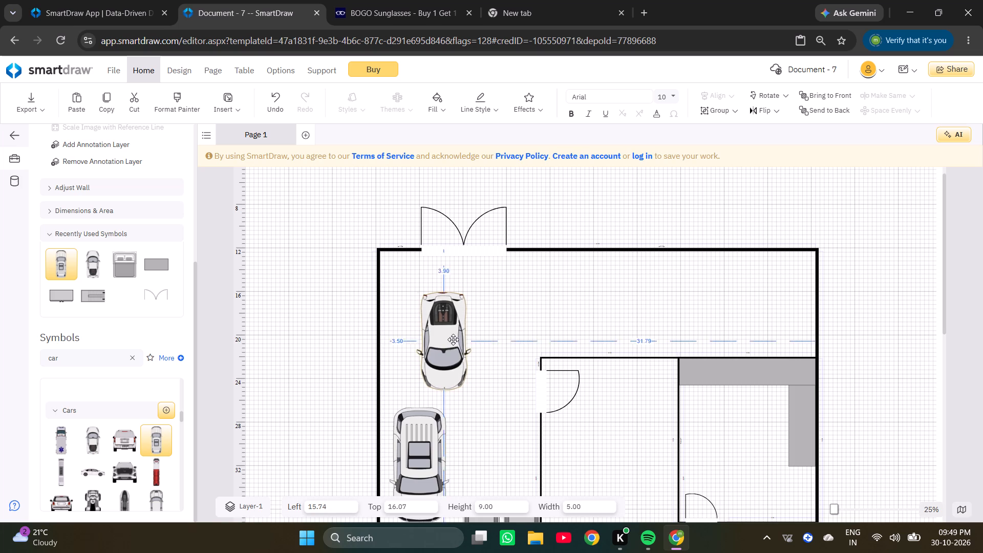
double_click(453, 339)
left_click(538, 311)
scroll(538, 311, "down", 2)
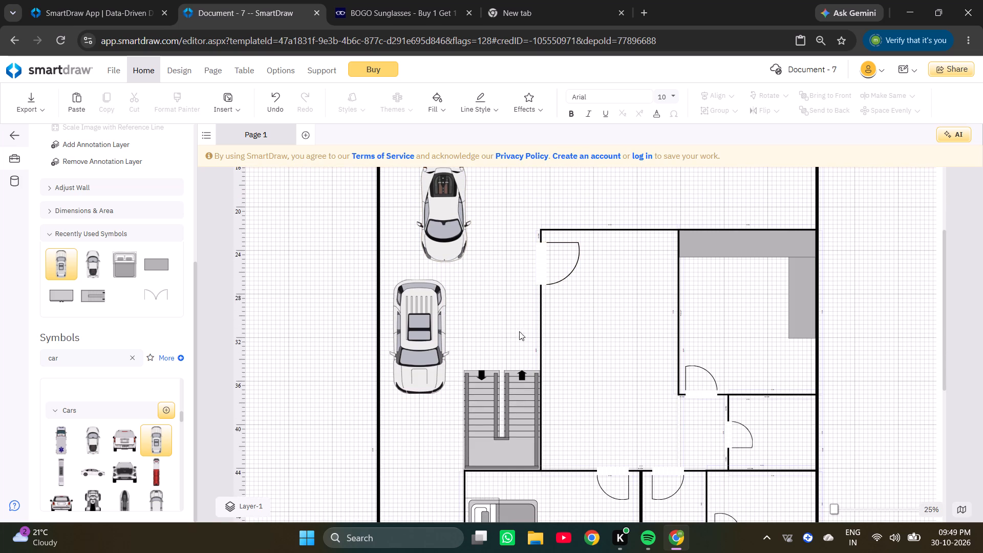
Examine the placement of the two parked cars against the outer wall, the double entrance door and the staircase.
left_click(511, 329)
scroll(496, 329, "down", 1)
scroll(434, 300, "up", 2)
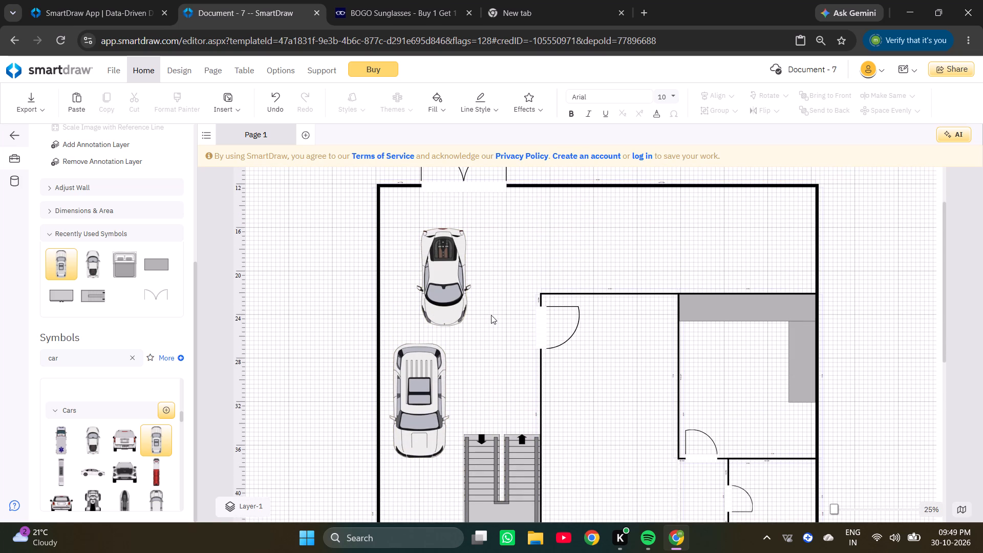
left_click(491, 315)
left_click(442, 300)
triple_click(442, 299)
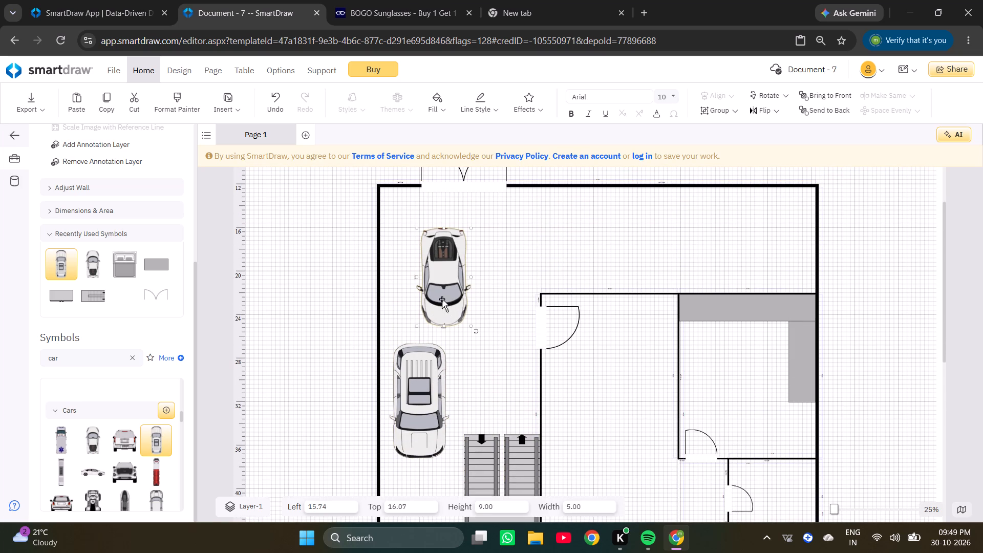
scroll(472, 353, "down", 1)
left_click(487, 362)
scroll(487, 351, "up", 2)
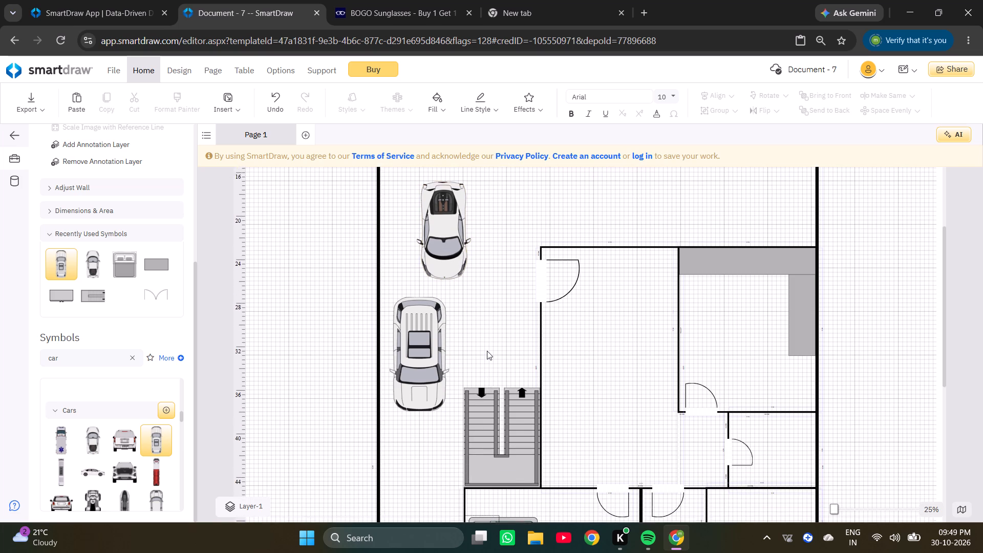
scroll(487, 351, "up", 1)
scroll(453, 313, "down", 1)
scroll(464, 320, "up", 2)
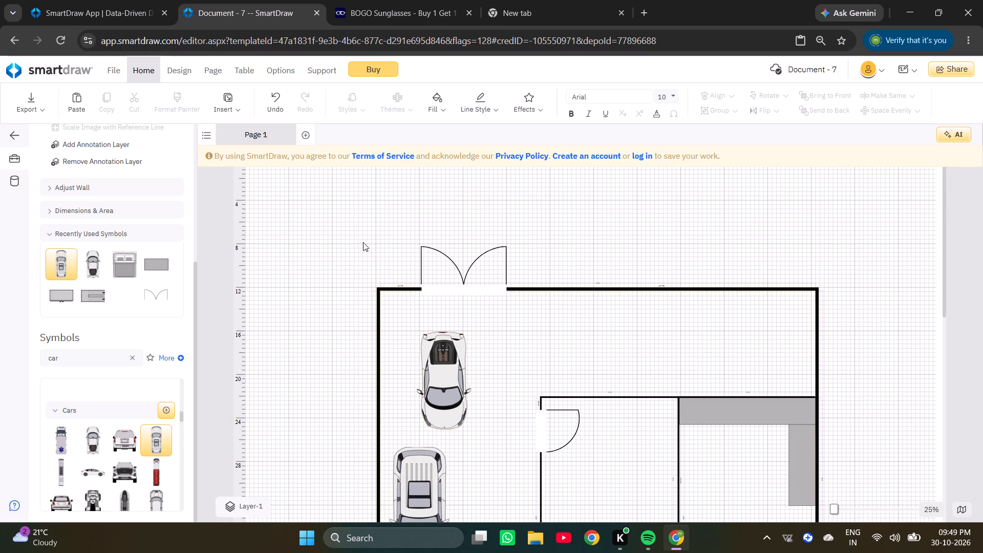
Examine the rest of the floor plan, from the kitchen and central hall to the two bedrooms and the empty strip below them.
scroll(477, 368, "down", 6)
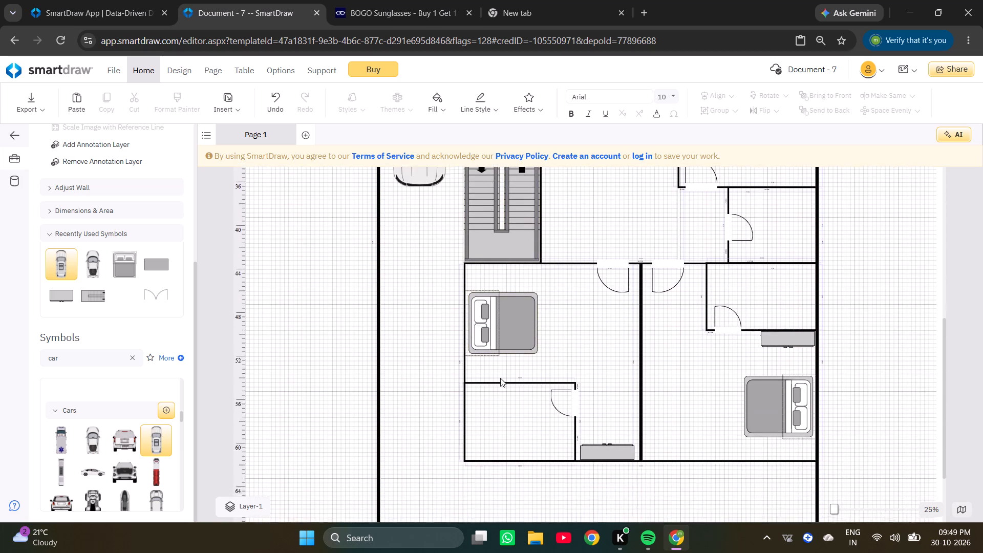
scroll(500, 378, "up", 4)
scroll(596, 335, "down", 2)
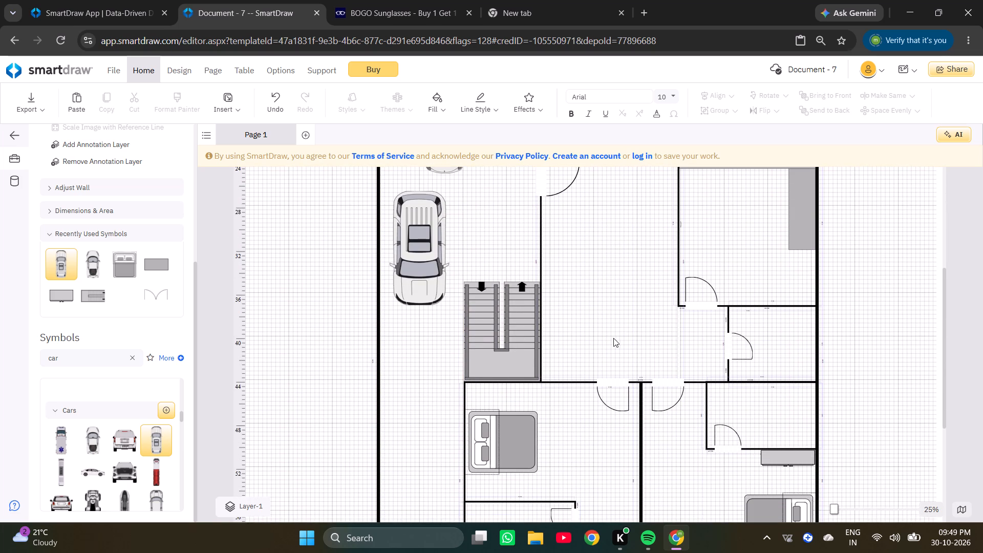
scroll(635, 319, "down", 1)
scroll(726, 200, "up", 3)
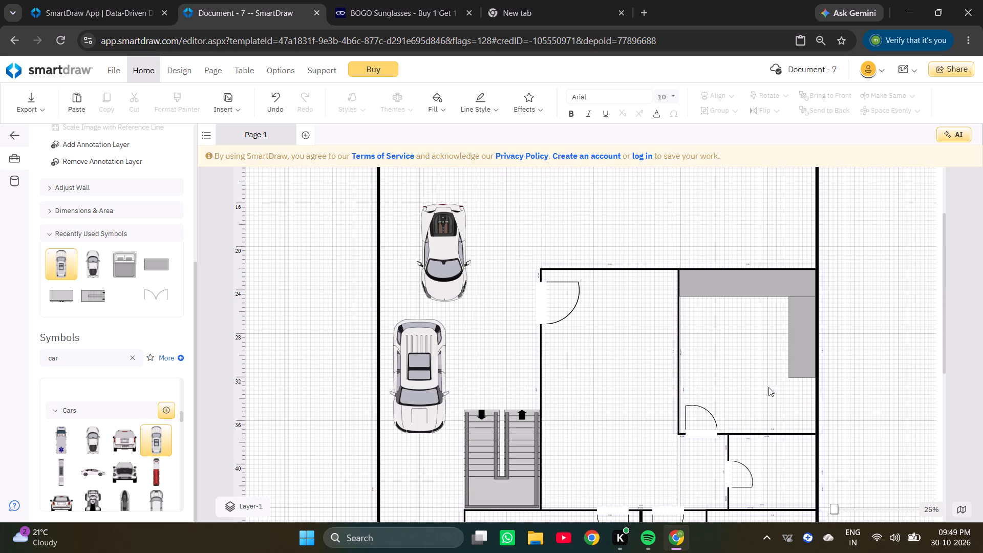
scroll(752, 341, "down", 3)
scroll(703, 406, "down", 2)
scroll(722, 355, "up", 3)
scroll(599, 418, "down", 3)
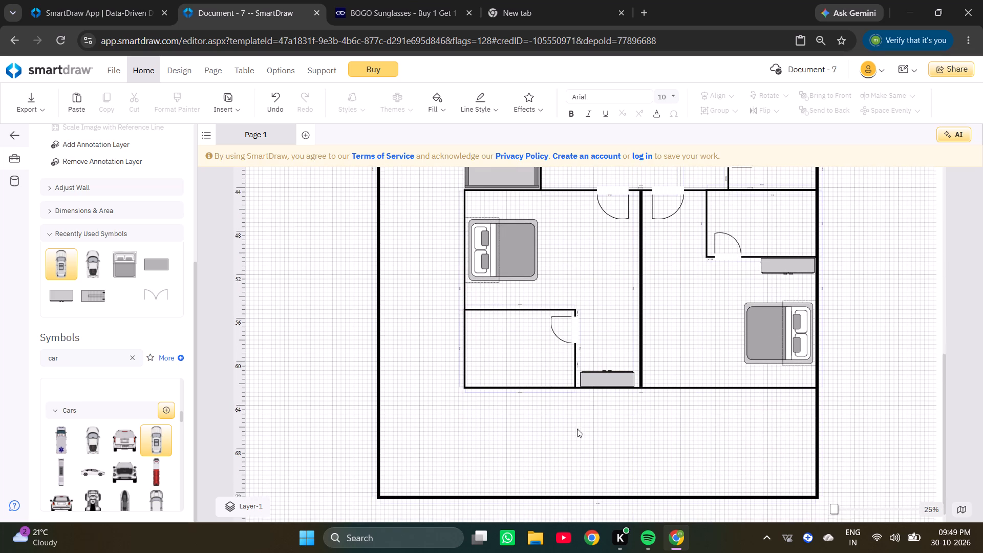
scroll(607, 330, "down", 3)
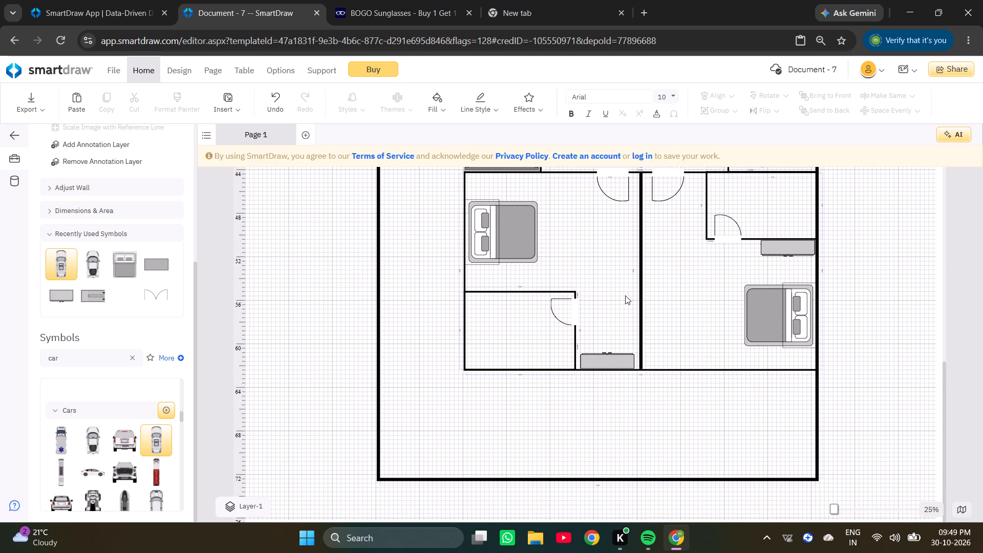
scroll(548, 328, "down", 3)
left_click(526, 445)
scroll(506, 439, "up", 2)
scroll(620, 419, "up", 2)
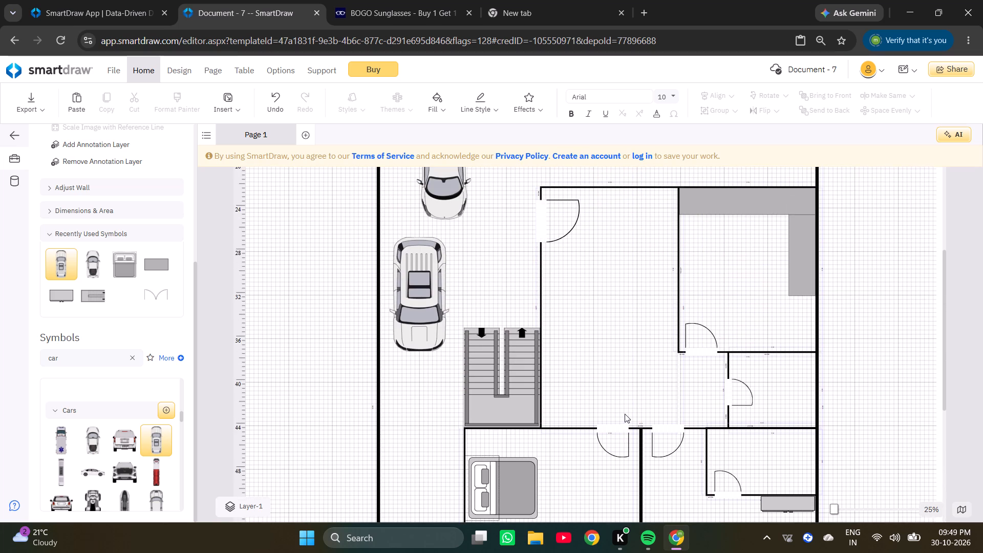
scroll(626, 412, "down", 4)
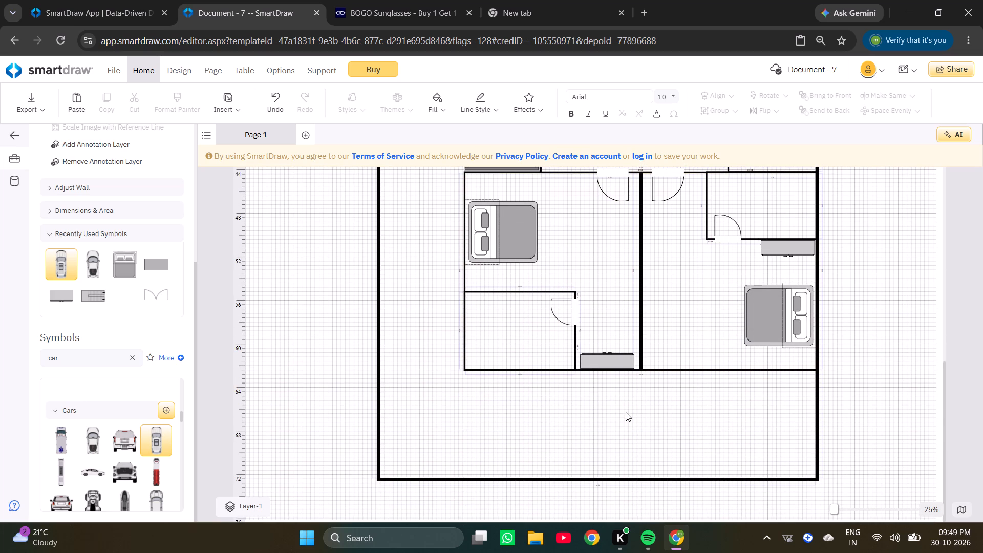
scroll(626, 412, "down", 1)
scroll(628, 410, "up", 1)
scroll(628, 410, "down", 1)
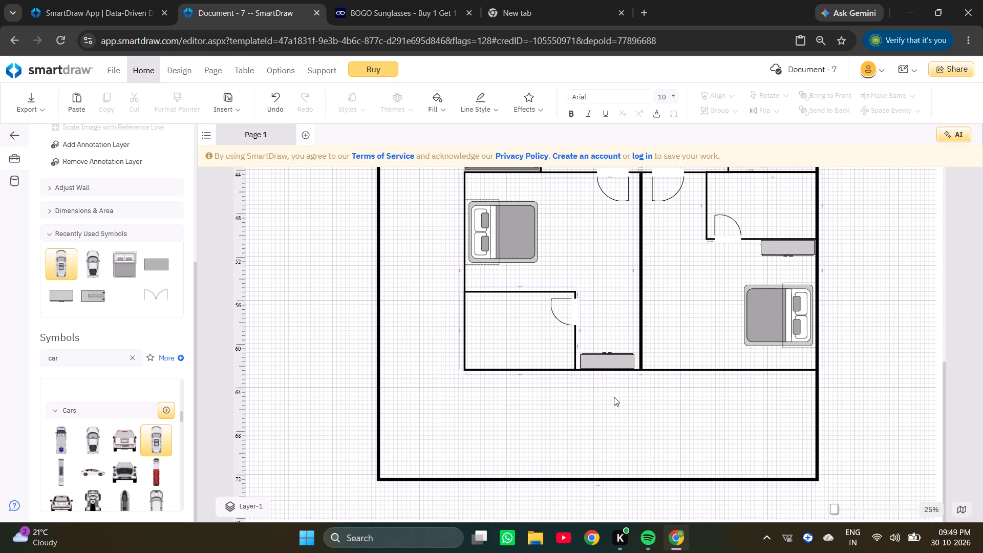
scroll(566, 404, "down", 3)
scroll(456, 391, "up", 3)
Inspect the staircase area and the upper parked car at close range.
scroll(457, 386, "up", 1, "ctrl")
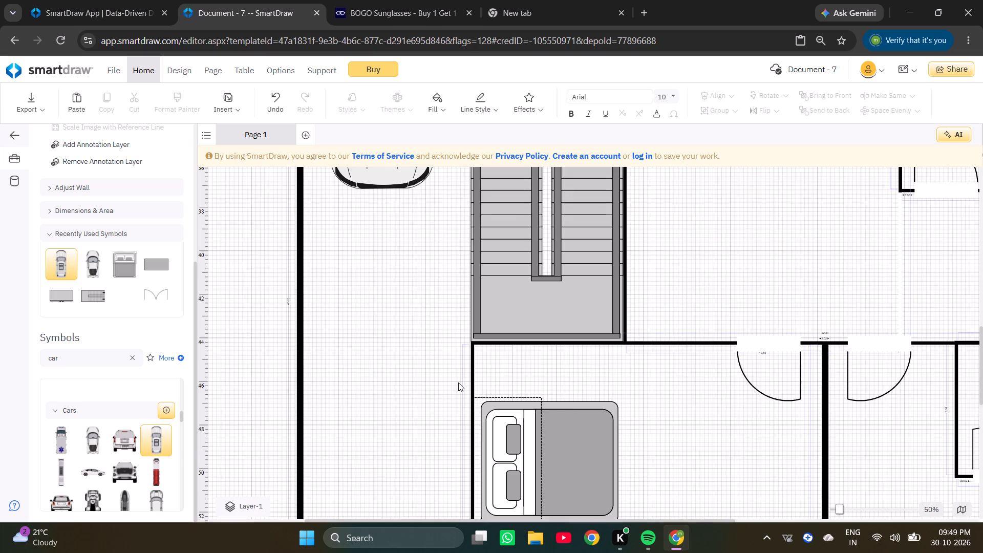
scroll(459, 381, "down", 1, "ctrl")
scroll(464, 361, "up", 6)
scroll(457, 355, "up", 4, "ctrl")
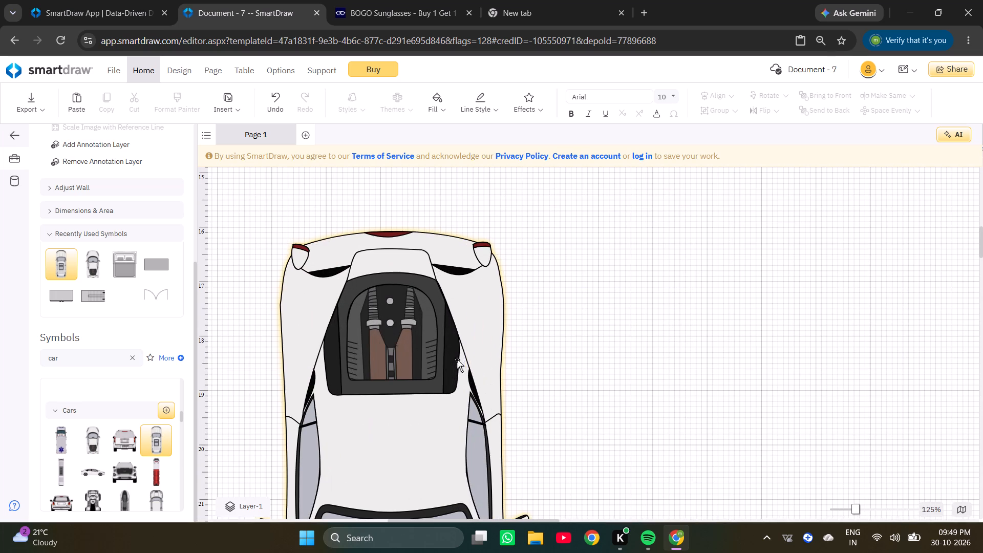
scroll(399, 323, "down", 2)
left_click(399, 323)
scroll(399, 323, "down", 3, "ctrl")
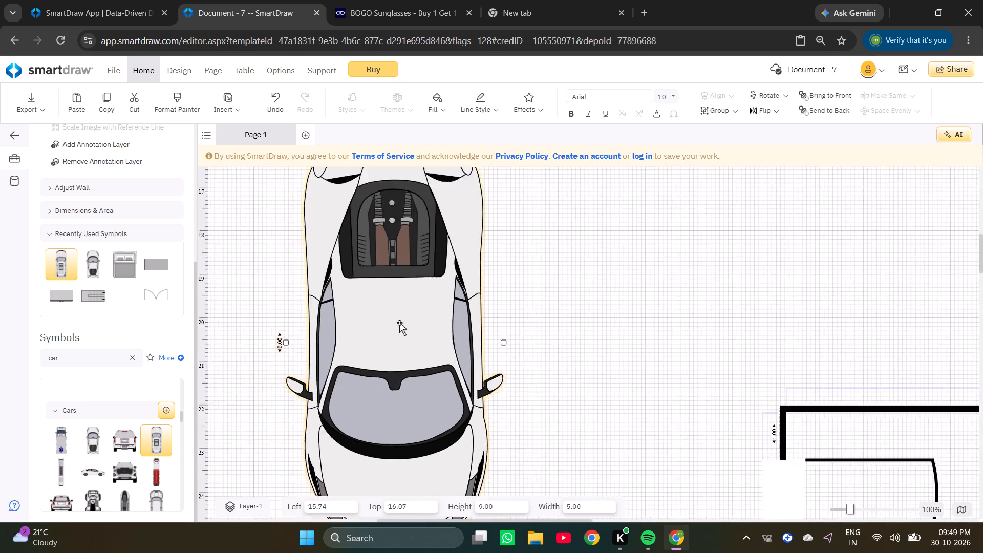
scroll(399, 323, "down", 3, "ctrl")
Search Google for "lenskart run for frame" in the empty browser tab and open Lenskart's Run For Frame page.
left_click(522, 2)
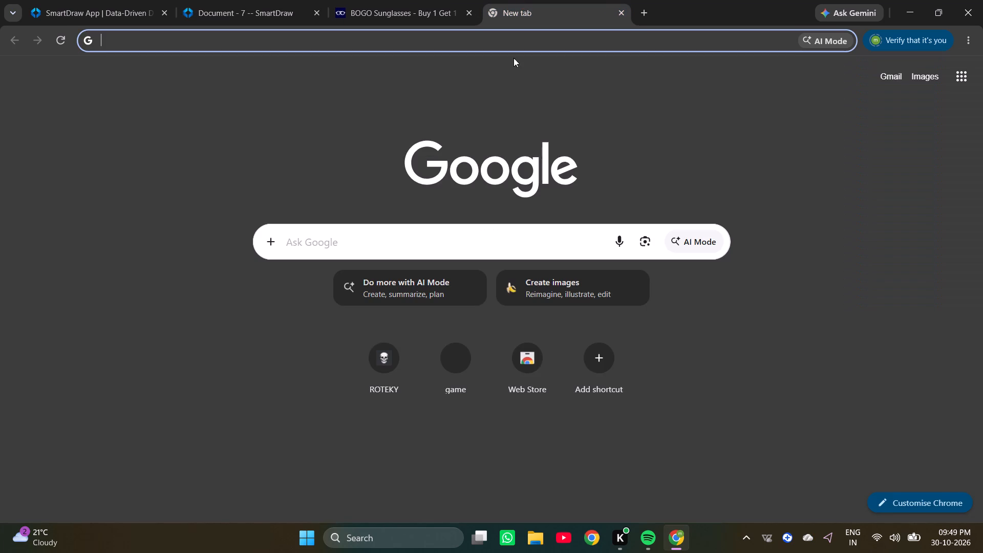
left_click(396, 5)
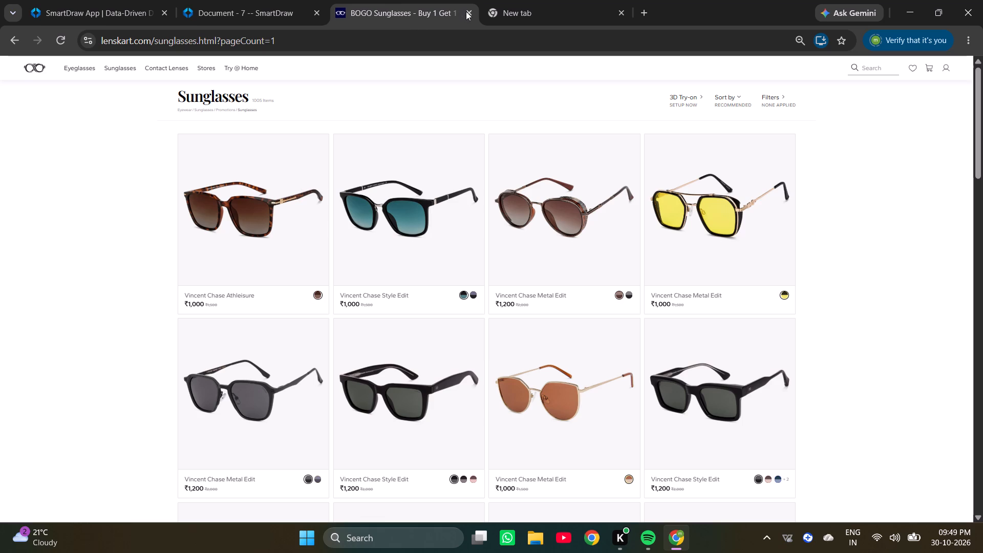
left_click(494, 14)
left_click(417, 239)
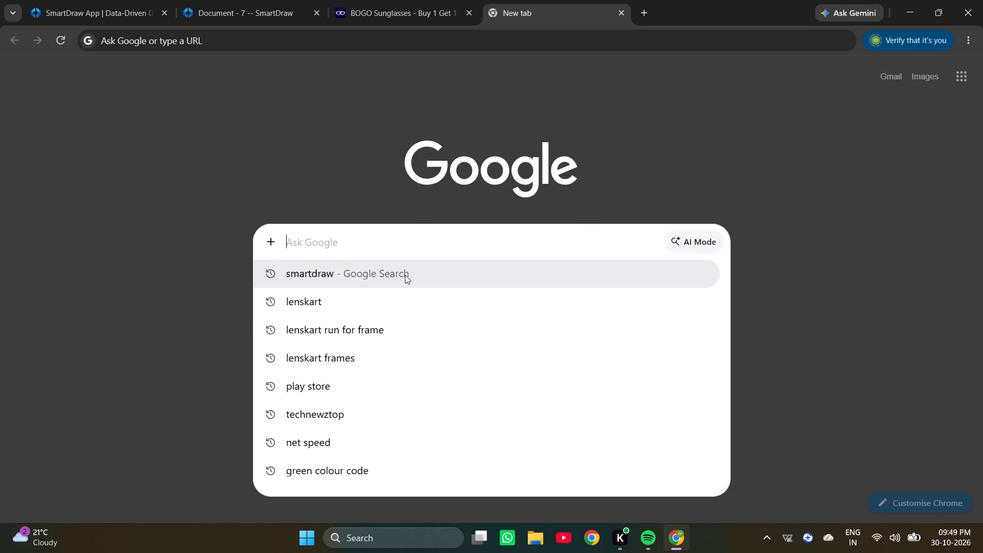
left_click(373, 335)
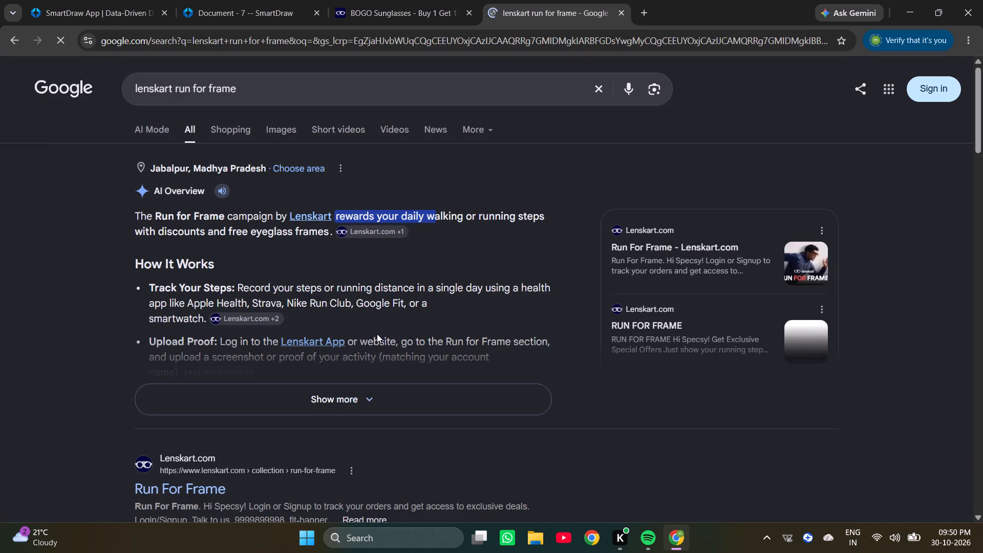
scroll(337, 277, "down", 3)
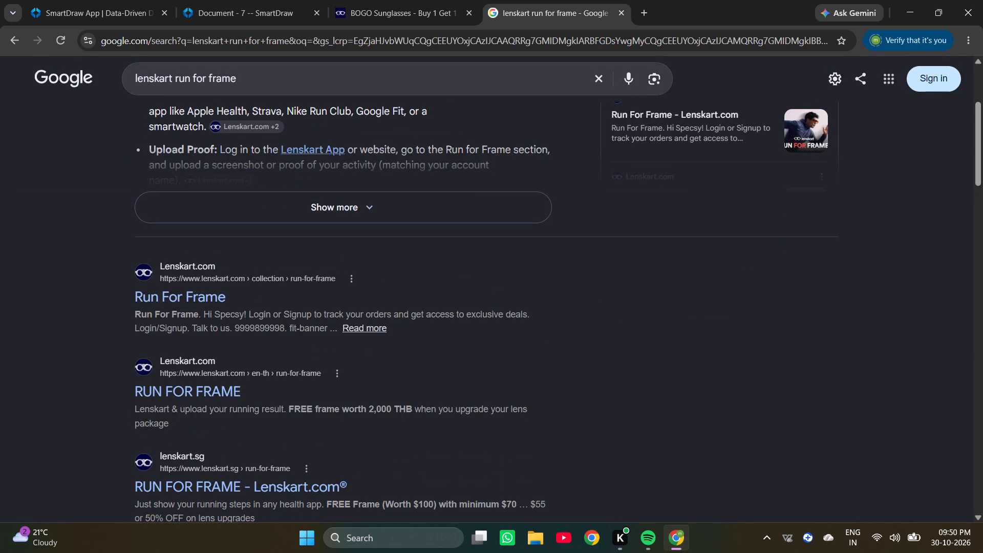
left_click(359, 327)
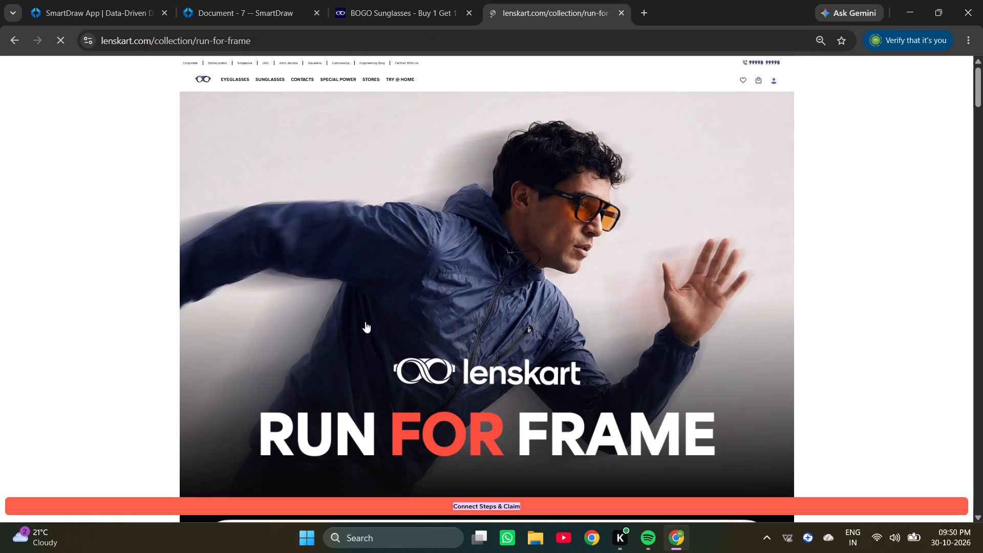
Read through the Run For Frame page, review the remaining search results, and return to the Lenskart sunglasses listing.
scroll(379, 301, "down", 10)
scroll(414, 269, "down", 7)
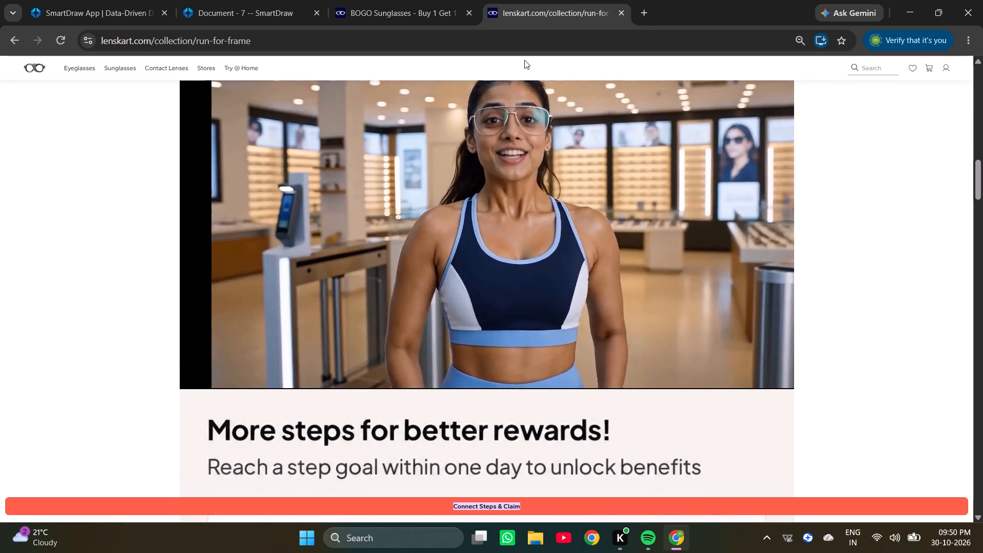
left_click(15, 39)
scroll(181, 196, "down", 3)
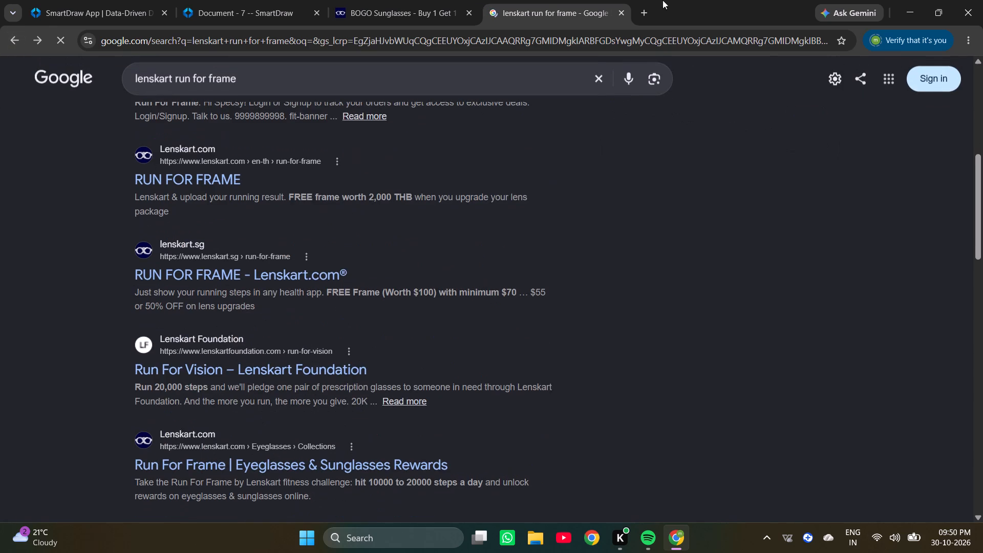
left_click(439, 0)
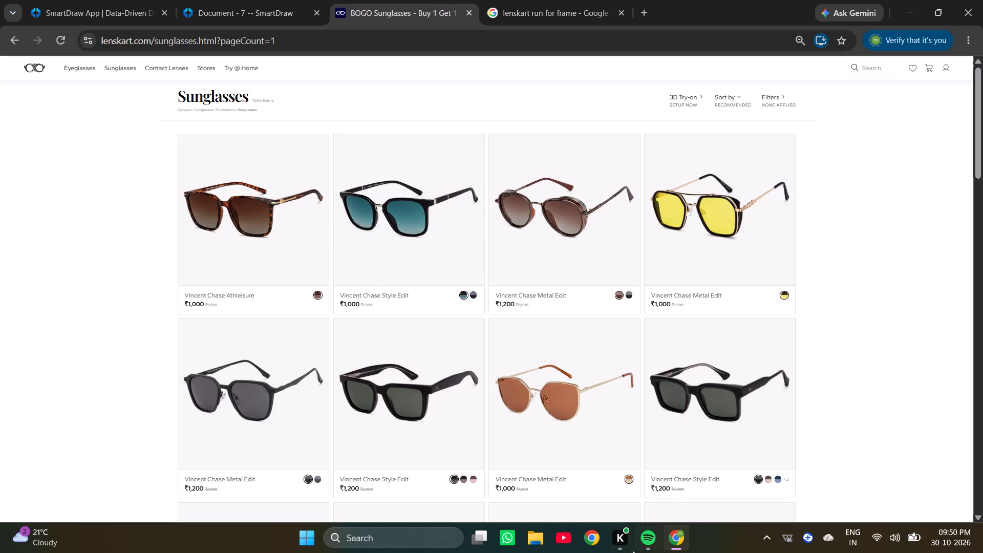
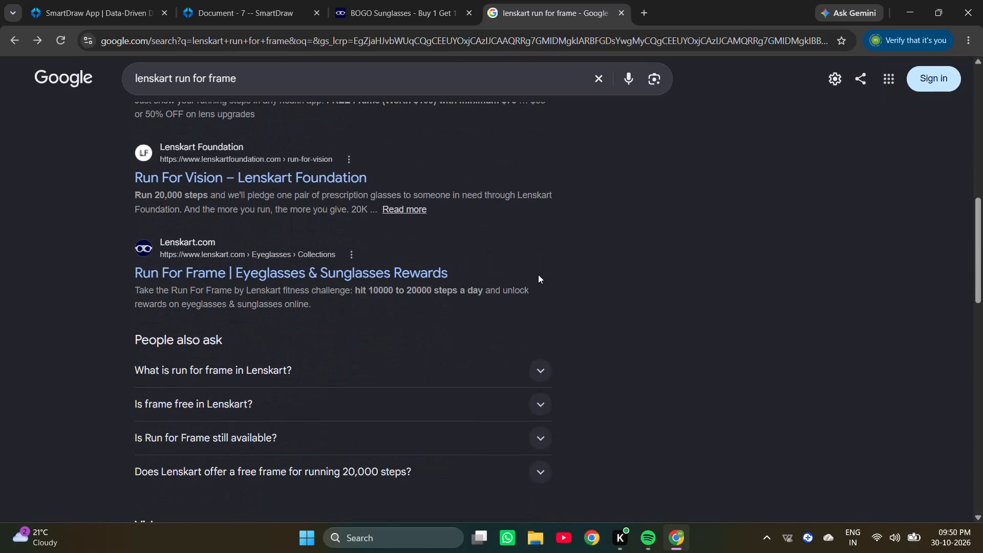
Return to the floor plan document and close the Run For Frame search and the Lenskart sunglasses listing.
scroll(496, 312, "up", 5)
left_click(387, 0)
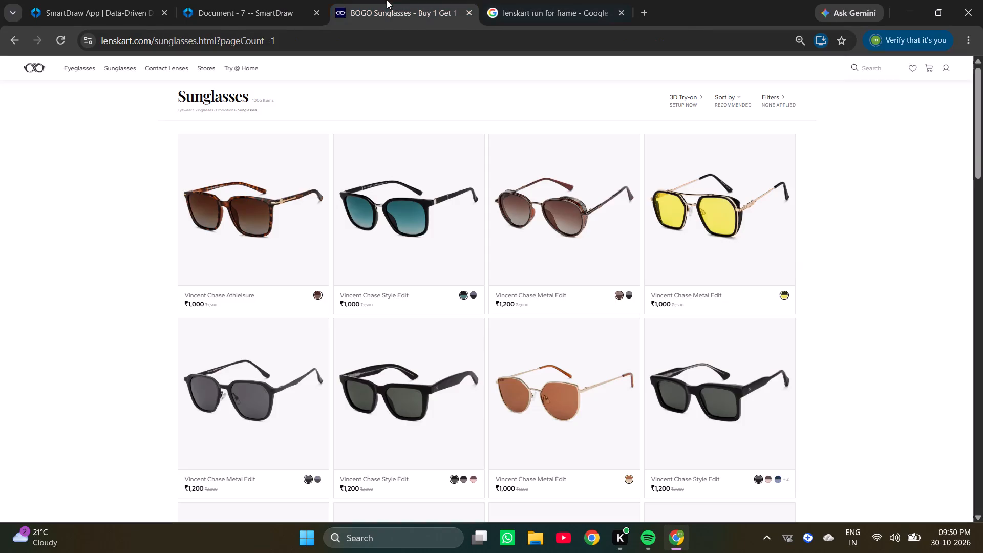
left_click(237, 0)
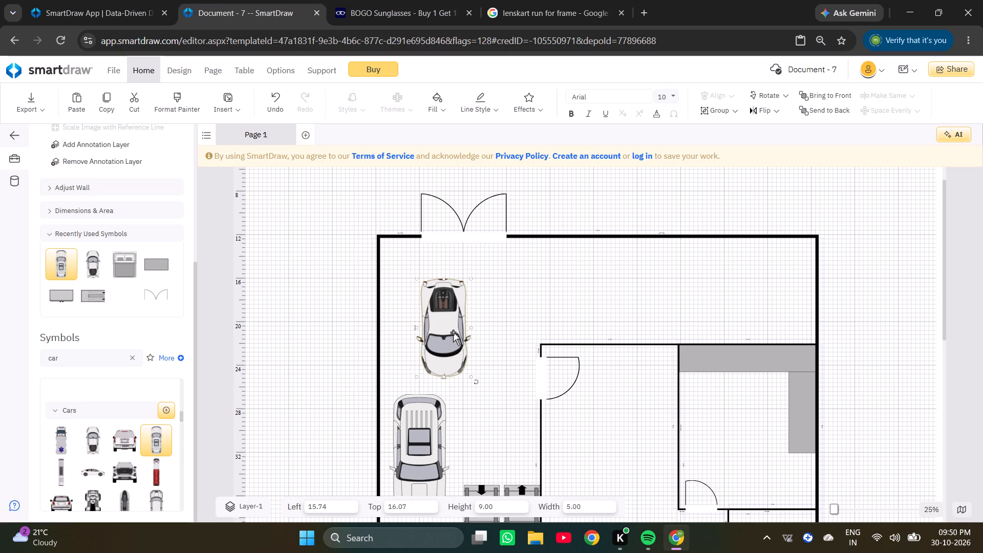
left_click(455, 334)
left_click(623, 15)
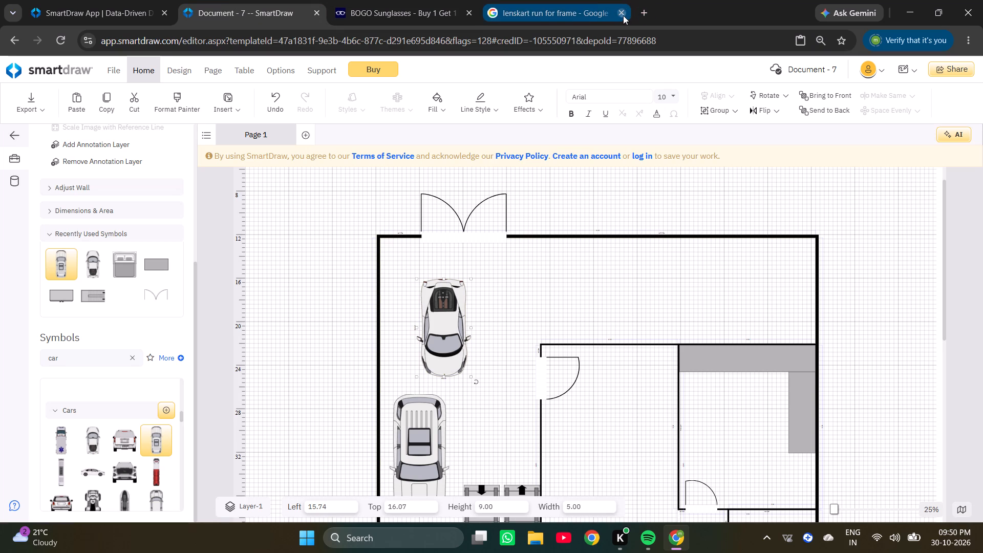
left_click(473, 13)
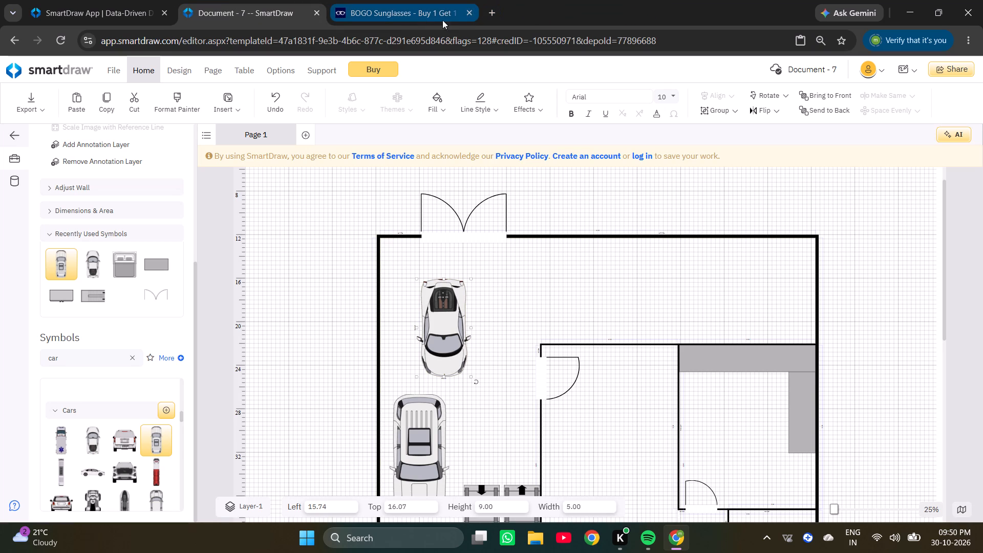
Search Google for "lambo car colour code" in a new tab and read the full overview of popular Lamborghini paint codes.
left_click(337, 11)
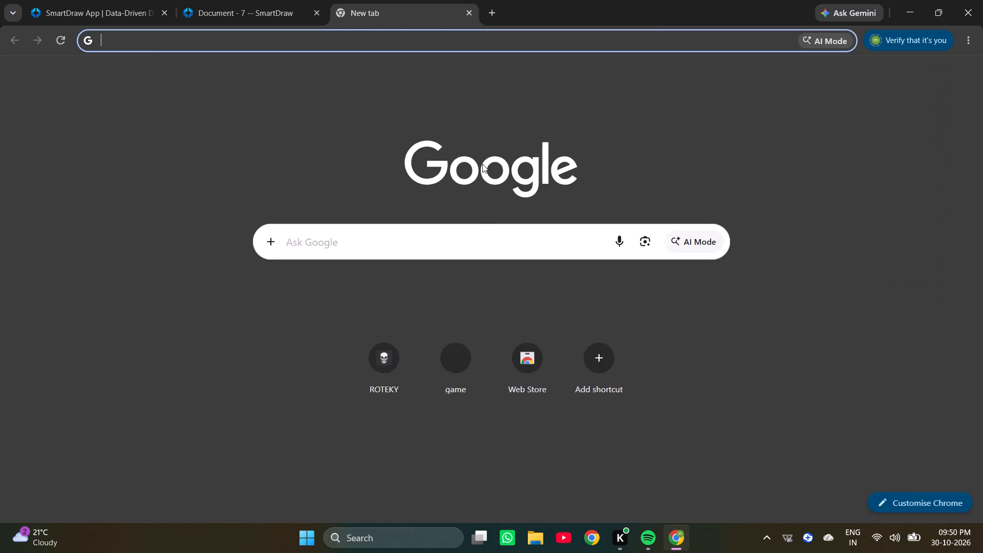
left_click(477, 235)
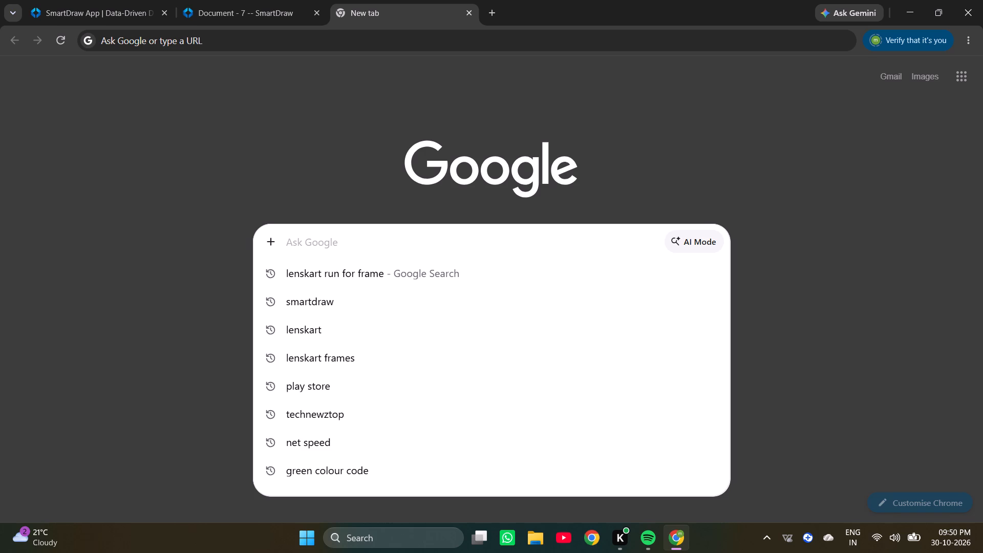
type("lam")
type("bo")
key("space")
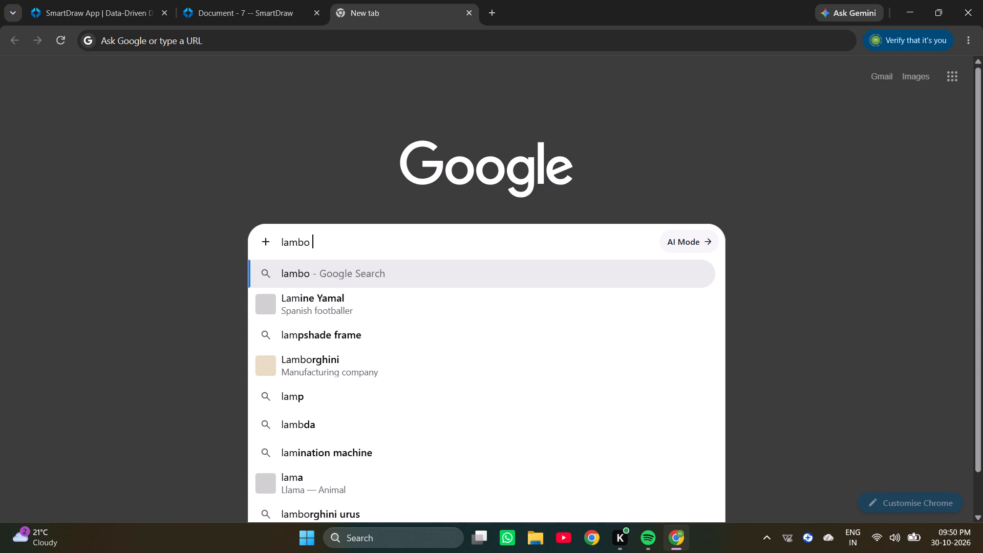
type("car colour code")
key("Return")
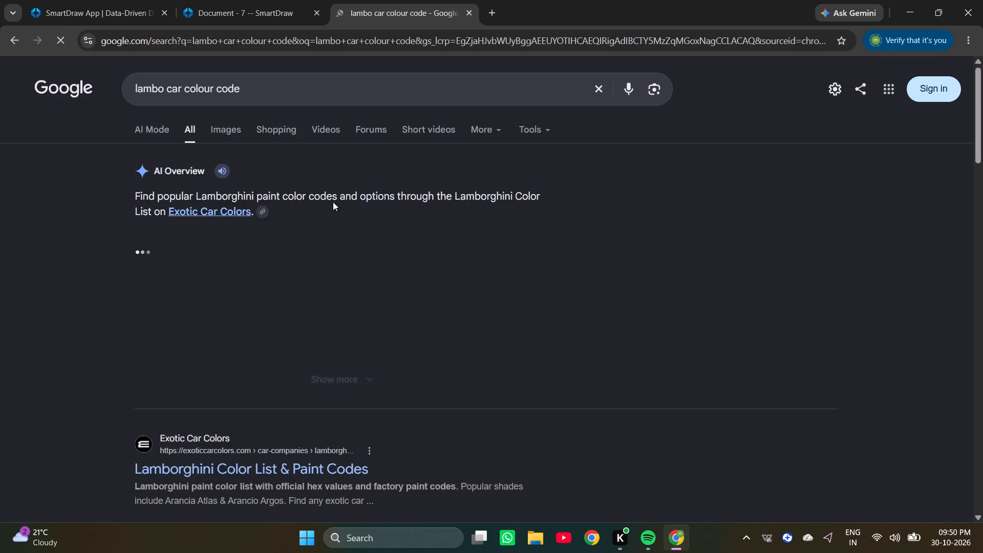
left_click(339, 378)
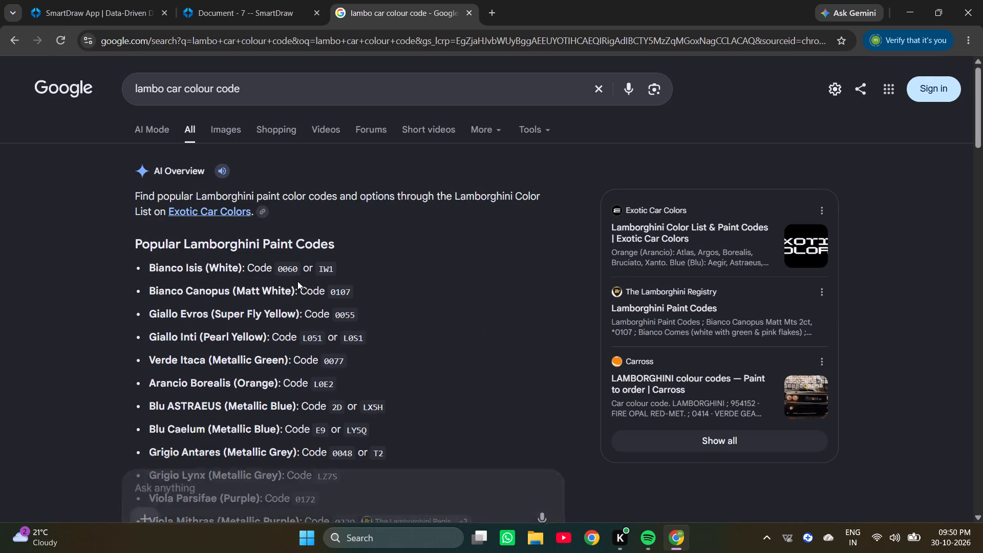
scroll(290, 269, "down", 3)
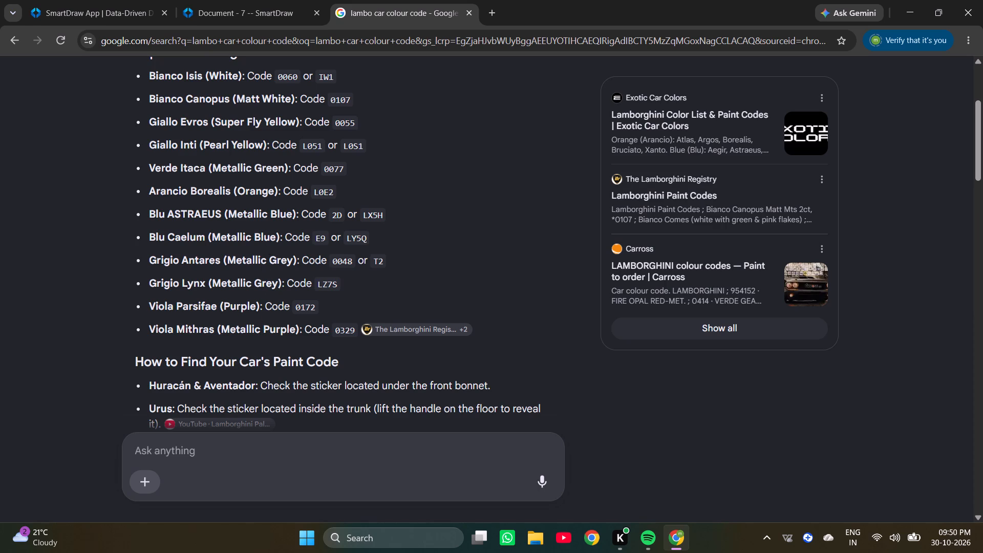
scroll(271, 142, "up", 1)
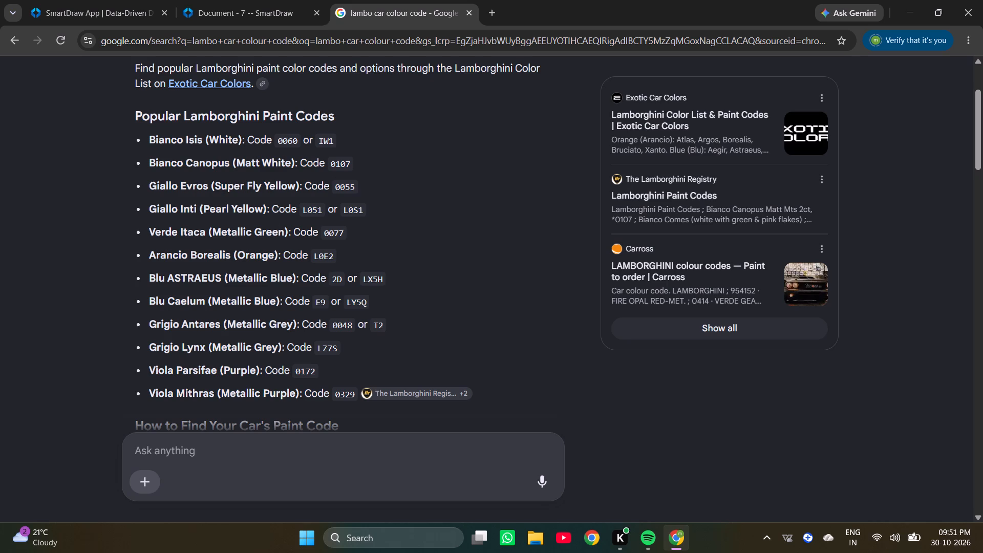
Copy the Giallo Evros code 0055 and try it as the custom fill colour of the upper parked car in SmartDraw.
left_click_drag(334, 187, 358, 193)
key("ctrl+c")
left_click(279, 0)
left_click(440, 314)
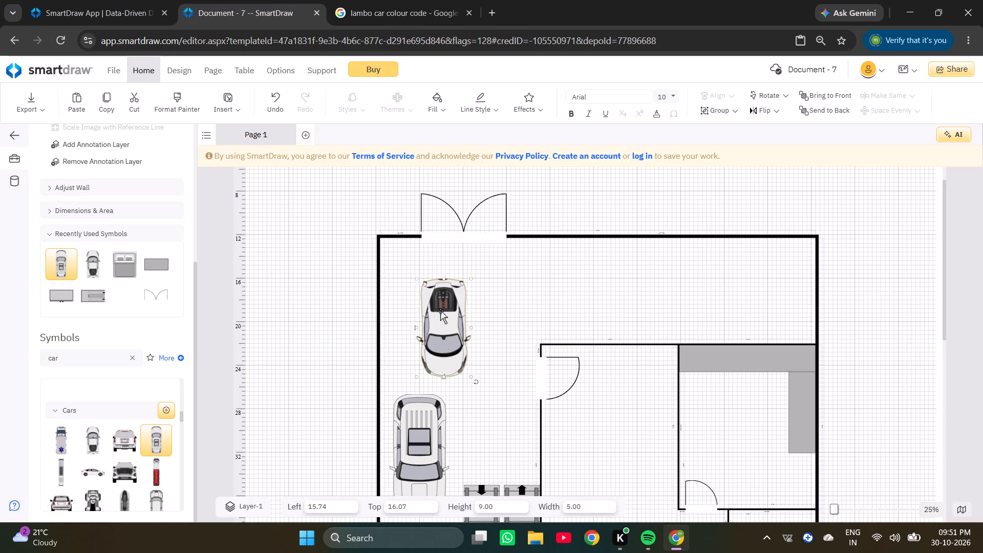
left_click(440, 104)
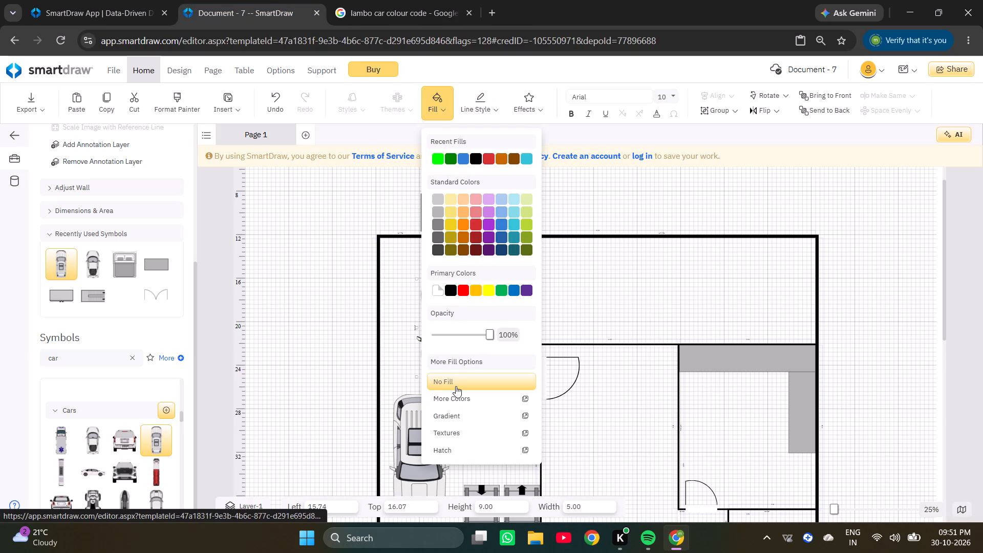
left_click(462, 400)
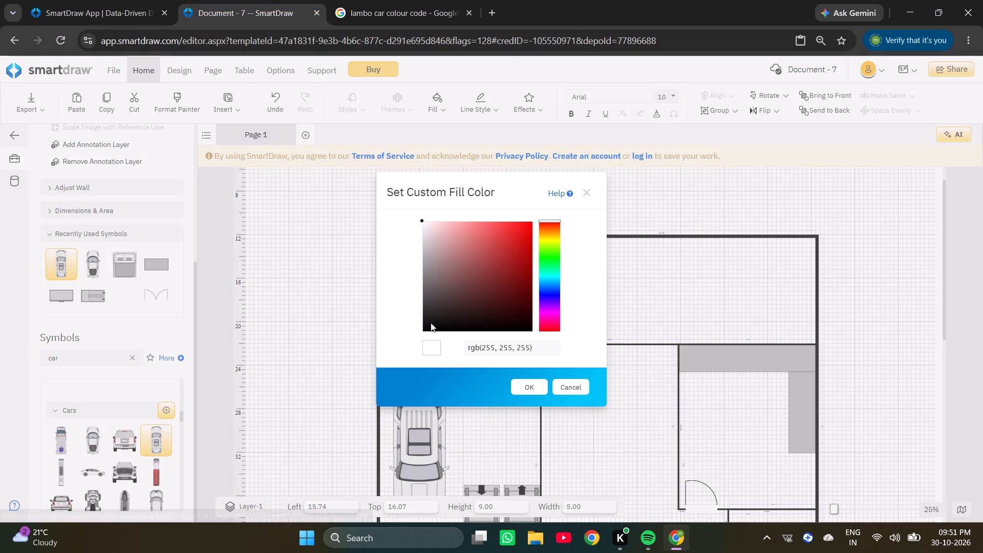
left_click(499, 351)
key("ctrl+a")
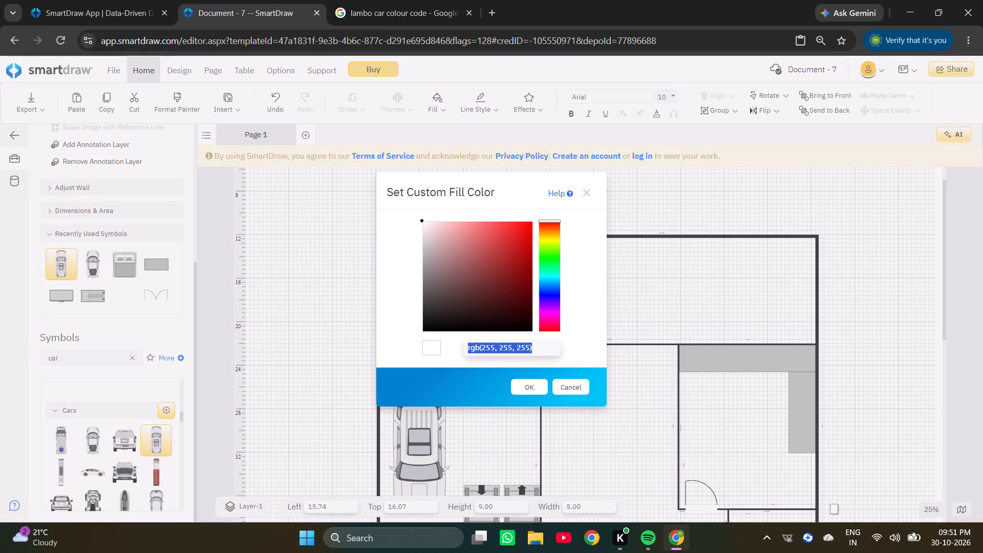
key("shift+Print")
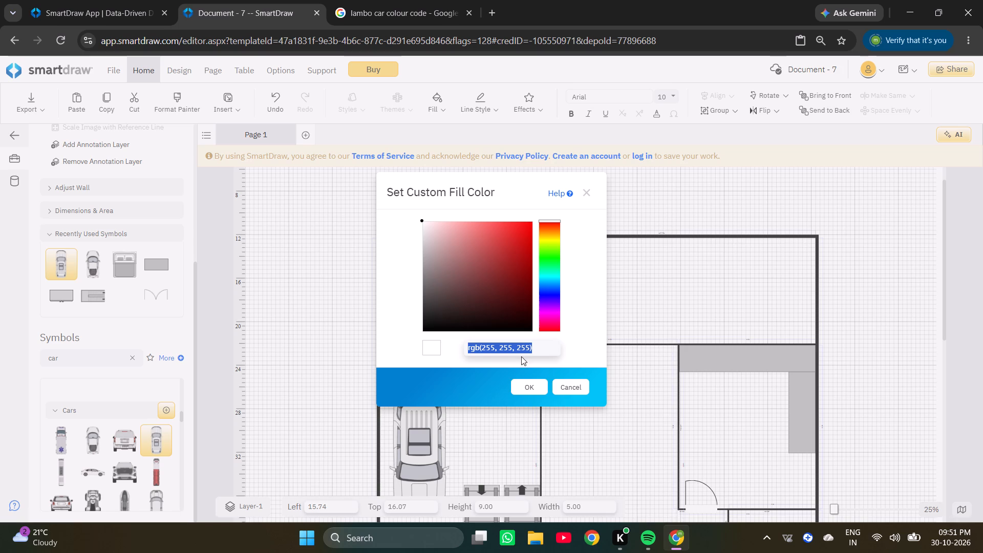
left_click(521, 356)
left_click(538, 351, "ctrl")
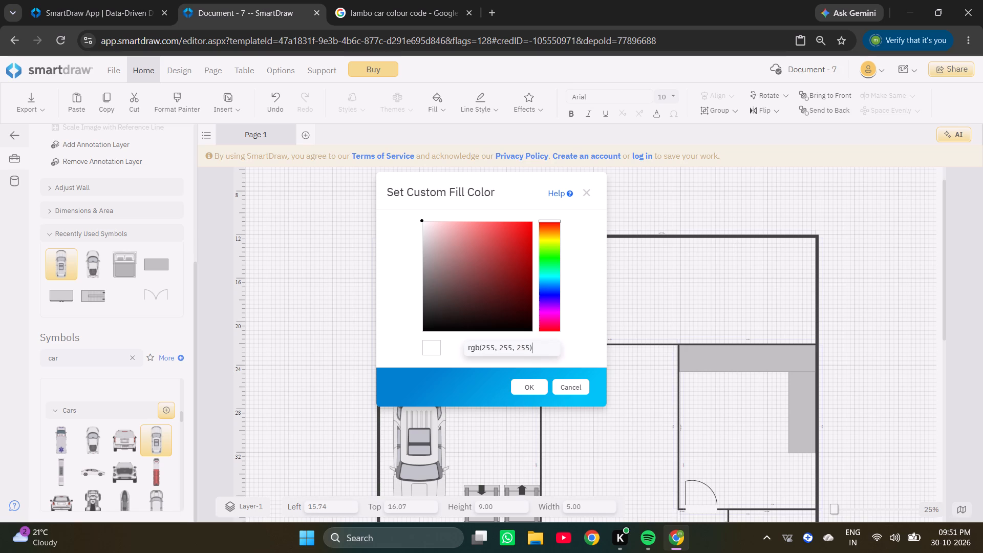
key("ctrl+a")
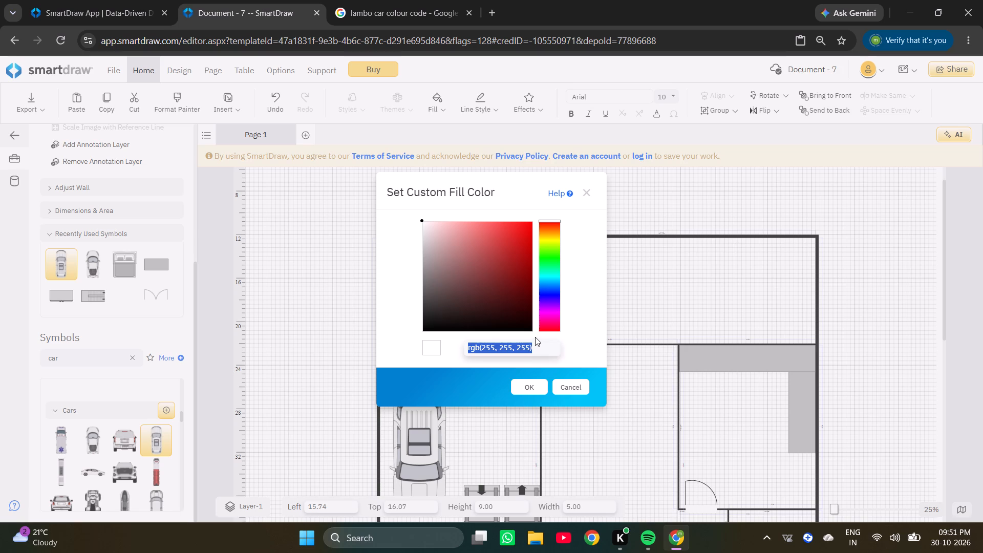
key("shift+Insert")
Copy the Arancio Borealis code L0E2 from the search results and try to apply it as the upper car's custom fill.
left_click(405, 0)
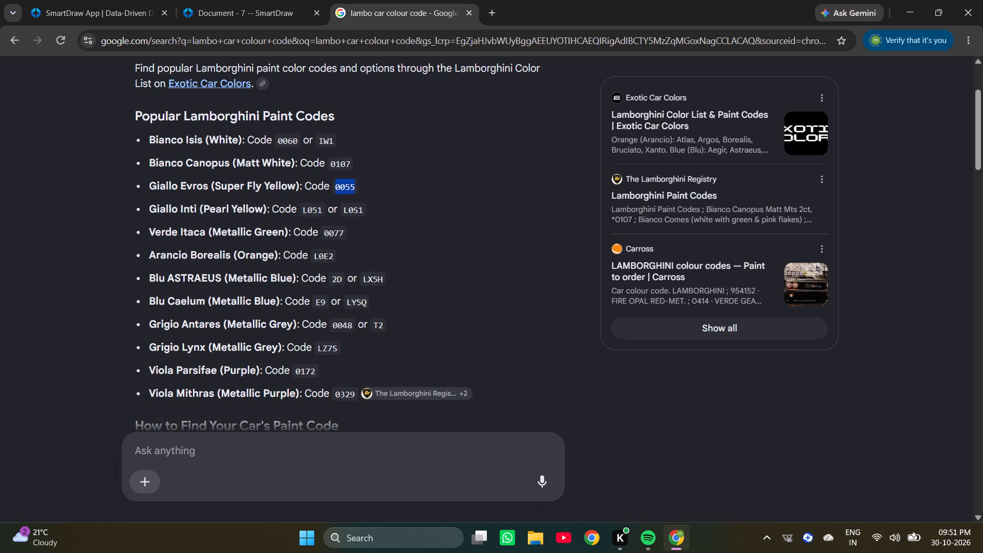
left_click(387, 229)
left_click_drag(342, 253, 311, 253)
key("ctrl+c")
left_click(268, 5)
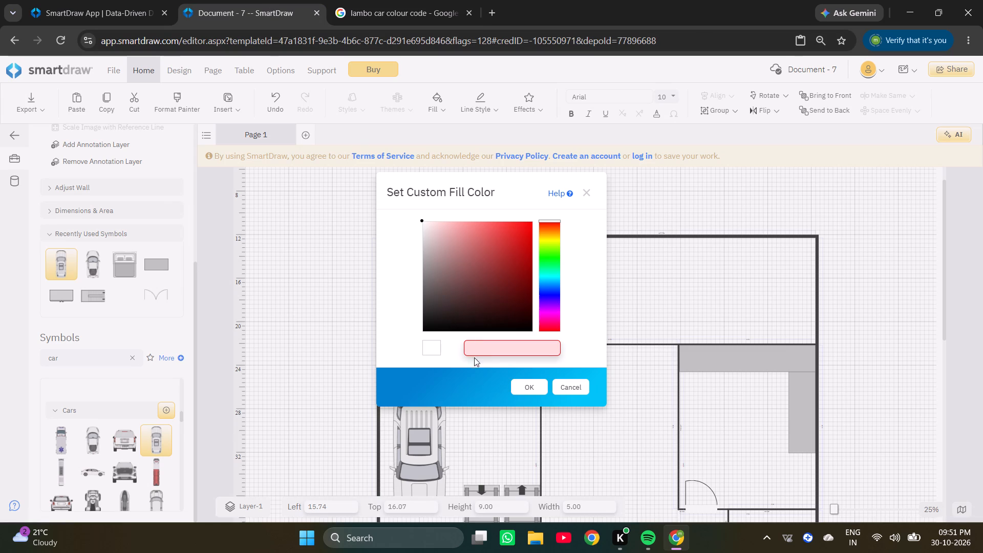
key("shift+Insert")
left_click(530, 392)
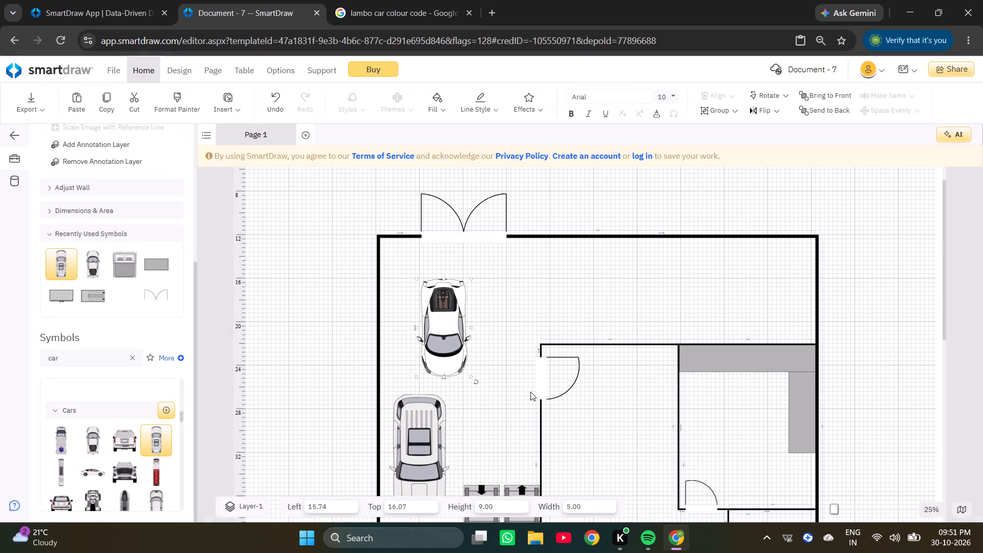
Copy the Blu Astraeus code LX5H from the search results and try to apply it as the upper car's custom fill.
left_click(422, 0)
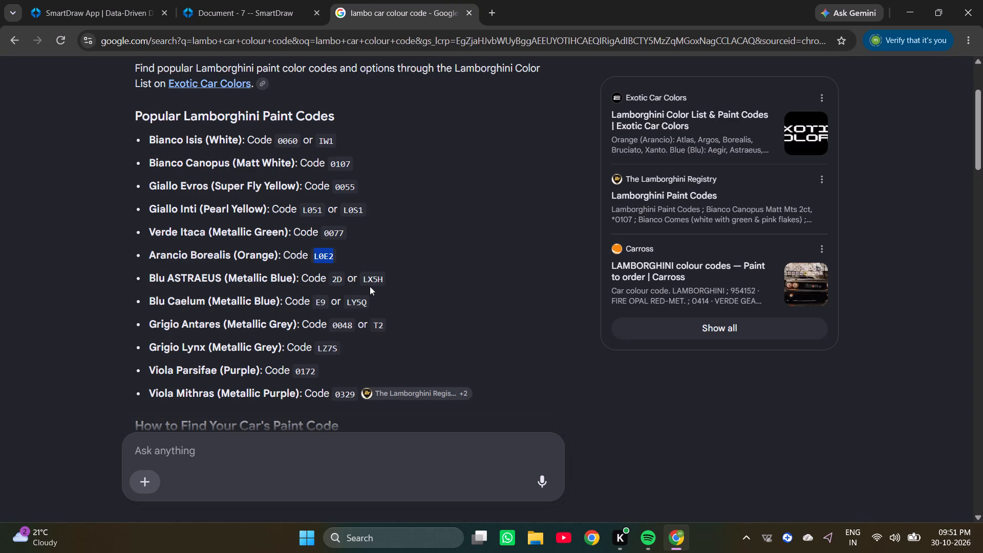
left_click_drag(389, 278, 361, 274)
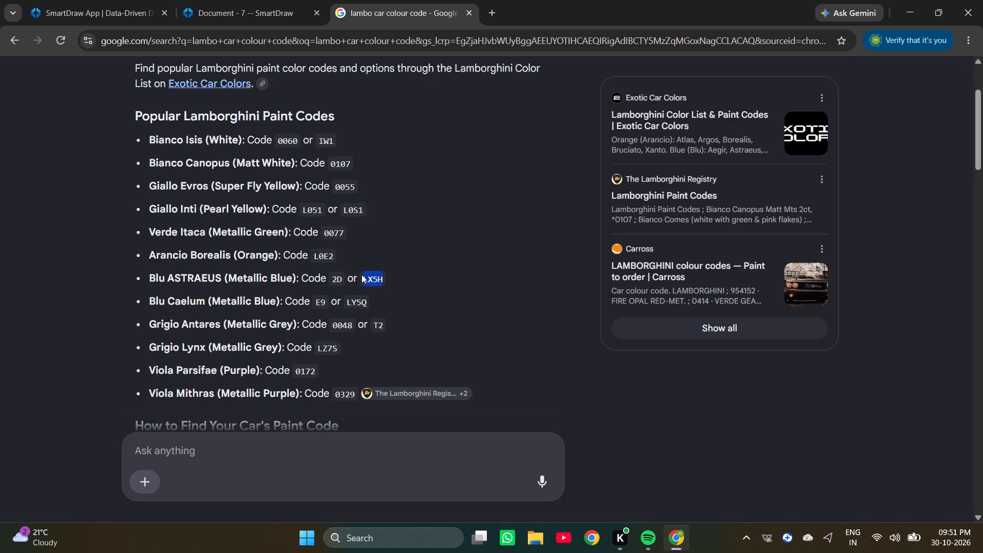
key("ctrl+c")
left_click(276, 0)
left_click(438, 304)
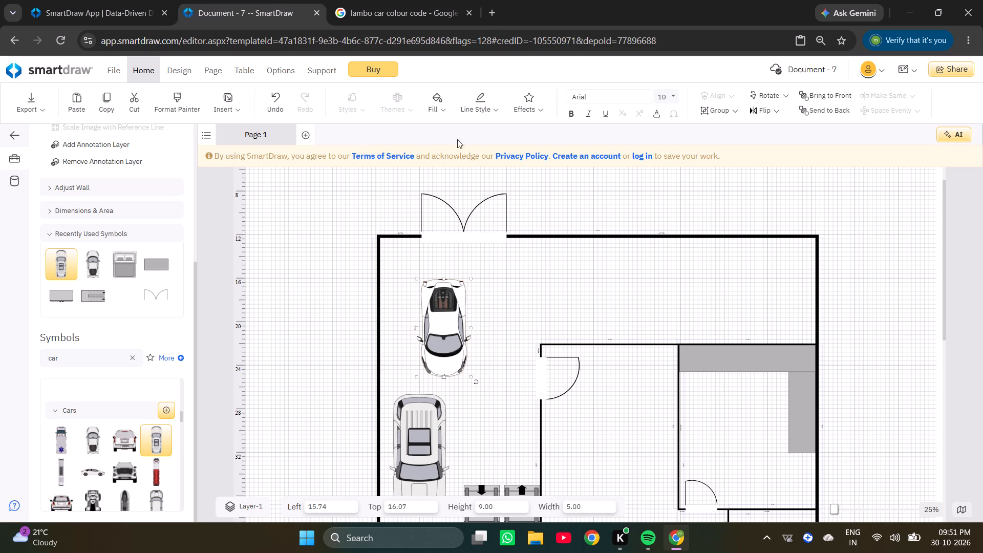
left_click(442, 115)
left_click(463, 401)
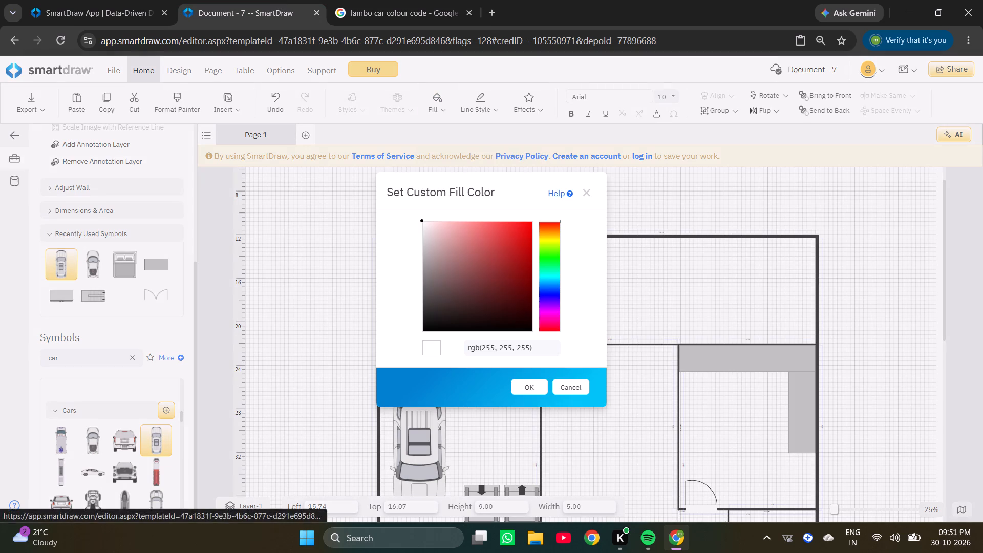
left_click(498, 352)
key("ctrl+a")
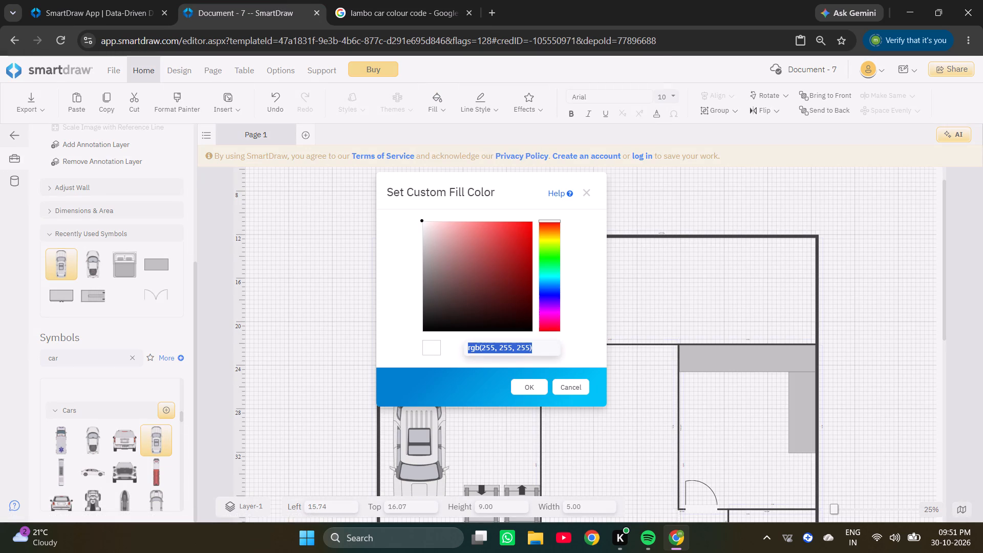
key("shift+Insert")
left_click(527, 382)
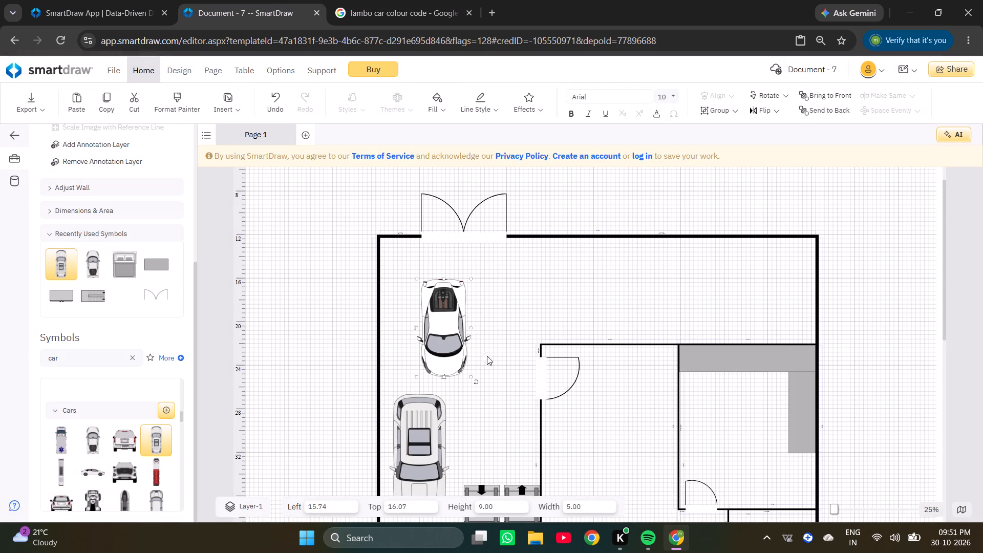
Look through the Lamborghini paint code overview and the search results below it for another colour code.
left_click(455, 336)
left_click(436, 0)
scroll(331, 247, "down", 2)
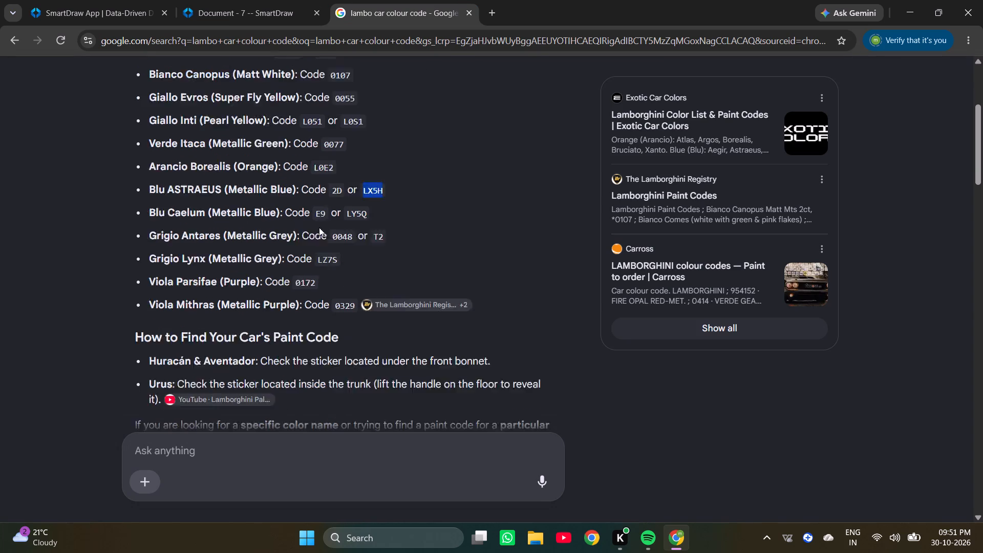
scroll(319, 227, "down", 7)
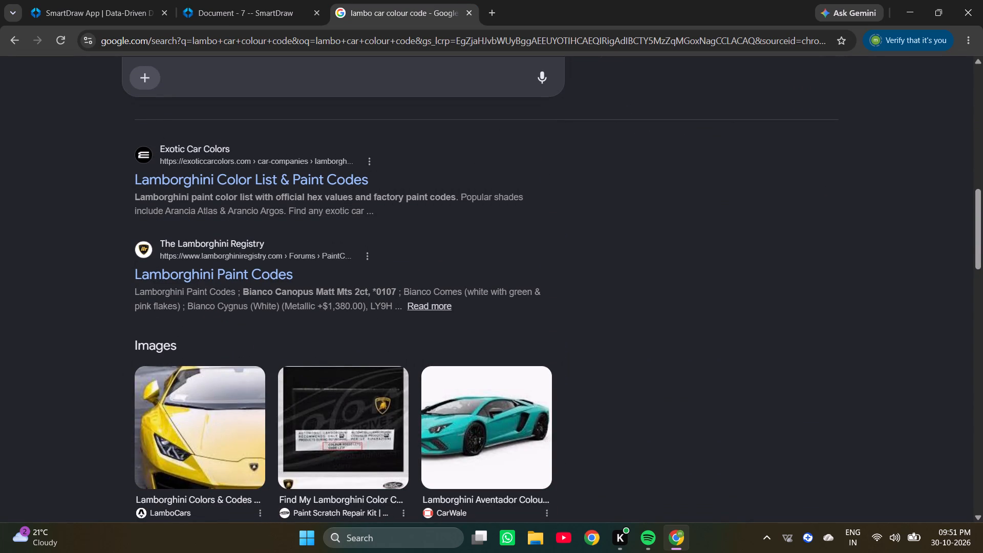
scroll(323, 204, "up", 12)
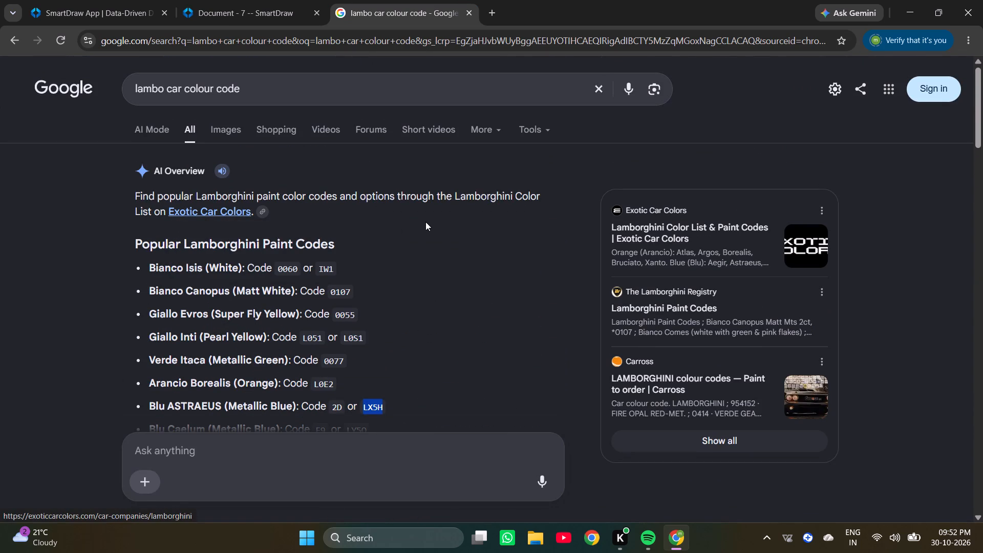
left_click(447, 214)
scroll(378, 209, "down", 1)
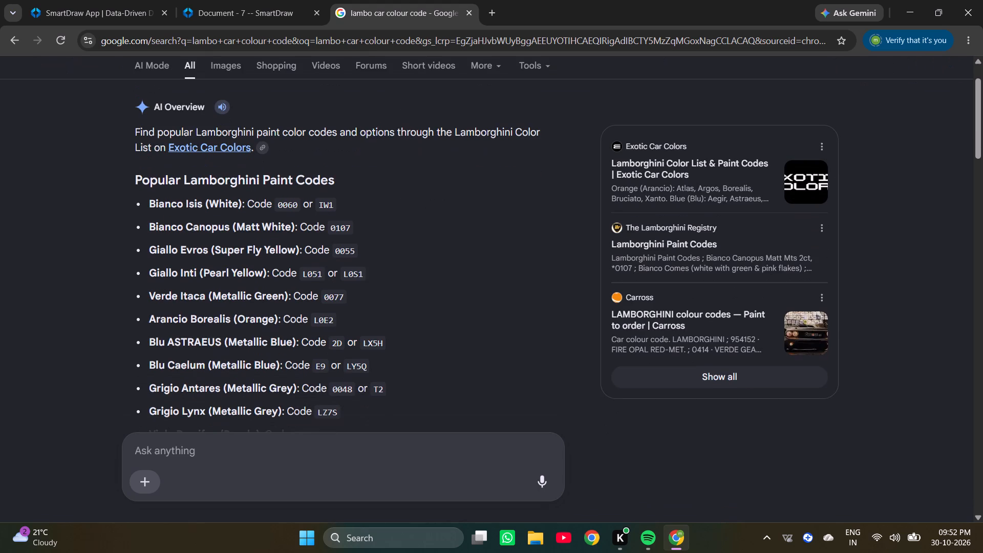
scroll(281, 196, "down", 1)
scroll(331, 189, "down", 2)
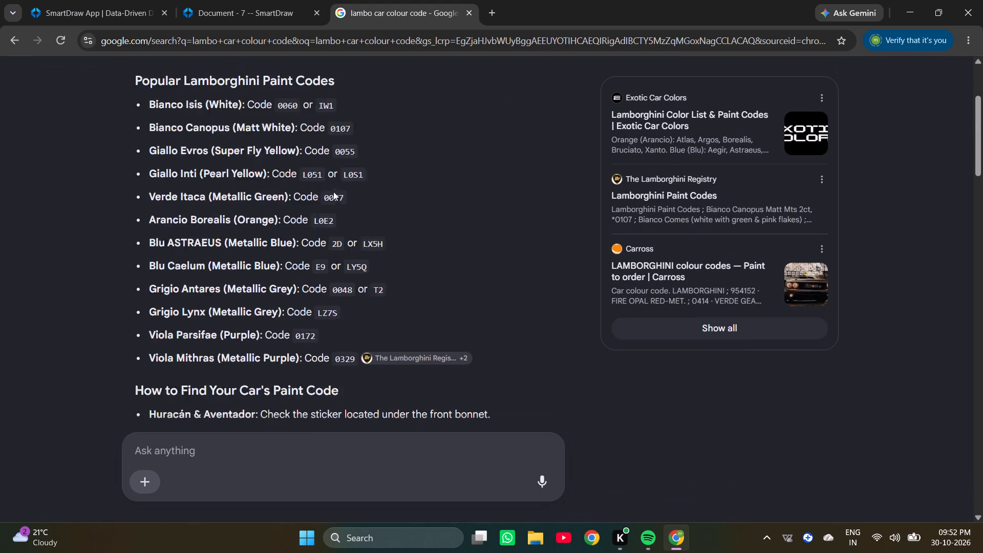
scroll(329, 188, "up", 6)
left_click(274, 89)
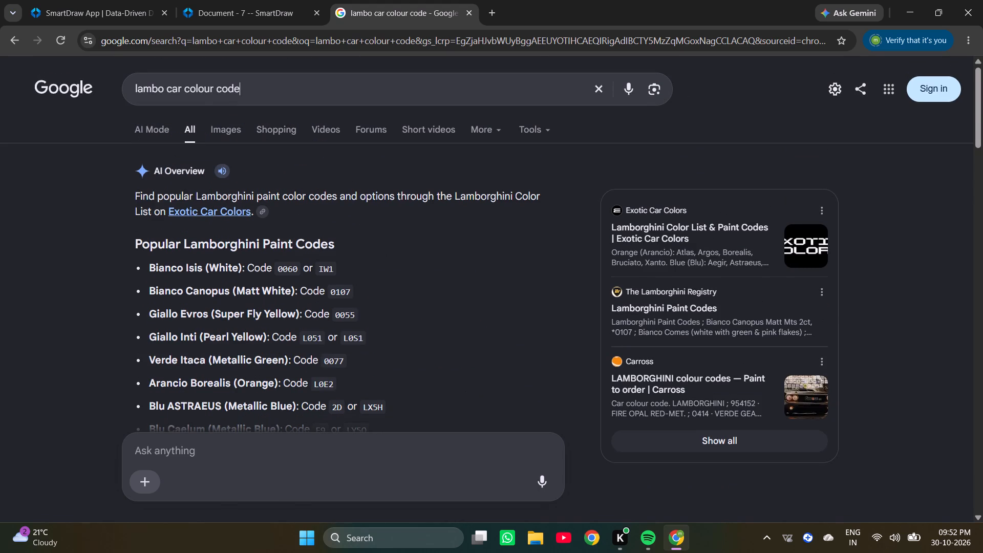
left_click(695, 129)
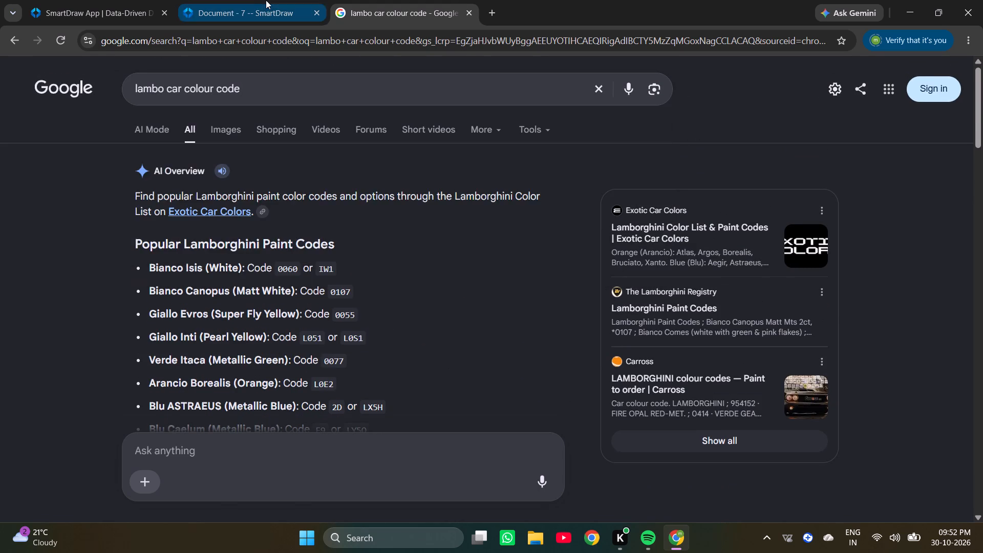
Switch back to the SmartDraw floor plan, clear the car symbol search and expand the Couches & Sofas symbols.
left_click(266, 0)
scroll(310, 208, "up", 3)
scroll(475, 346, "down", 2)
scroll(468, 244, "up", 3)
scroll(448, 314, "down", 1)
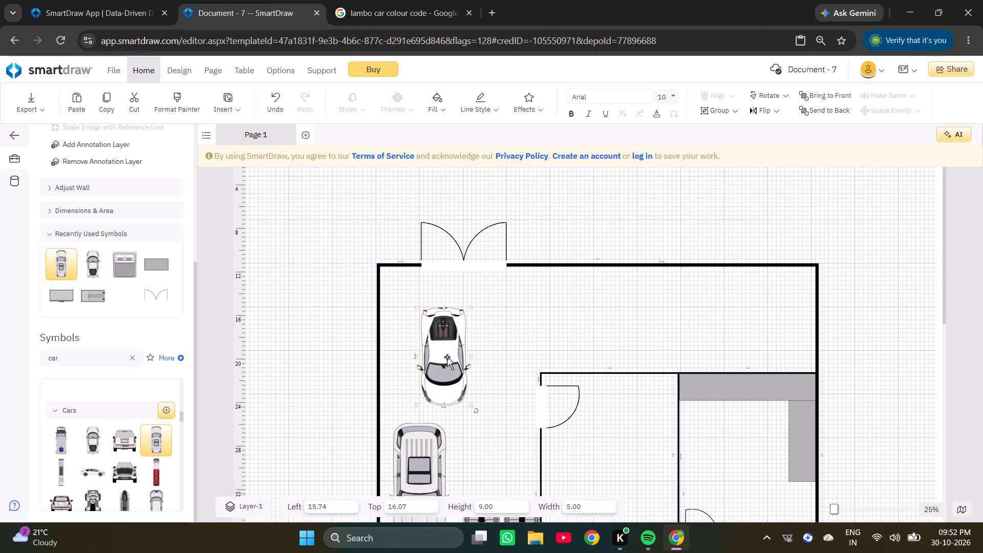
scroll(577, 367, "up", 1, "ctrl")
scroll(602, 375, "down", 3, "ctrl")
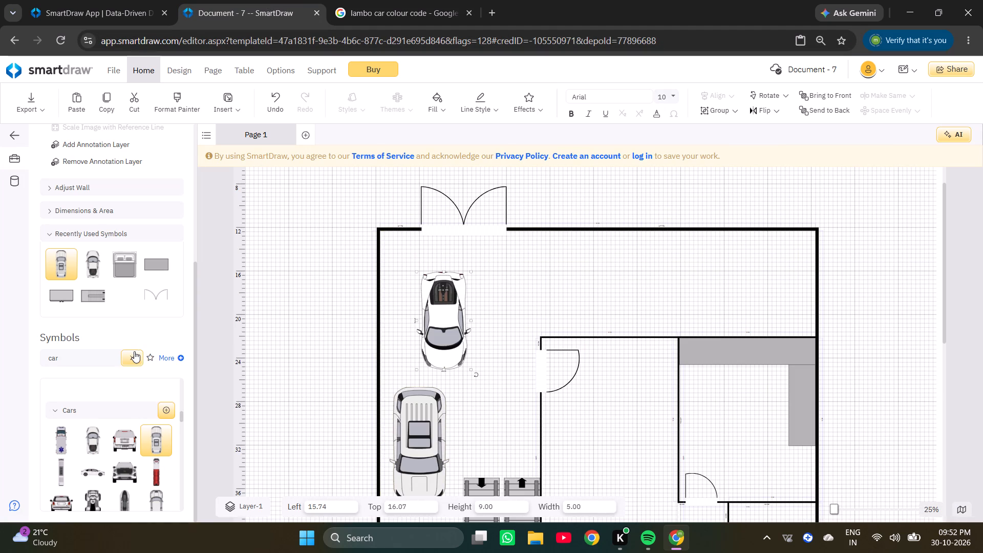
left_click(133, 354)
scroll(134, 339, "down", 2)
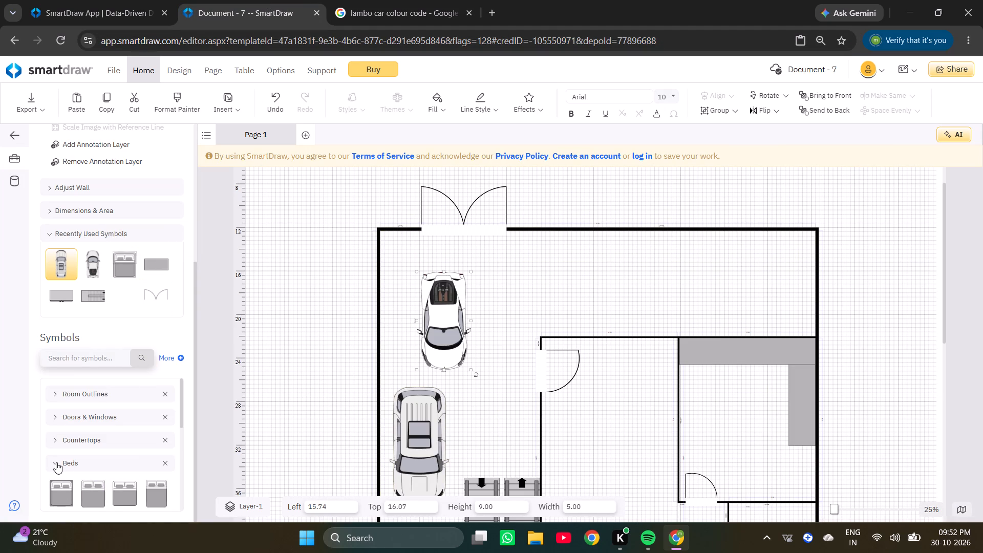
left_click(56, 462)
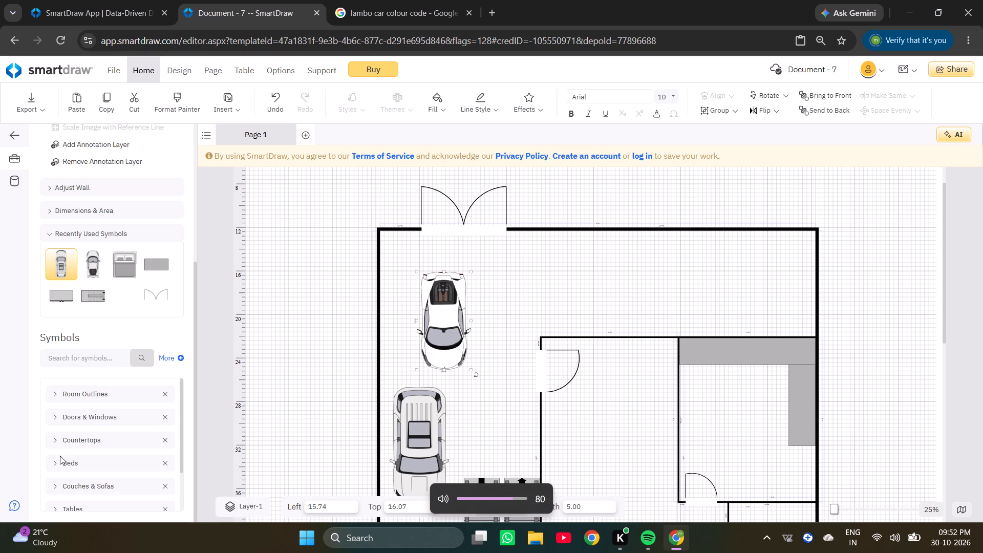
scroll(96, 402, "up", 2)
scroll(97, 424, "down", 1)
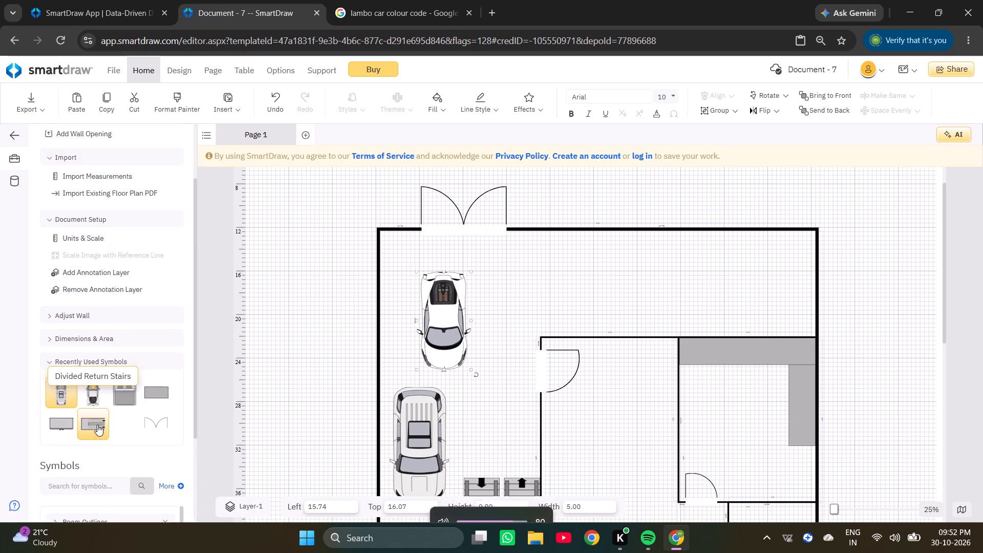
scroll(97, 424, "down", 3)
left_click(83, 435)
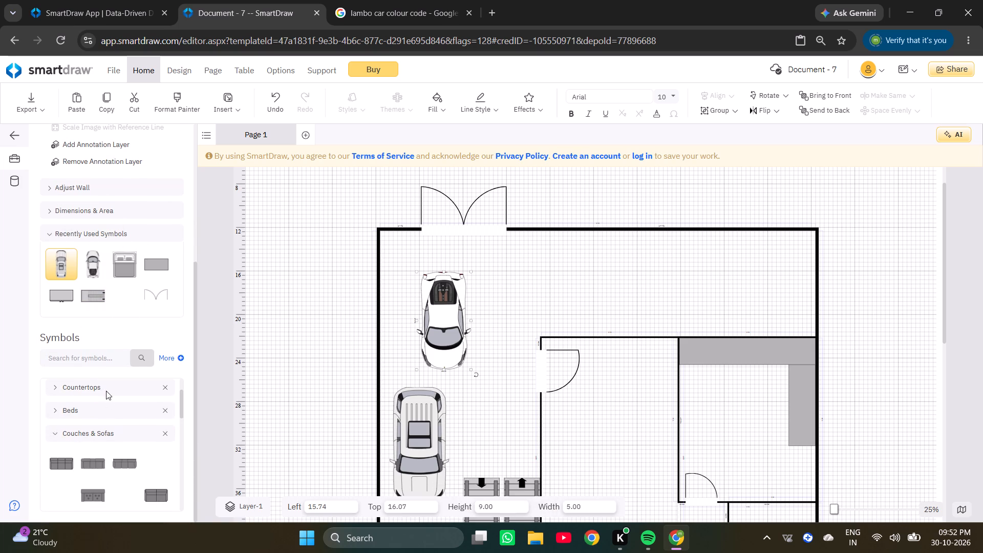
Place a three-seat sofa in the room beside the kitchen and rotate it 90° so its back faces the shared wall.
scroll(107, 388, "down", 1)
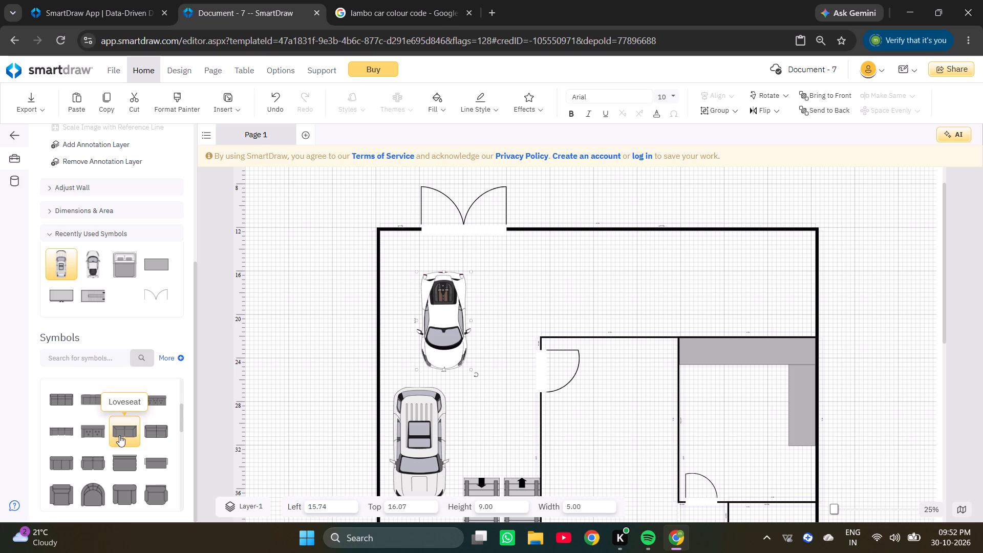
double_click(51, 432)
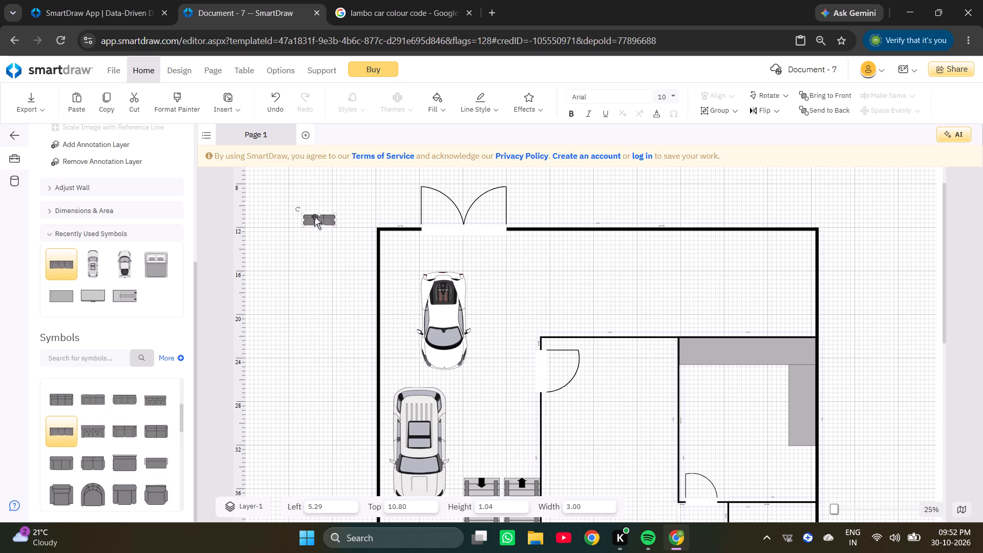
left_click_drag(319, 221, 637, 415)
scroll(637, 415, "up", 7, "ctrl")
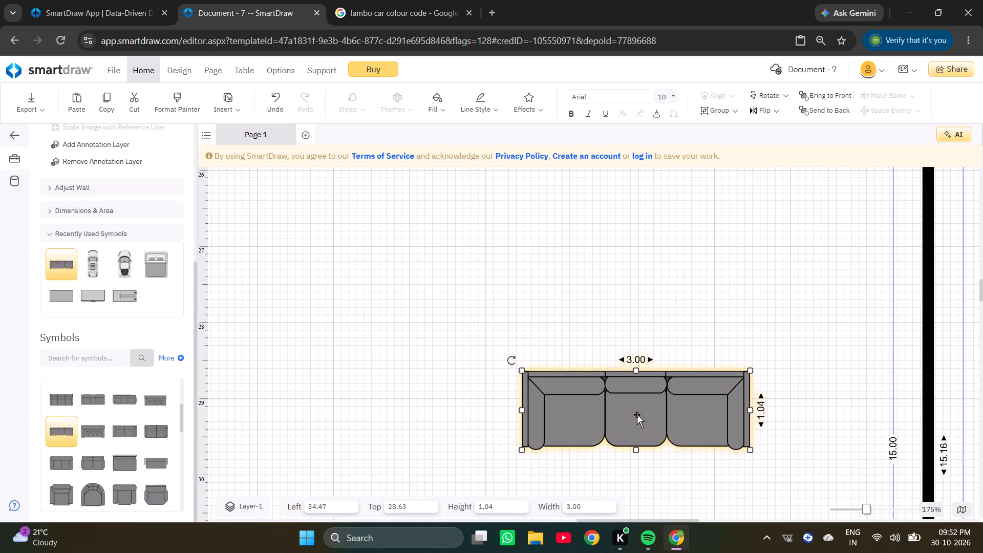
left_click_drag(512, 359, 648, 313)
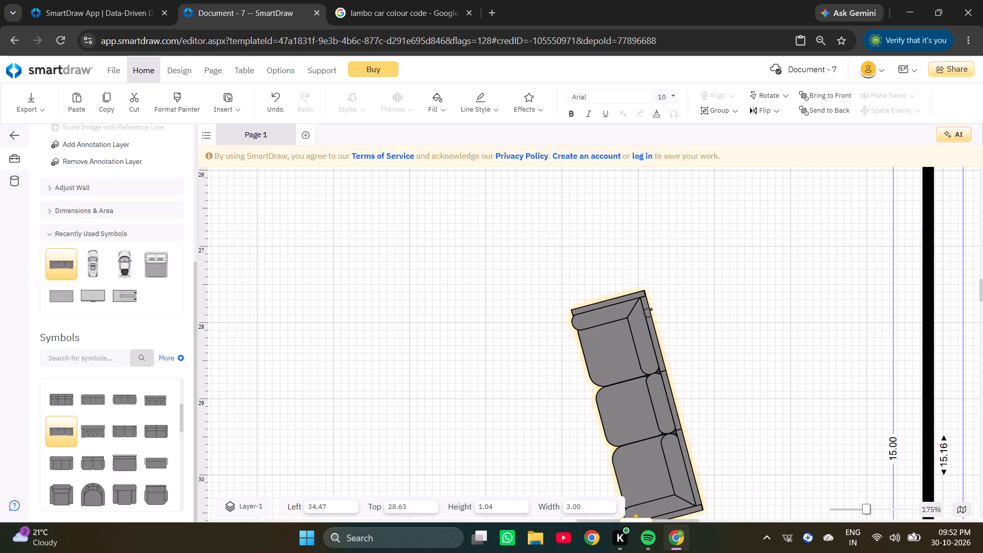
left_click_drag(648, 313, 670, 313)
left_click(670, 313)
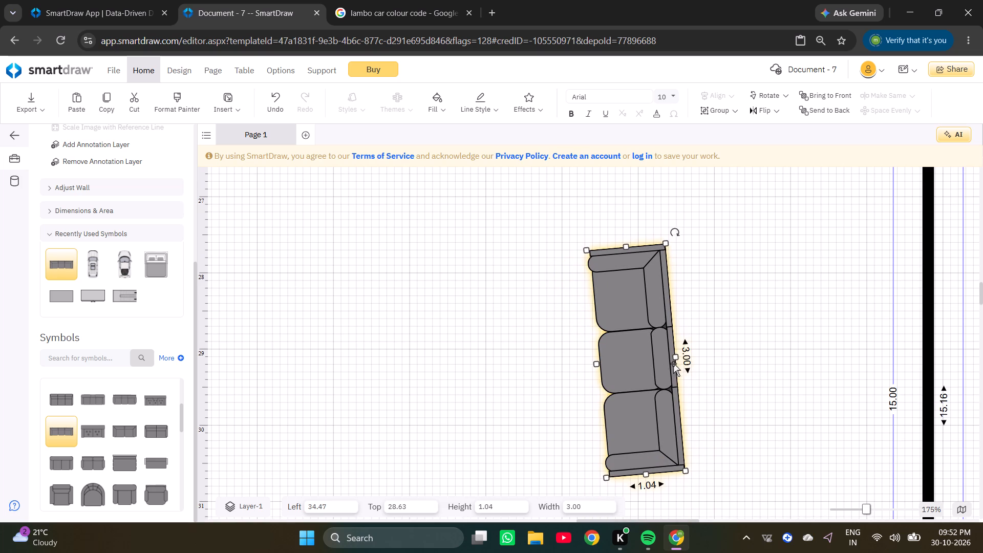
left_click_drag(674, 234, 681, 234)
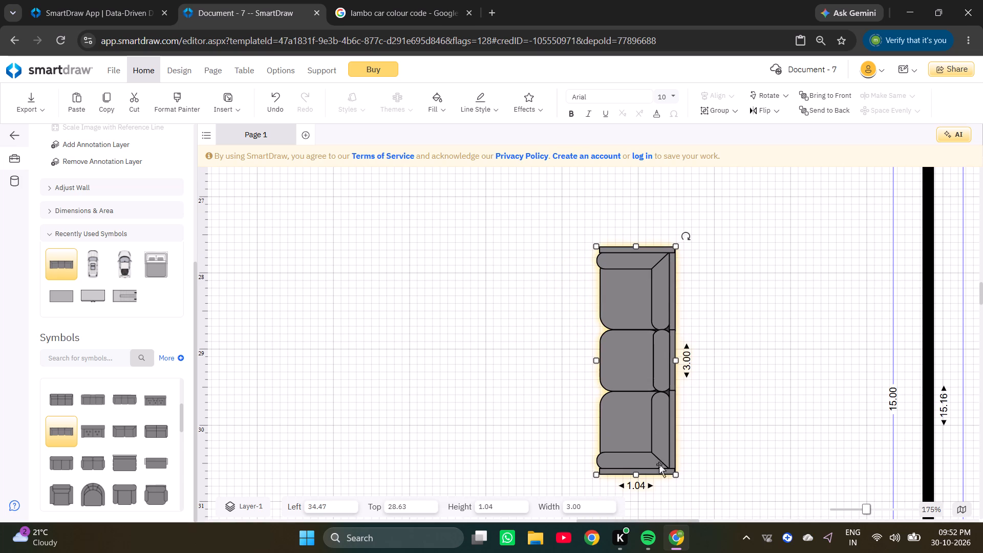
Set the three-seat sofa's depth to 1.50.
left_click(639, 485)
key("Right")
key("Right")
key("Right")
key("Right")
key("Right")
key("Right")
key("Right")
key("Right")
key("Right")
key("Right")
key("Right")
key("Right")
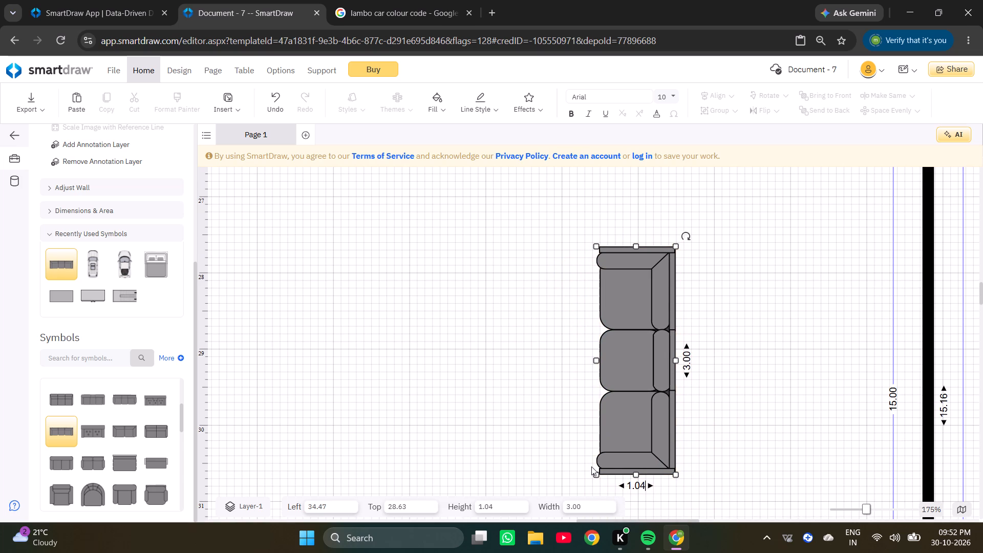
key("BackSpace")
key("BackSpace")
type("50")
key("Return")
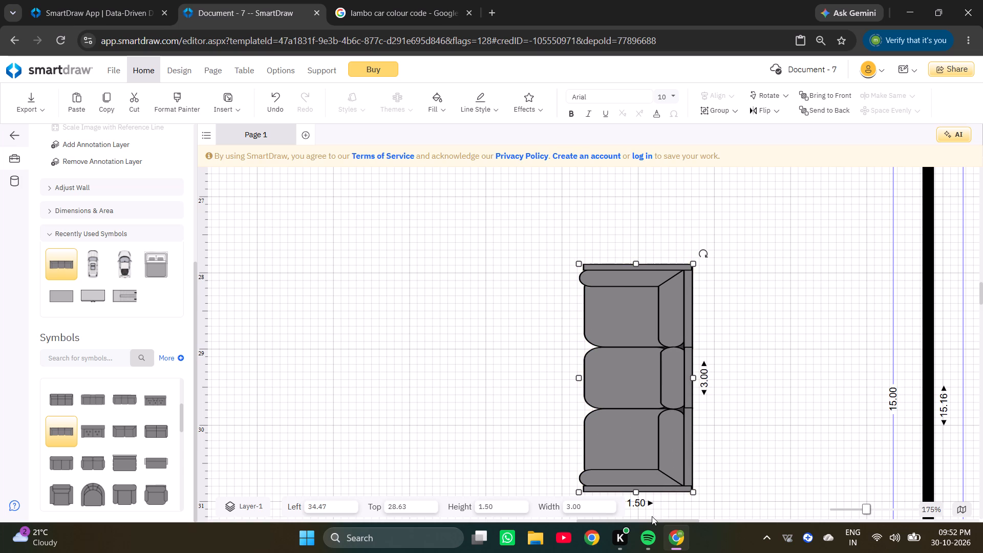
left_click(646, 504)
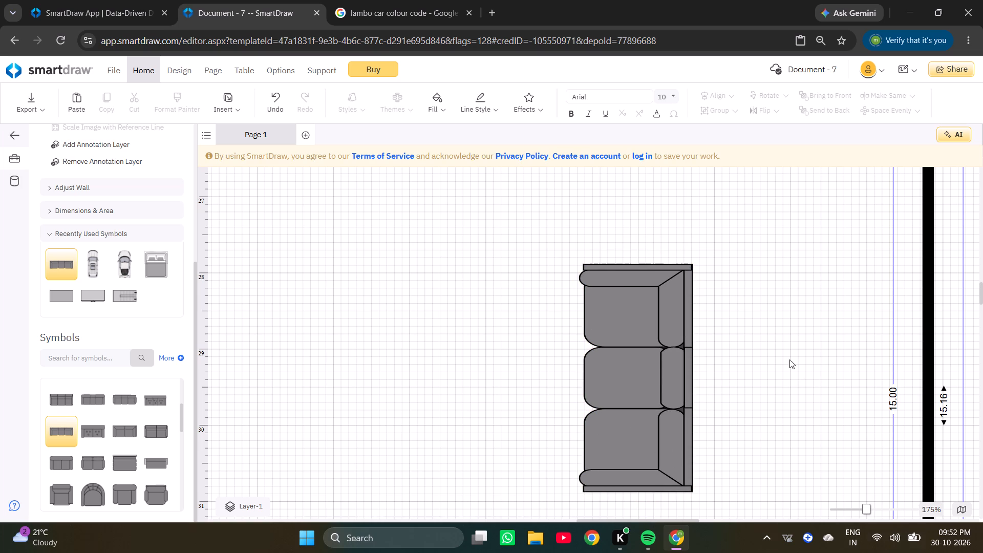
Set the three-seat sofa's length to 7.00.
left_click(619, 392)
left_click(703, 377)
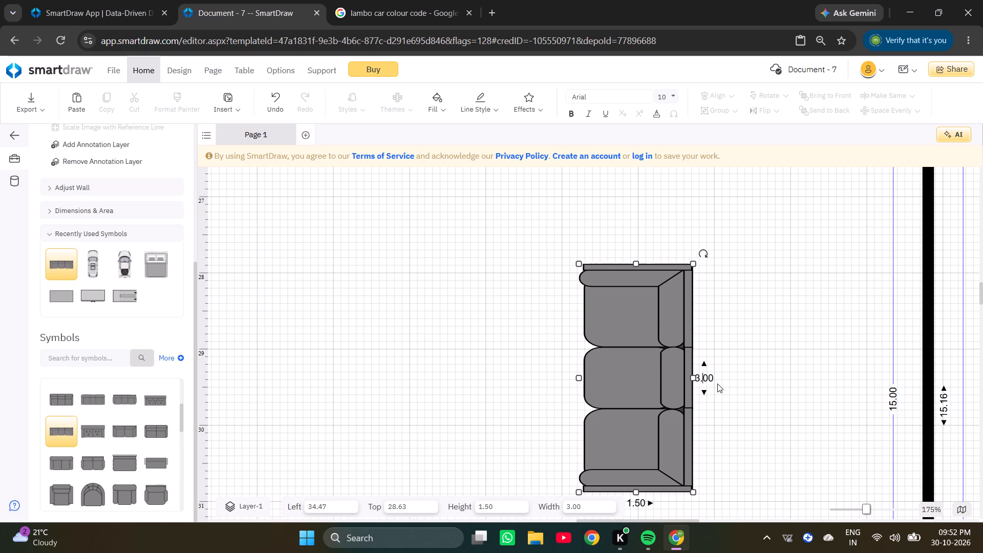
key("Right")
key("Right")
key("Right")
key("Right")
key("Right")
key("Right")
key("Right")
key("Right")
key("Right")
key("Right")
key("BackSpace")
key("BackSpace")
key("BackSpace")
key("BackSpace")
key("BackSpace")
key("BackSpace")
key("BackSpace")
key("BackSpace")
key("BackSpace")
key("BackSpace")
key("BackSpace")
key("BackSpace")
key("BackSpace")
key("BackSpace")
key("BackSpace")
key("BackSpace")
key("BackSpace")
key("BackSpace")
key("BackSpace")
key("BackSpace")
key("7")
key("Return")
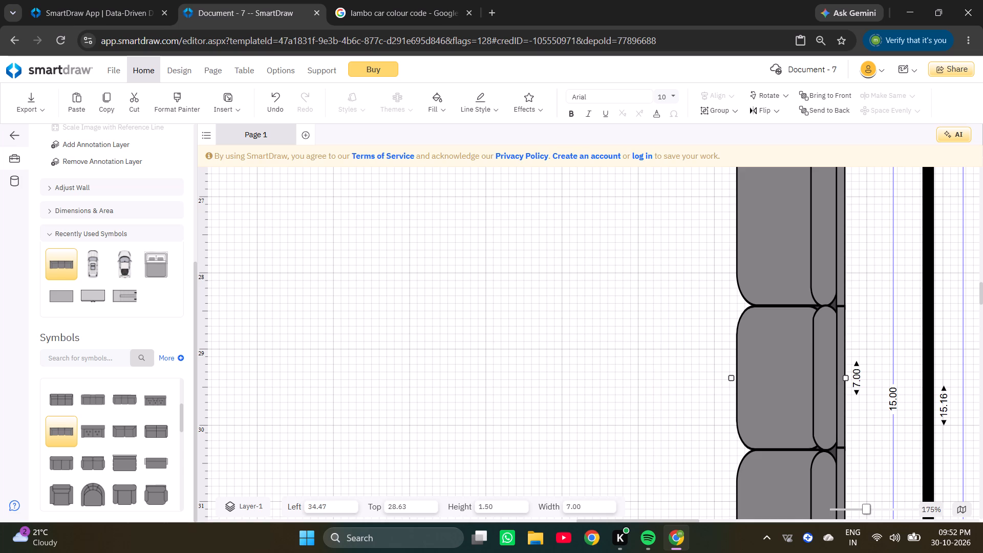
Set the three-seat sofa's depth to 2.50.
scroll(706, 287, "down", 5)
left_click(797, 336)
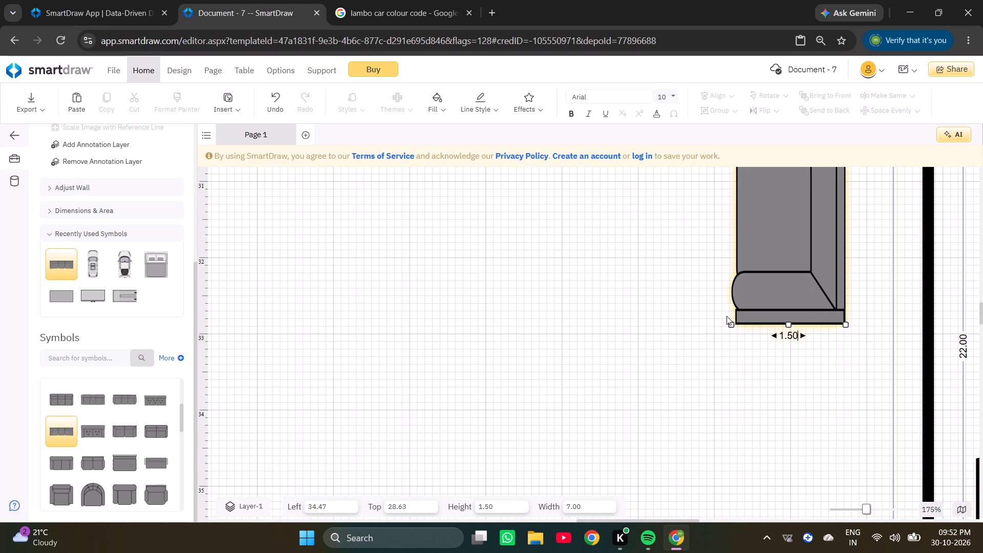
key("BackSpace")
key("BackSpace")
key("BackSpace")
key("BackSpace")
key("BackSpace")
key("BackSpace")
key("BackSpace")
key("BackSpace")
key("BackSpace")
type("2.50")
key("Return")
Move the three-seat sofa close to the kitchen wall, at about 34.76 left and 28.56 top.
scroll(615, 230, "down", 5, "ctrl")
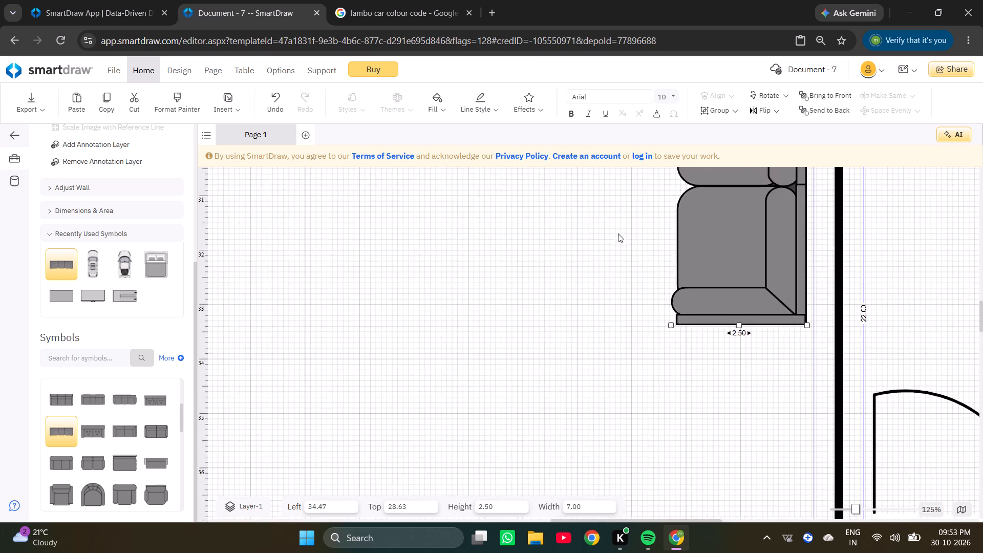
scroll(618, 233, "down", 4, "ctrl")
scroll(678, 257, "up", 2)
left_click(654, 339)
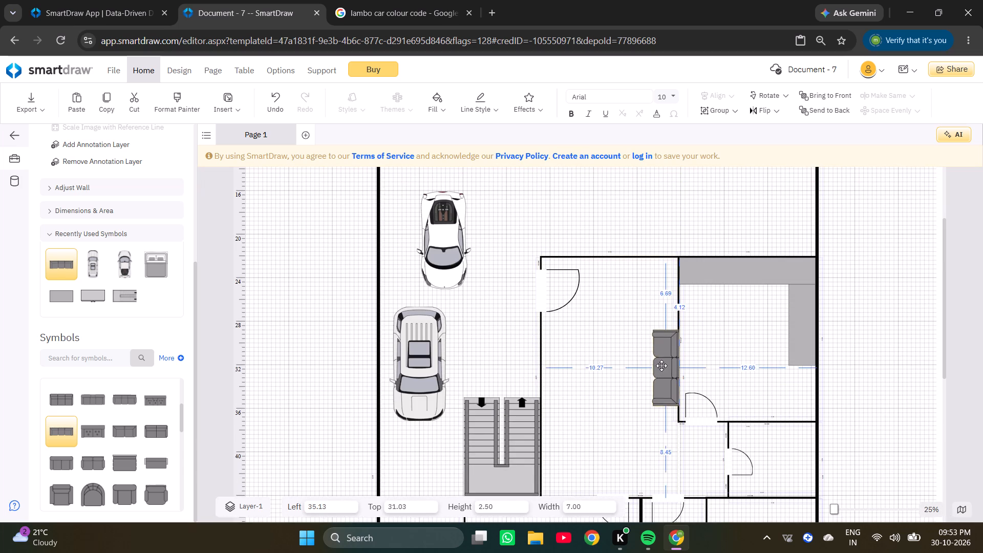
scroll(657, 338, "up", 2, "ctrl")
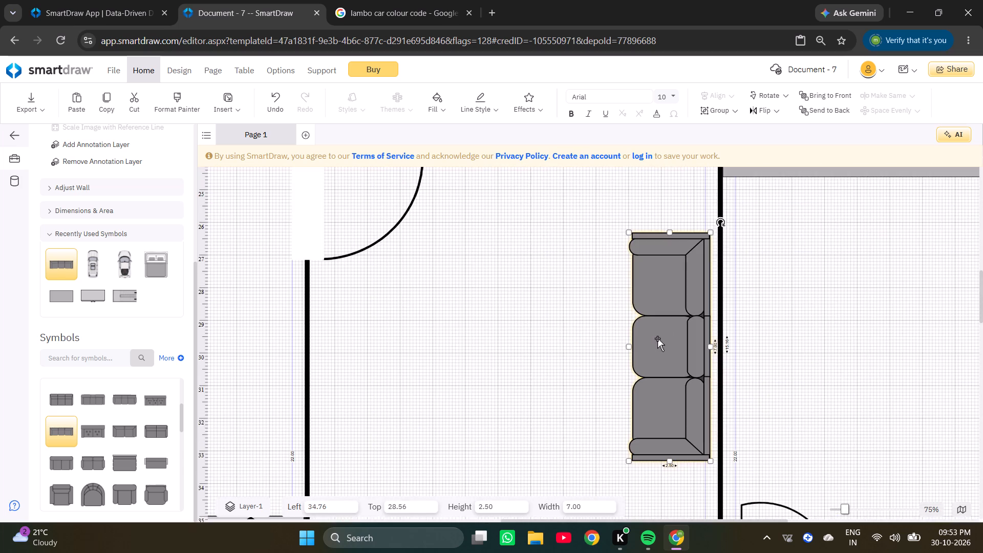
scroll(657, 338, "down", 3, "ctrl")
Add a Loveseat symbol and place it below the three-seat sofa, at about 33.59 left and 35.43 top.
scroll(104, 441, "down", 1)
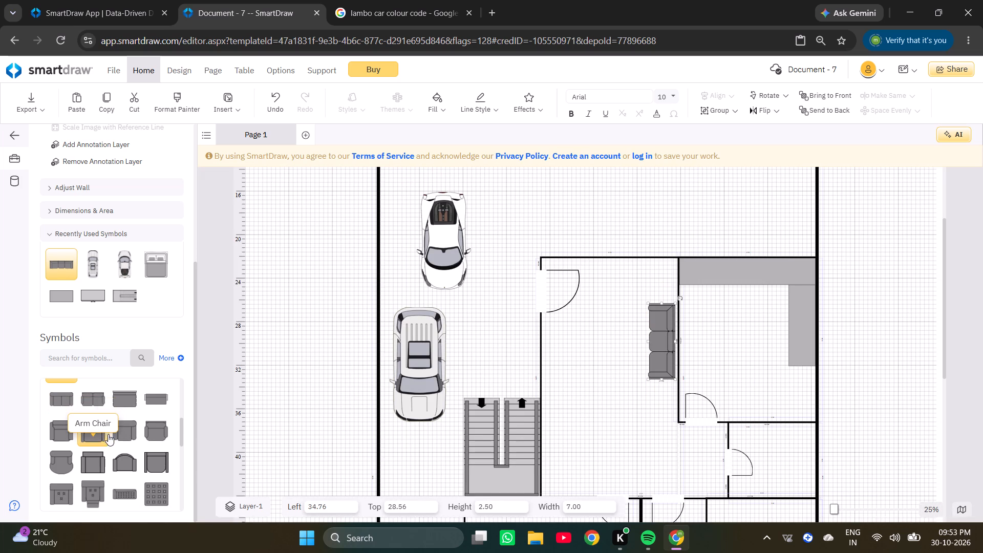
scroll(110, 434, "up", 1)
double_click(129, 430)
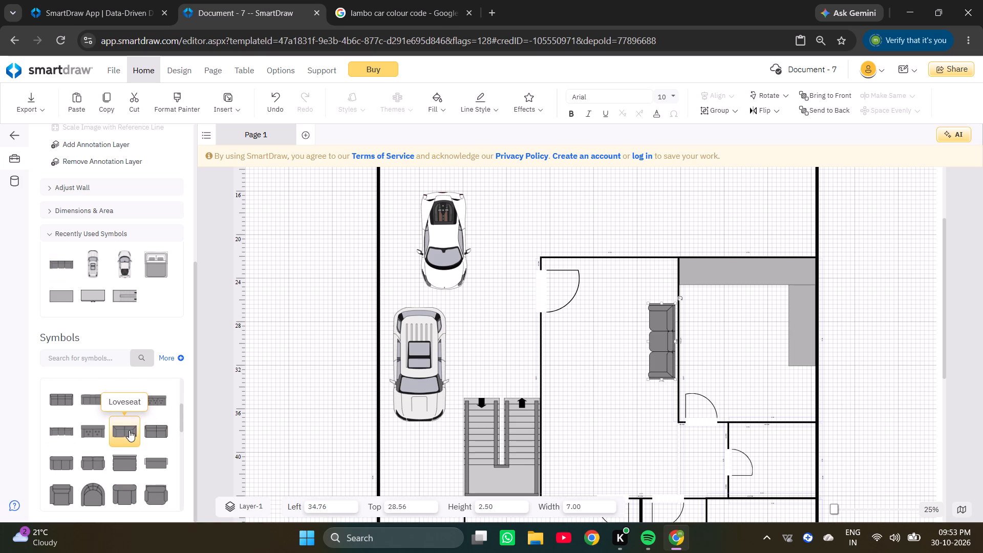
left_click_drag(322, 224, 633, 289)
scroll(632, 289, "up", 2, "ctrl")
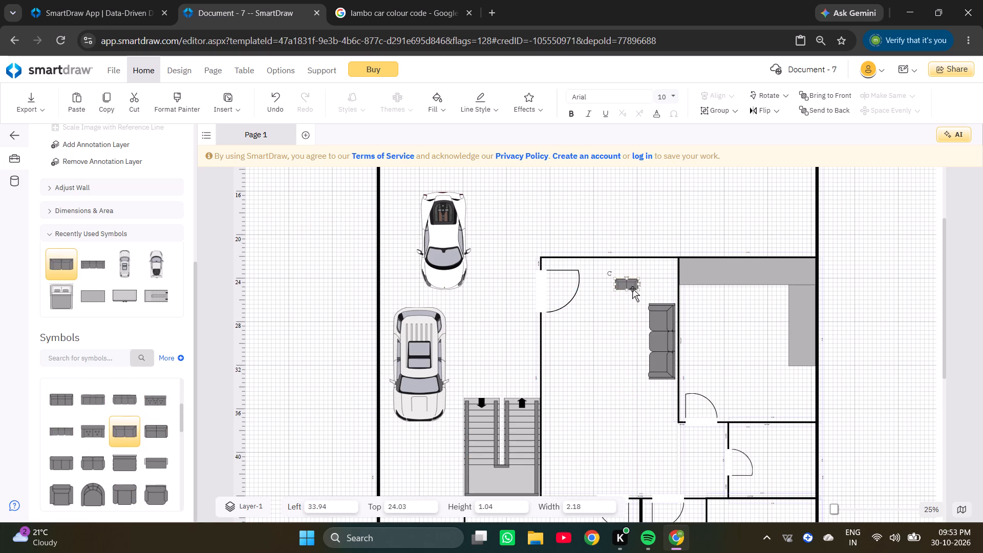
scroll(632, 289, "up", 2, "ctrl")
left_click(626, 274)
scroll(625, 273, "down", 5, "ctrl")
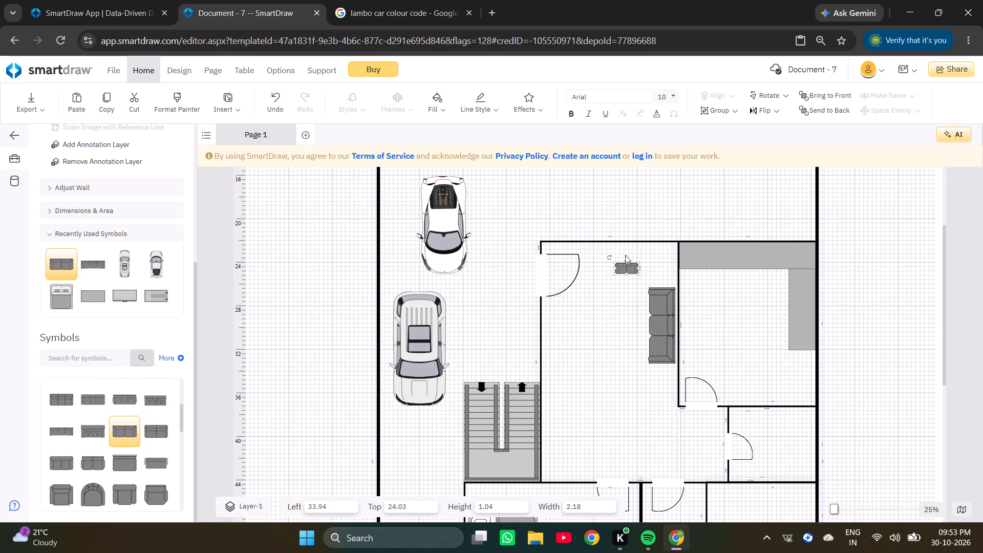
left_click_drag(621, 266, 616, 390)
Set the loveseat's length to 5.00.
scroll(616, 390, "up", 5, "ctrl")
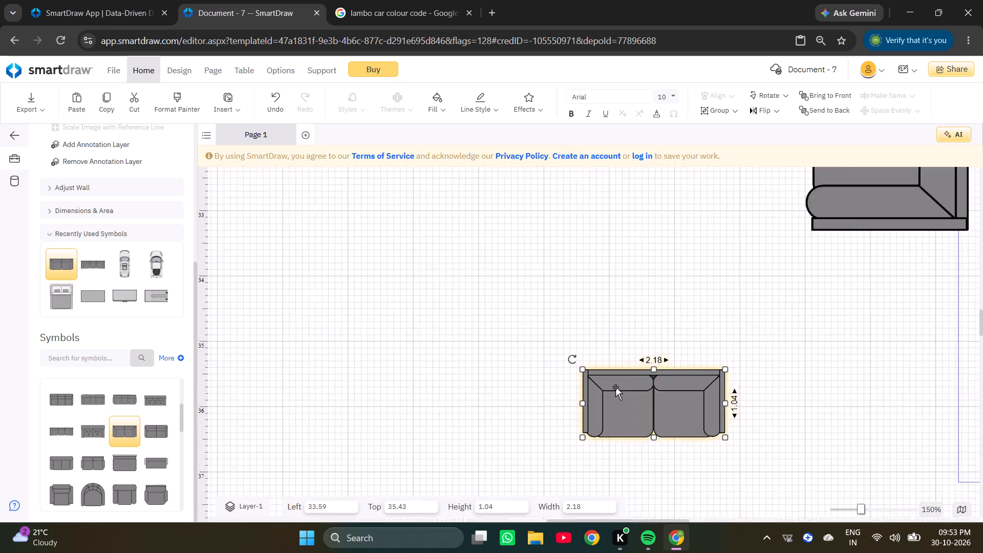
scroll(615, 387, "up", 2, "ctrl")
left_click(674, 349)
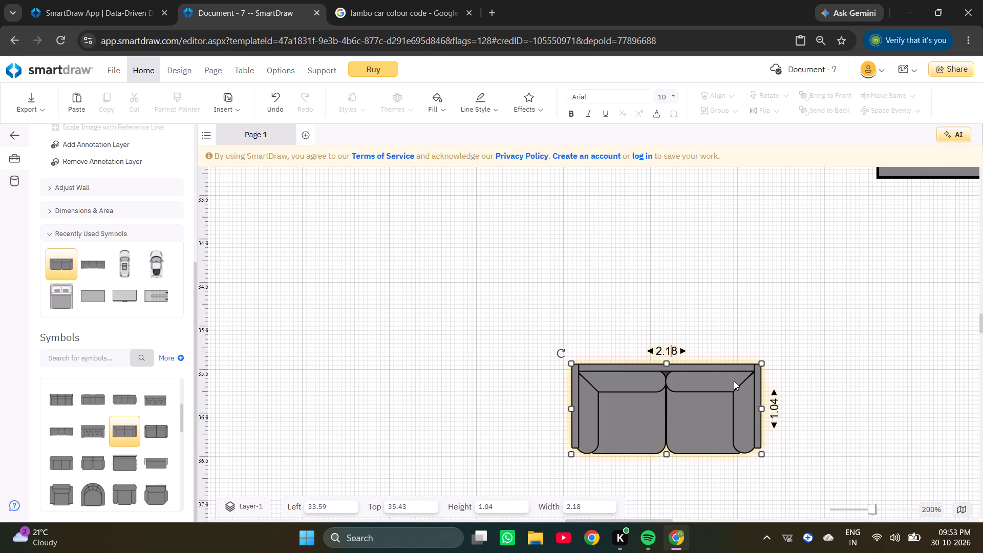
key("Right")
key("Right")
key("Right")
key("Right")
key("Right")
key("Right")
key("Right")
key("BackSpace")
key("BackSpace")
key("BackSpace")
key("BackSpace")
key("BackSpace")
key("BackSpace")
key("BackSpace")
key("BackSpace")
key("BackSpace")
key("BackSpace")
key("BackSpace")
key("BackSpace")
key("BackSpace")
key("BackSpace")
key("BackSpace")
key("BackSpace")
key("5")
key("Return")
Set the loveseat's depth to 2.50.
left_click(946, 401)
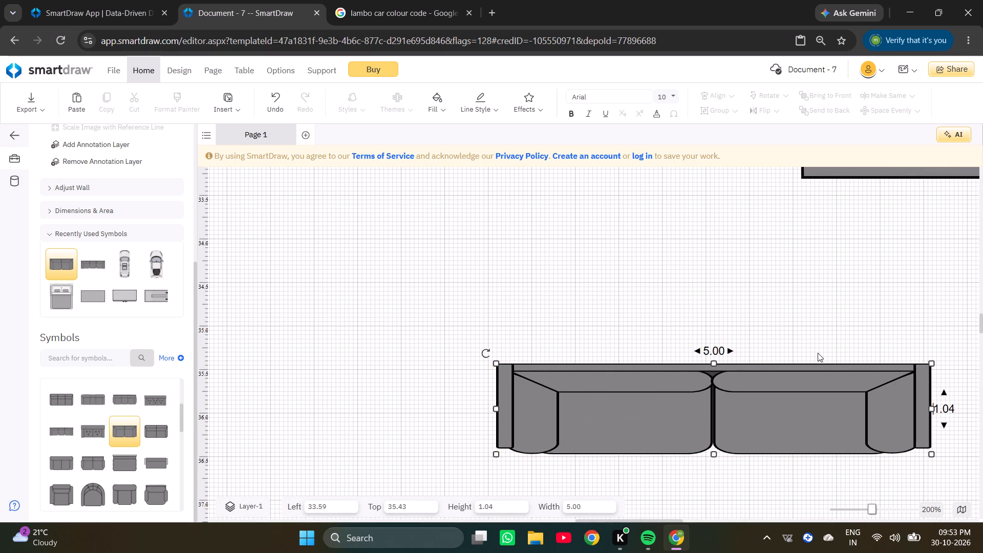
key("Right")
key("Right")
key("Right")
key("Right")
key("Right")
key("Right")
key("Right")
key("Right")
key("Right")
key("Right")
key("BackSpace")
key("BackSpace")
key("BackSpace")
key("BackSpace")
key("BackSpace")
key("BackSpace")
key("BackSpace")
key("BackSpace")
key("BackSpace")
type("2.50")
key("Return")
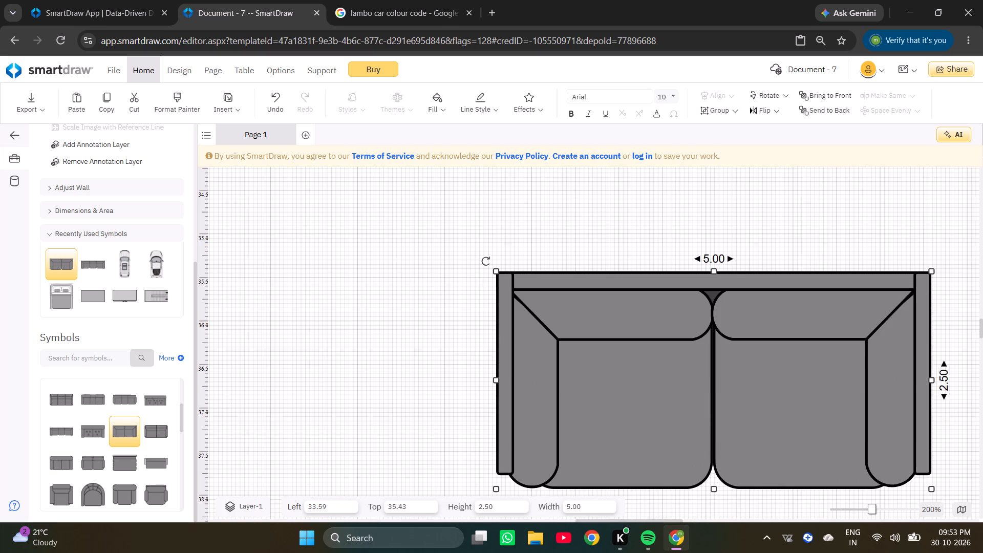
scroll(786, 306, "down", 8, "ctrl")
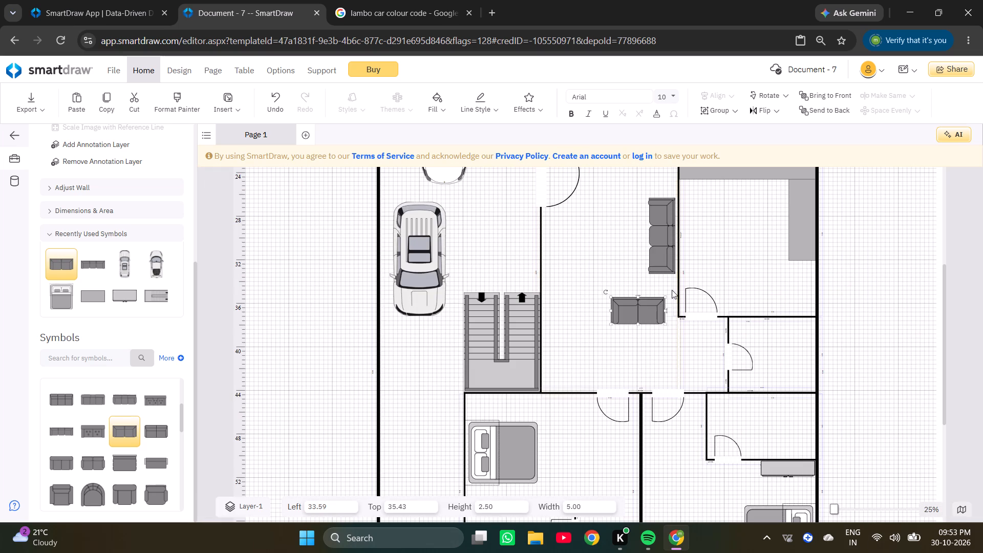
scroll(673, 305, "up", 7, "ctrl")
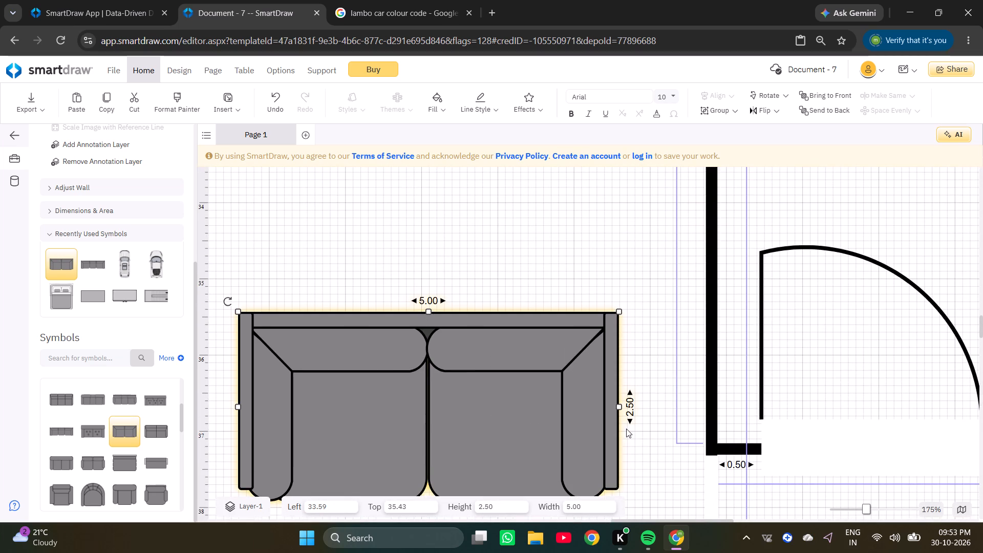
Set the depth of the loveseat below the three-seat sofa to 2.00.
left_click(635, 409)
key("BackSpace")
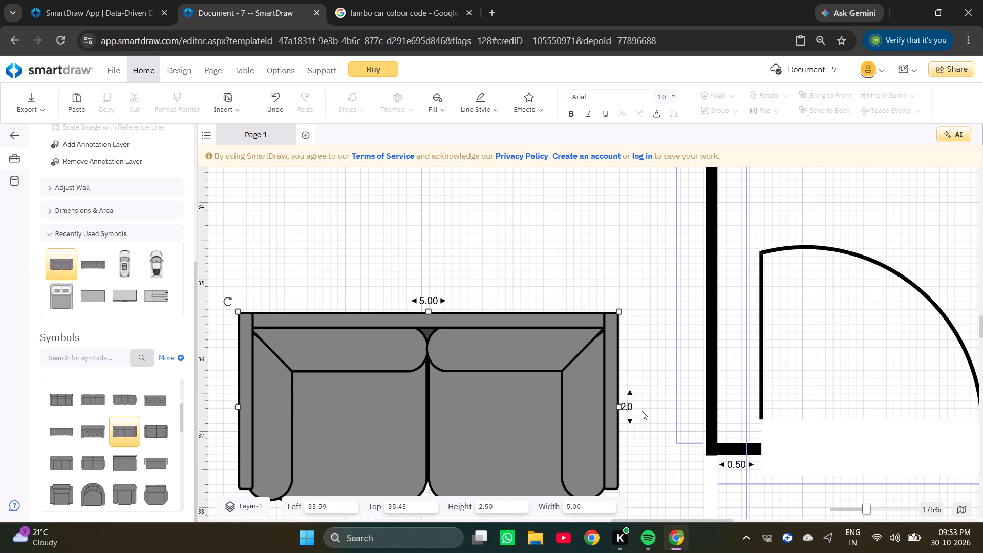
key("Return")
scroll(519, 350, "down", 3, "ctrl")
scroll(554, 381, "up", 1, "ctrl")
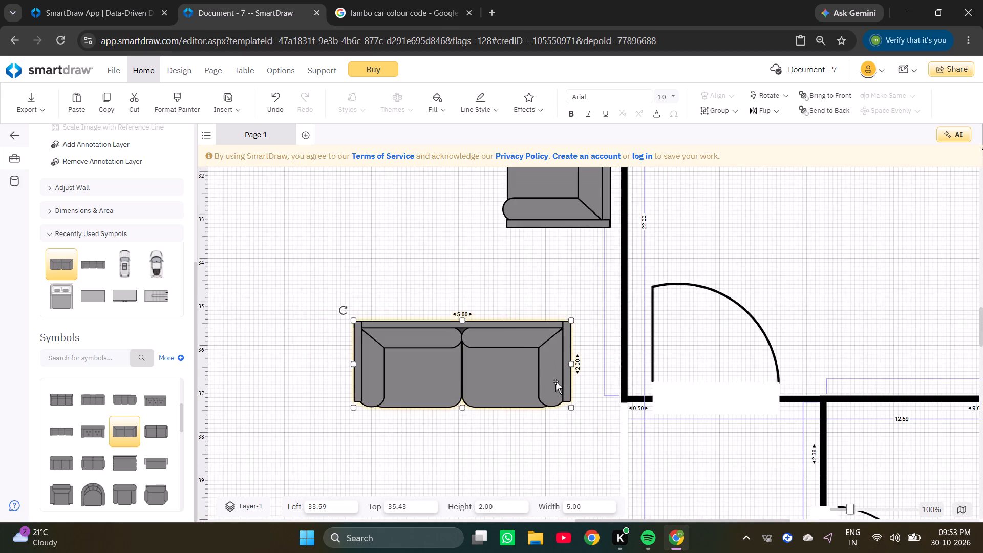
Set the loveseat's depth to 2.25.
scroll(555, 381, "up", 2, "ctrl")
left_click(593, 349)
key("Right")
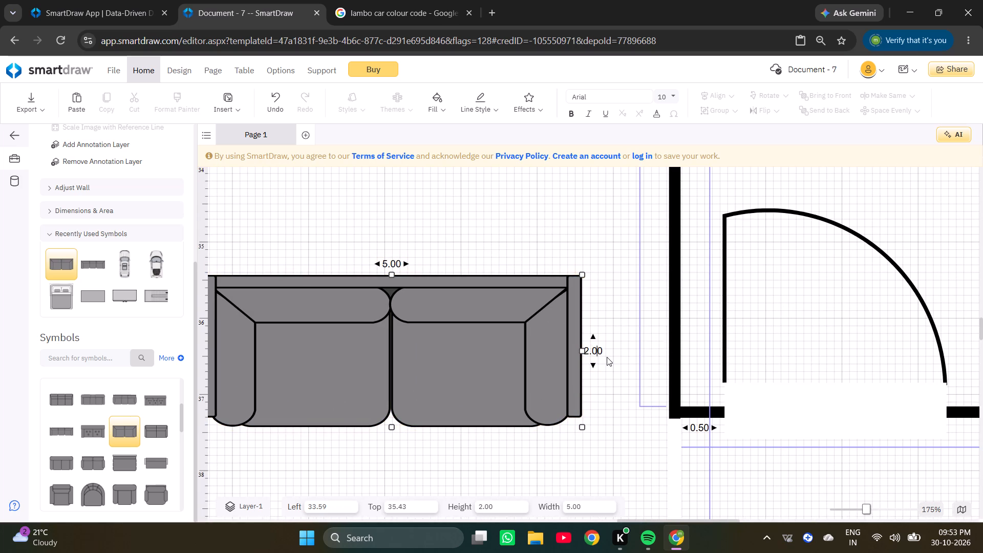
key("BackSpace")
key("2")
key("Right")
key("BackSpace")
key("5")
key("Return")
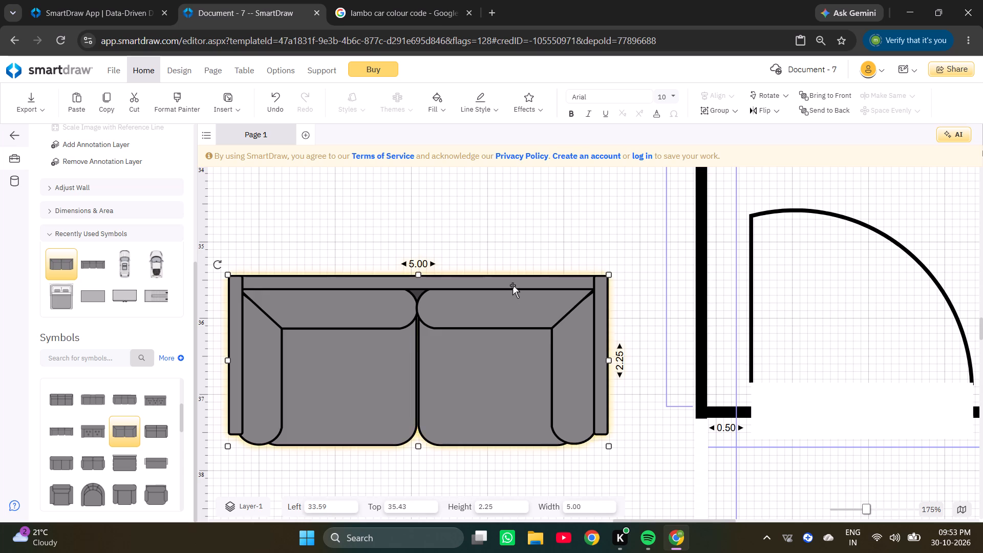
Rotate the loveseat below the three-seat sofa by 180°.
scroll(491, 301, "down", 6, "ctrl")
scroll(645, 290, "up", 2)
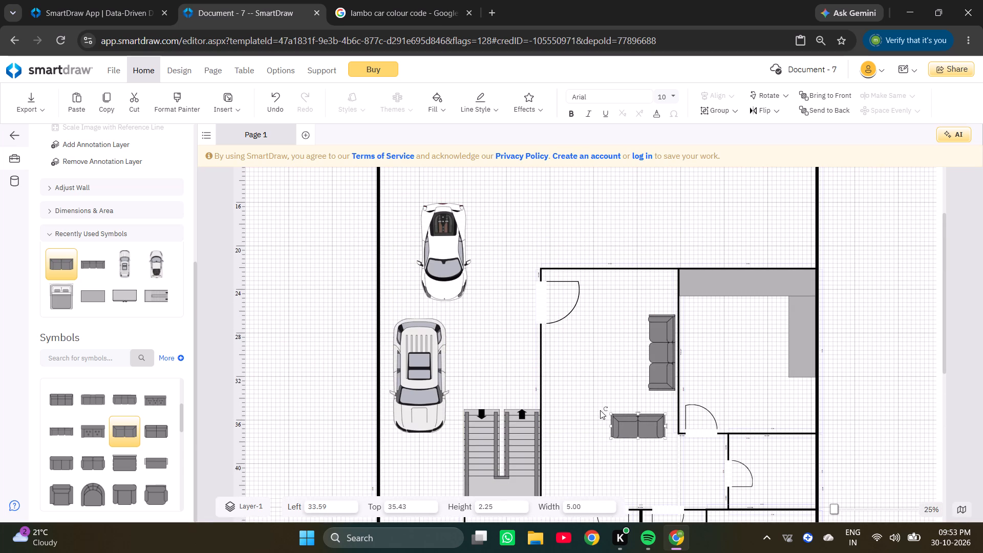
left_click_drag(607, 410, 734, 474)
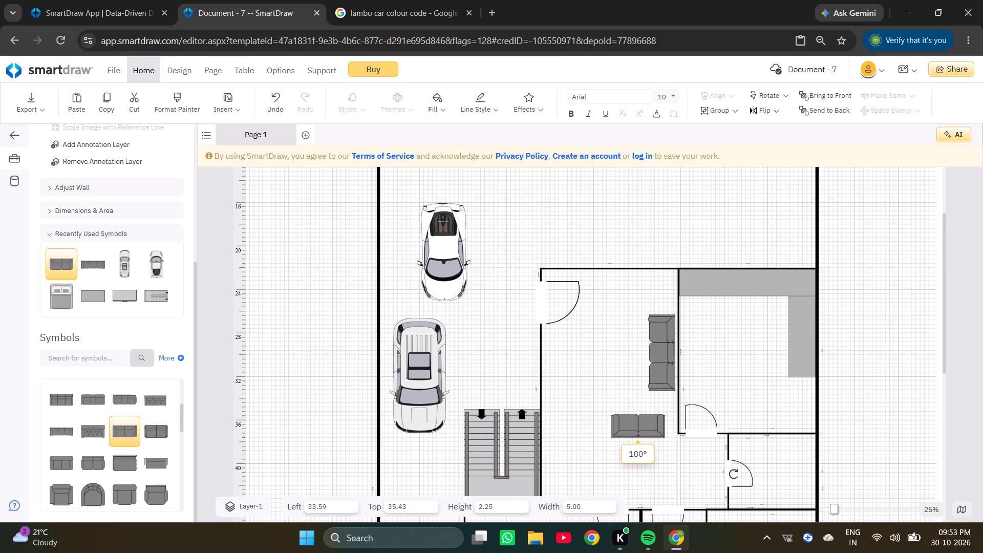
left_click_drag(734, 474, 734, 476)
Move the rotated loveseat closer to the three-seat sofa, at about 32.15 left and 33.79 top.
left_click_drag(642, 432, 620, 410)
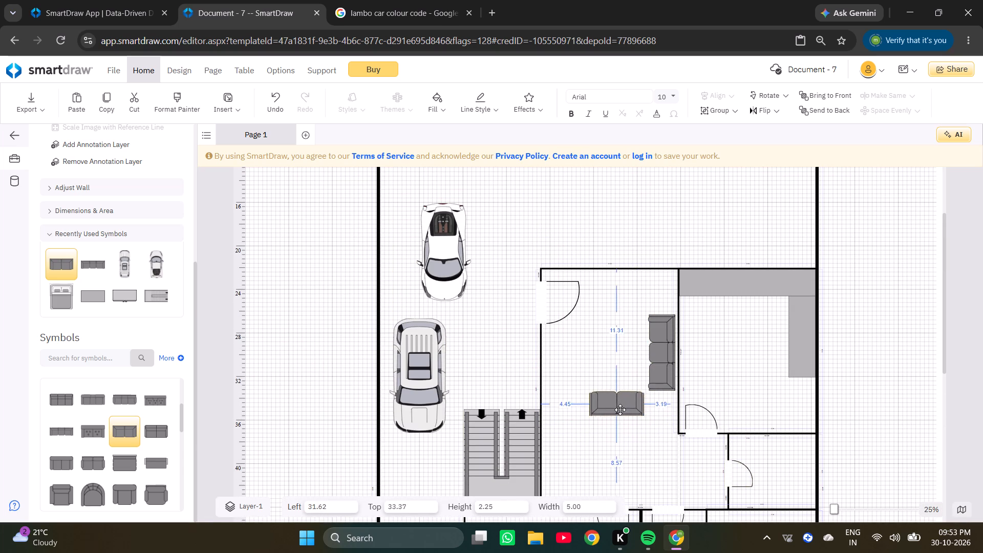
left_click_drag(620, 410, 626, 414)
left_click(625, 418)
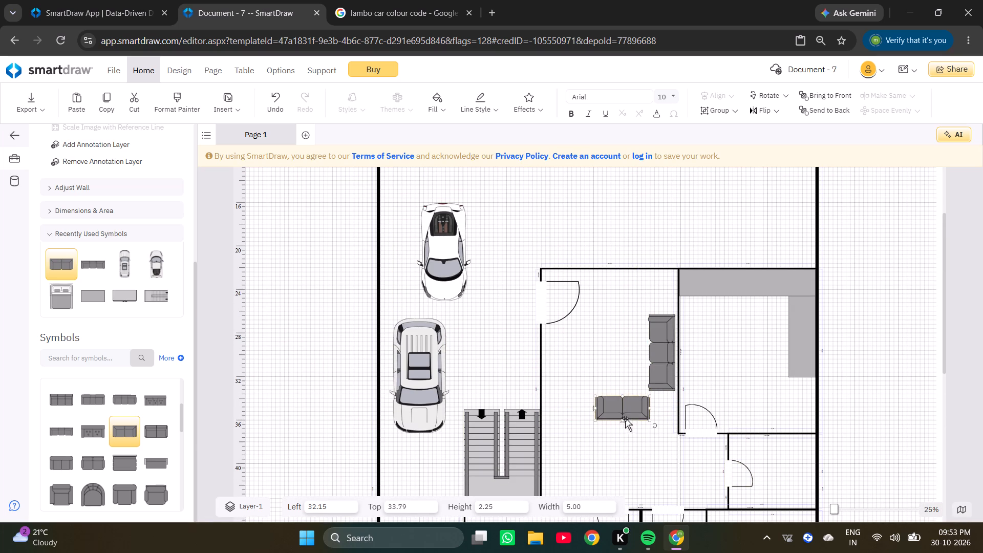
Duplicate the loveseat and place the copy above the three-seat sofa, at about 30.48 left and 23.79 top.
left_click(626, 415)
key("ctrl+c")
key("ctrl+v")
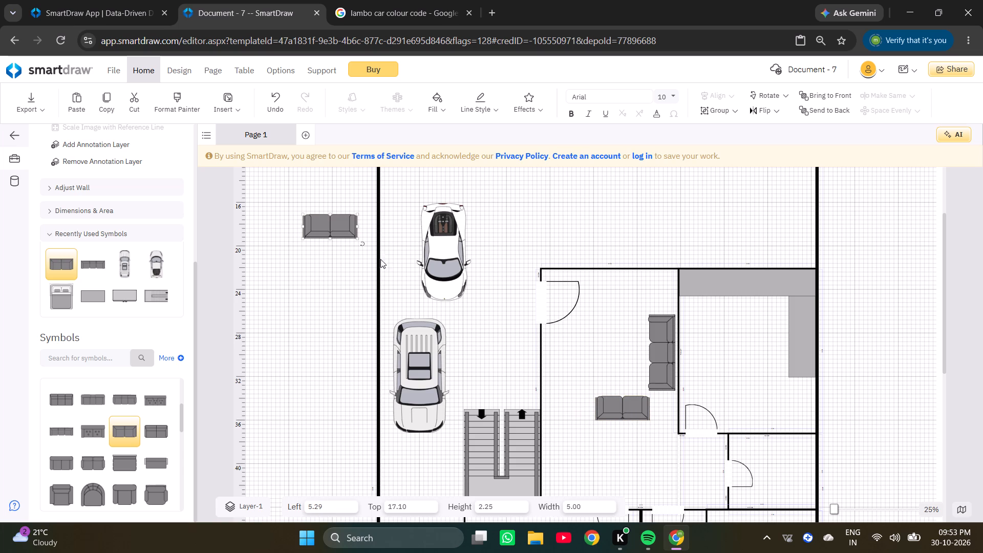
left_click_drag(331, 227, 606, 300)
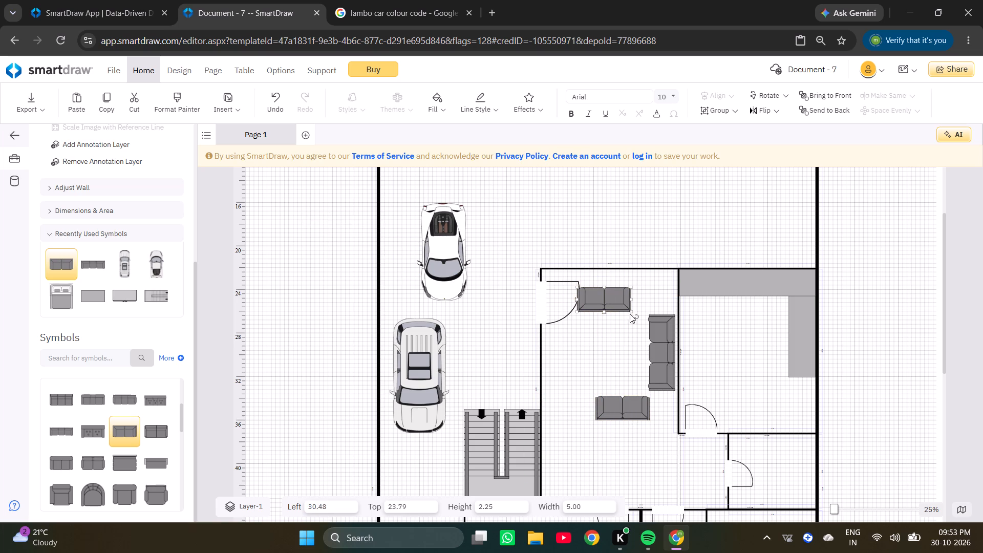
Rotate the copied loveseat to 0° so its back faces the living area's upper wall.
left_click_drag(635, 315, 474, 239)
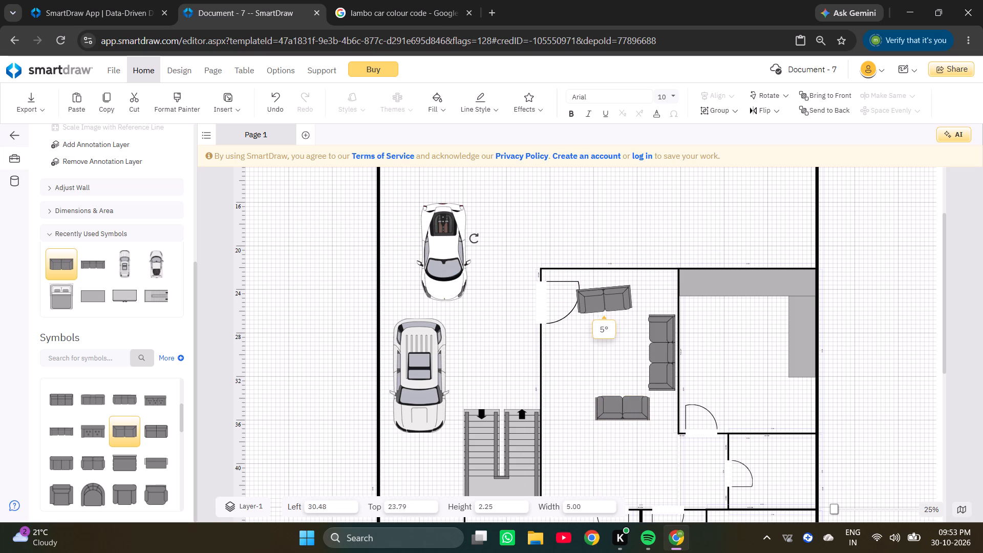
left_click_drag(474, 239, 477, 233)
Move the copied loveseat against the living area's upper wall, at about 31.63 left and 22.16 top.
left_click_drag(613, 300, 629, 286)
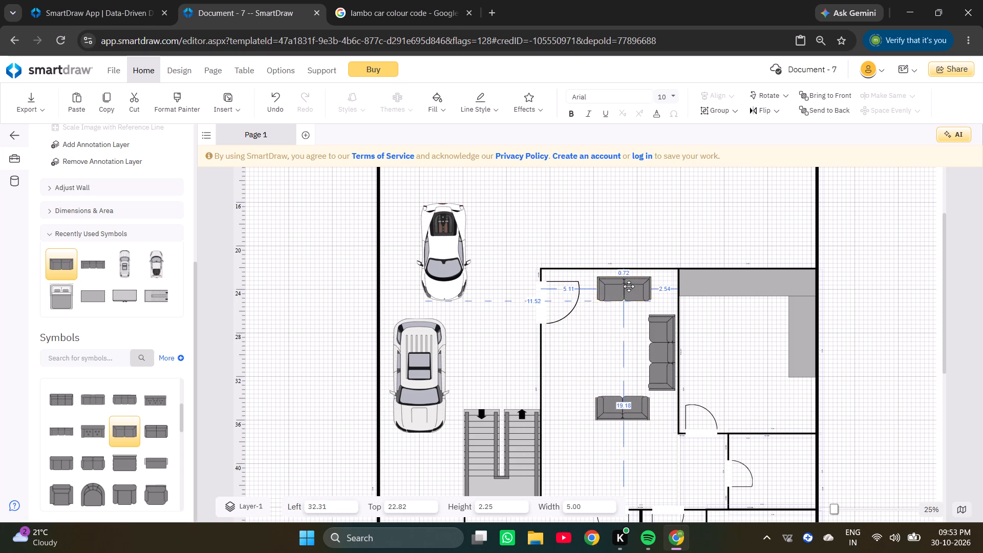
left_click_drag(629, 286, 619, 282)
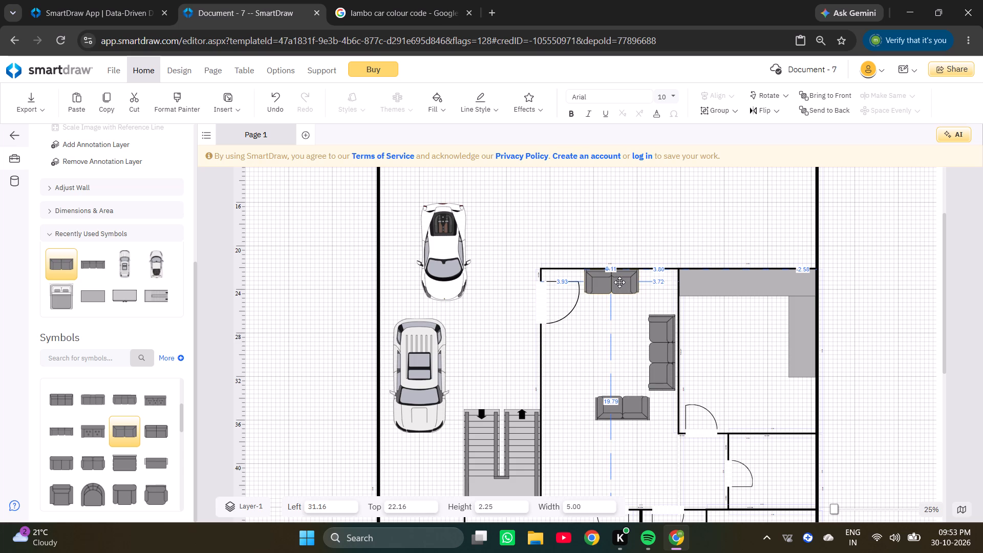
left_click_drag(619, 282, 626, 282)
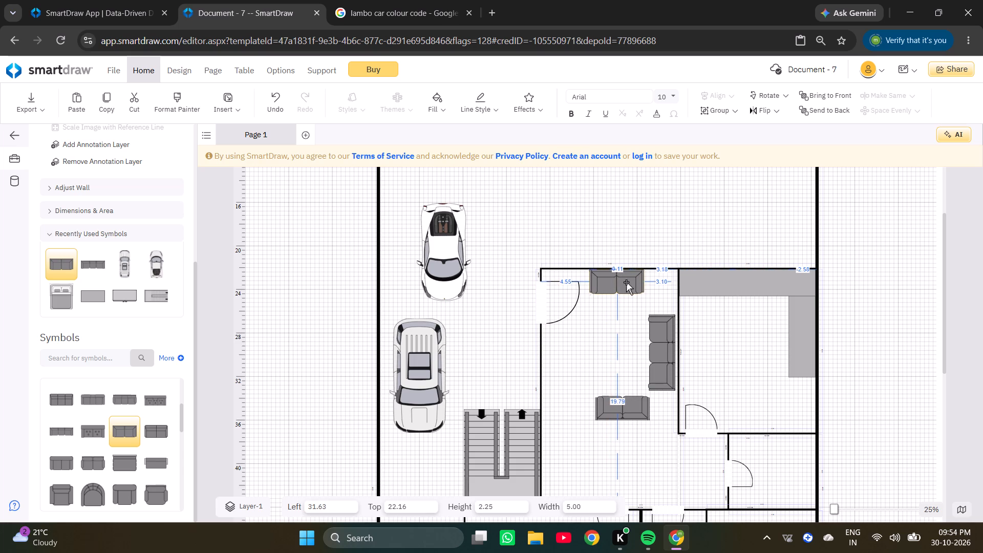
Nudge the copied loveseat sideways along the upper wall to 31.50 left.
scroll(626, 282, "up", 4, "ctrl")
double_click(618, 288)
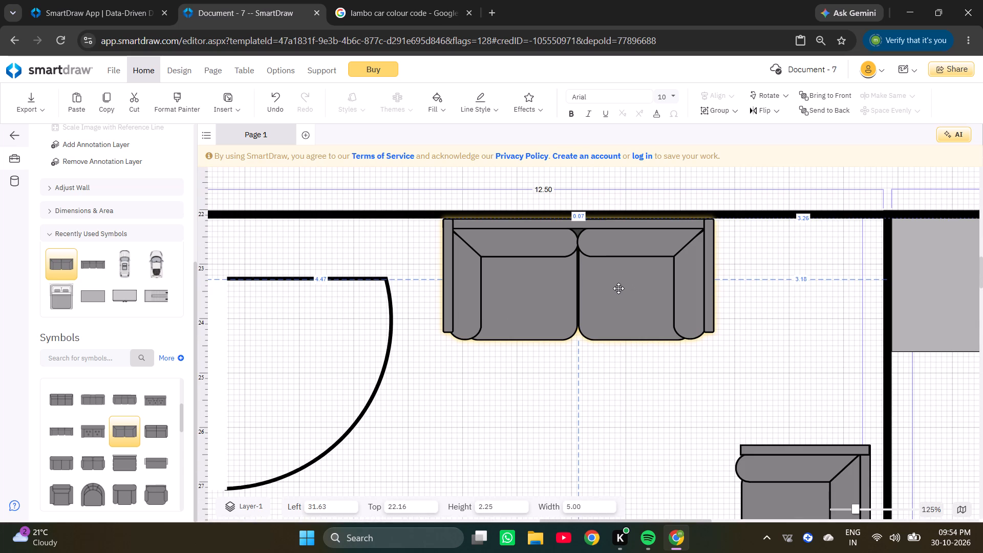
left_click(618, 288)
key("Left")
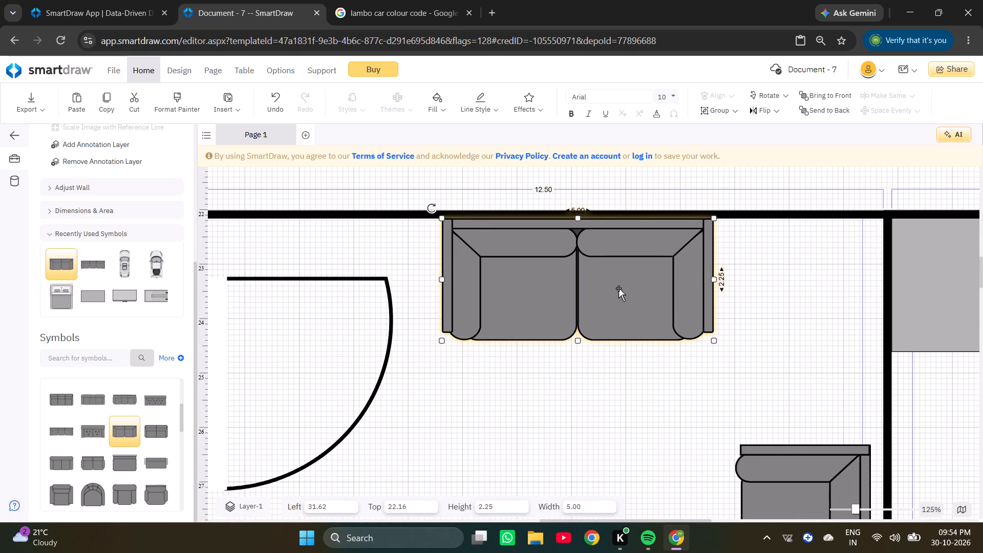
key("Left")
key("Left")
left_click(618, 288)
left_click(618, 288)
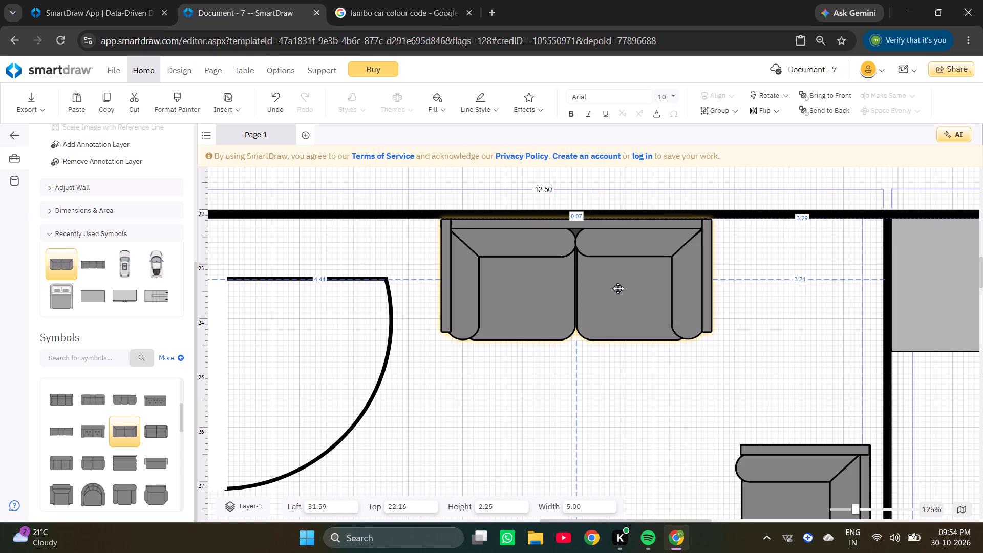
left_click(618, 288)
key("Left")
key("Left")
key("Left")
key("Left")
key("Left")
key("Left")
key("Left")
key("Left")
key("Left")
key("Left")
key("Left")
key("Left")
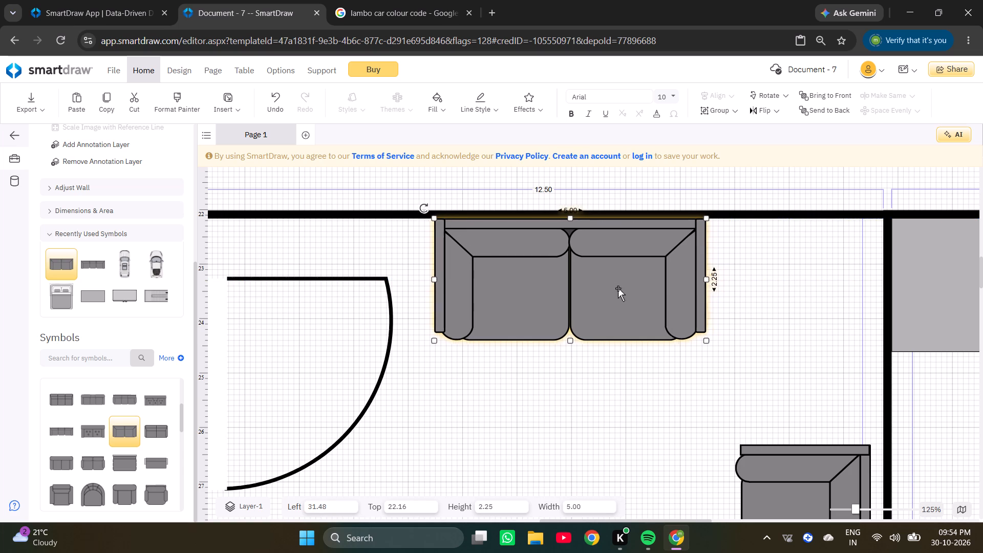
left_click(618, 288)
key("Right")
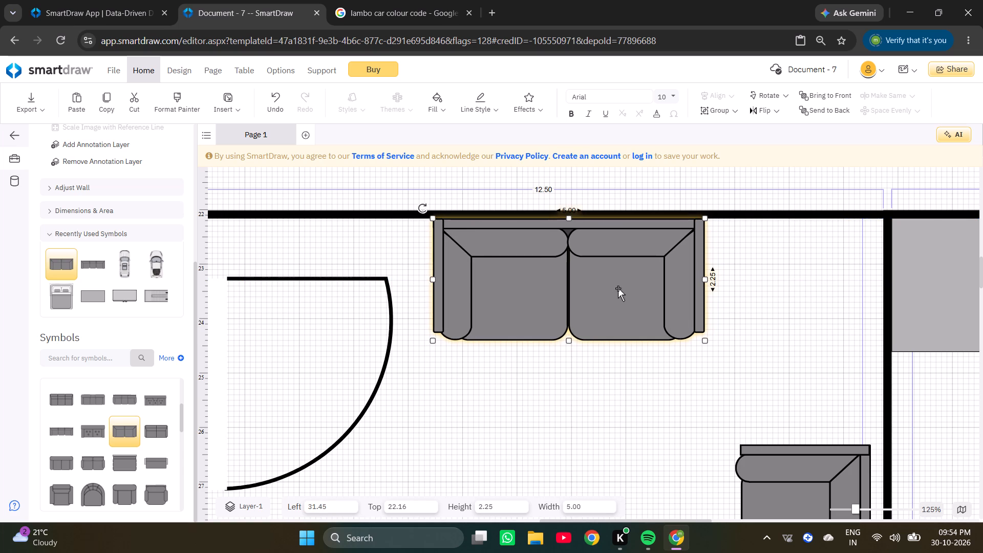
key("Right")
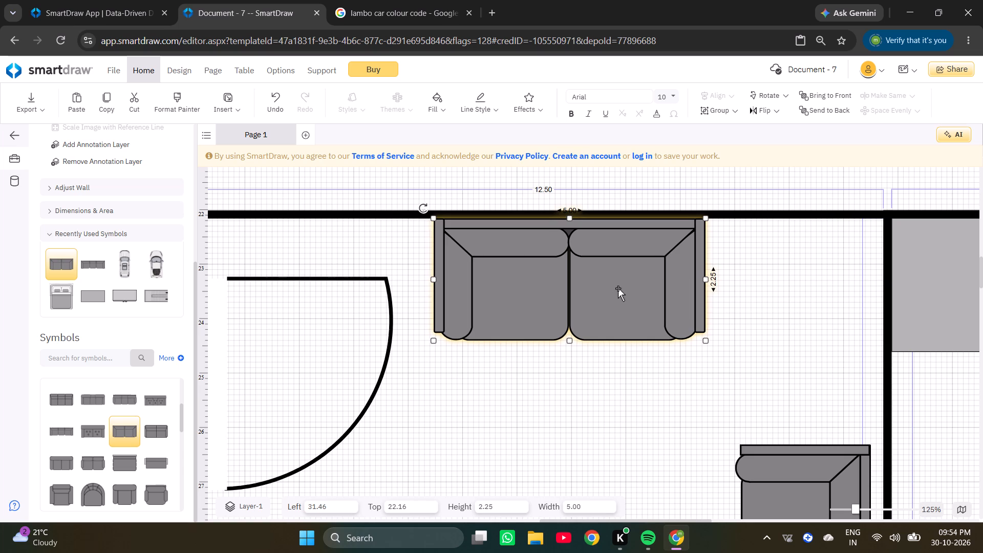
key("Right")
key("Right")
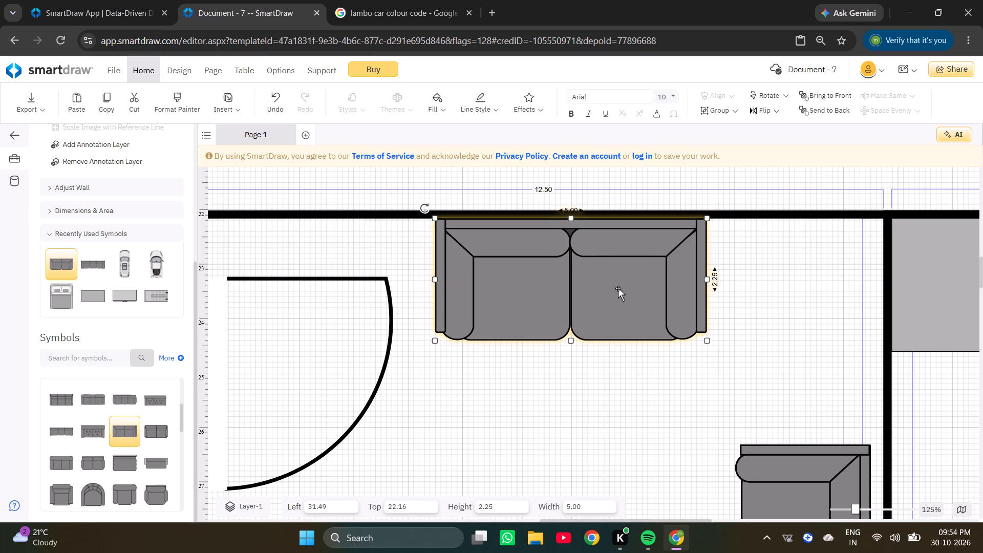
key("Right")
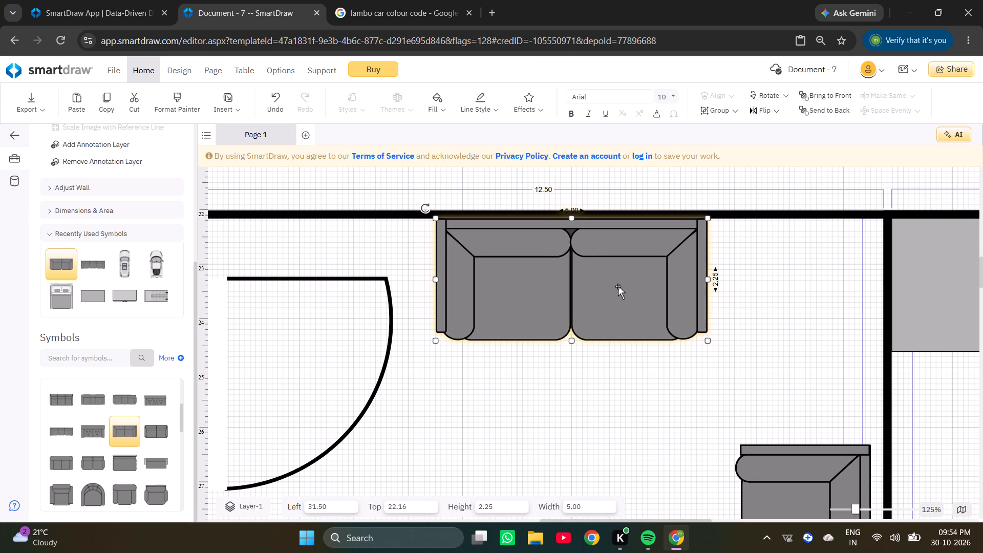
left_click(780, 323)
Nudge the three-seat sofa up along the kitchen wall to 27.64 top.
scroll(732, 306, "down", 5, "ctrl")
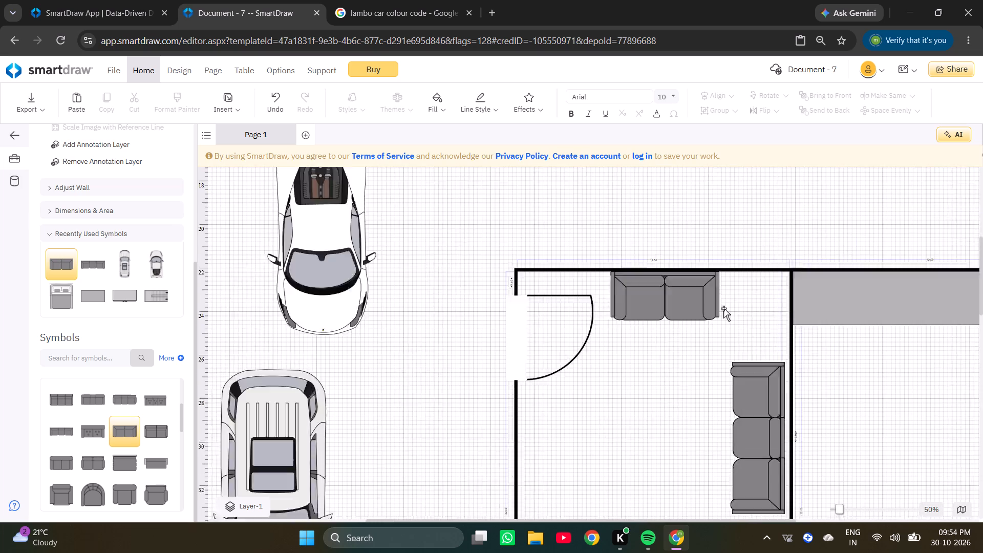
scroll(723, 308, "down", 1, "ctrl")
double_click(664, 373)
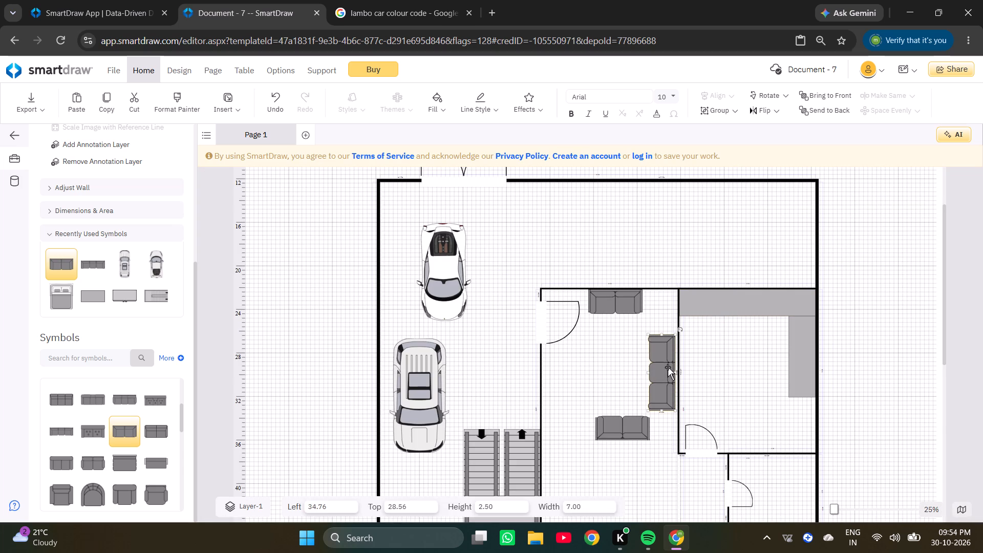
key("Up")
key("Up")
key("Up")
key("Up")
key("Up")
key("Up")
key("Up")
key("Up")
key("Up")
key("Up")
key("Up")
key("Up")
key("Up")
key("Up")
key("Up")
key("Up")
key("Up")
key("Up")
key("Up")
key("Up")
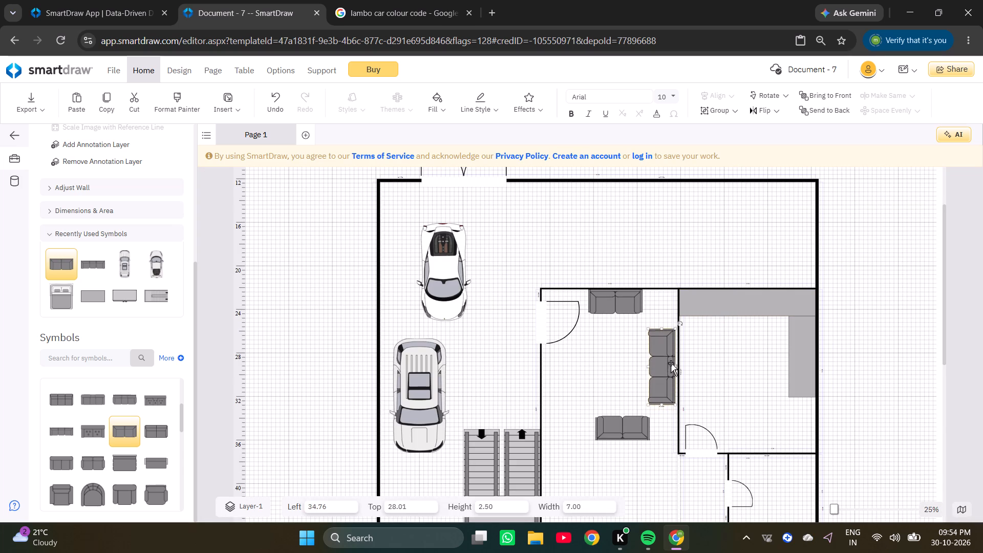
scroll(666, 330, "up", 2)
scroll(656, 416, "up", 2, "ctrl")
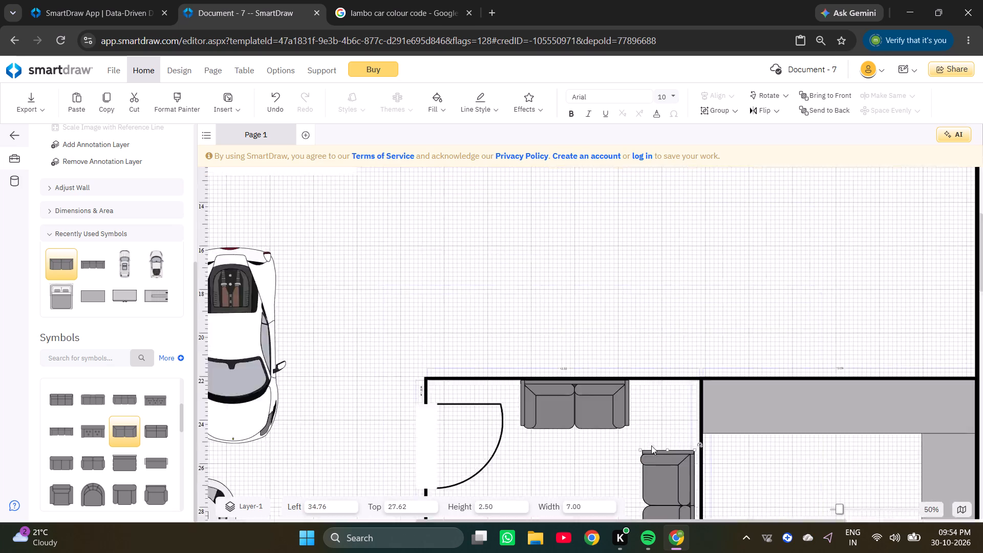
scroll(651, 445, "up", 2, "ctrl")
double_click(697, 507)
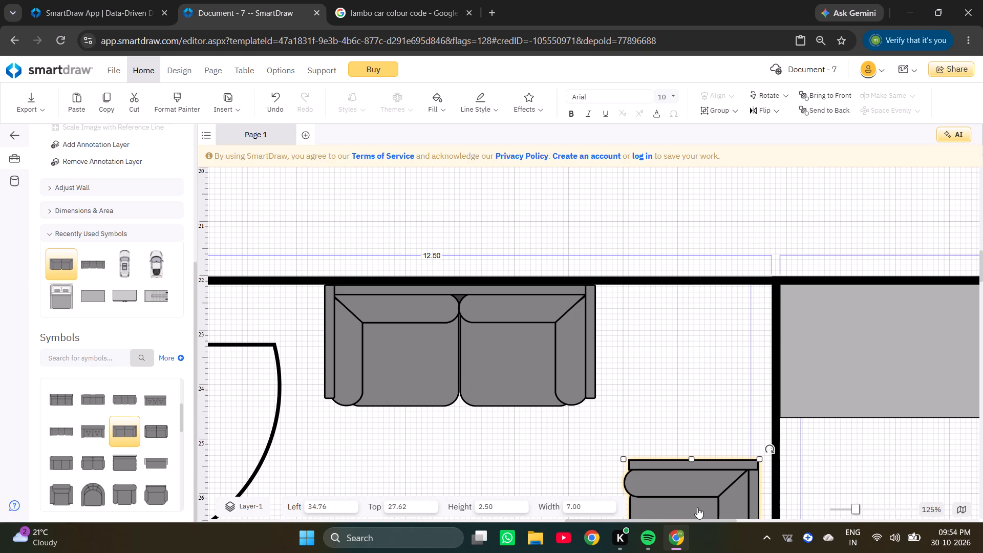
key("Down")
left_click(697, 507)
key("Down")
key("Down")
left_click(697, 507)
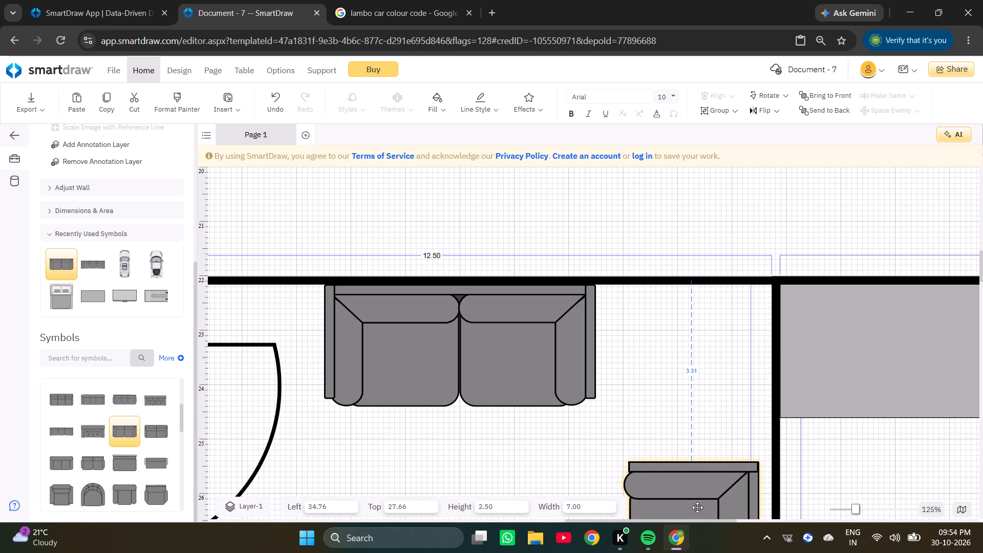
key("Up")
left_click(697, 507)
Nudge the three-seat sofa sideways against the kitchen wall, to 34.95 left.
scroll(710, 487, "down", 4)
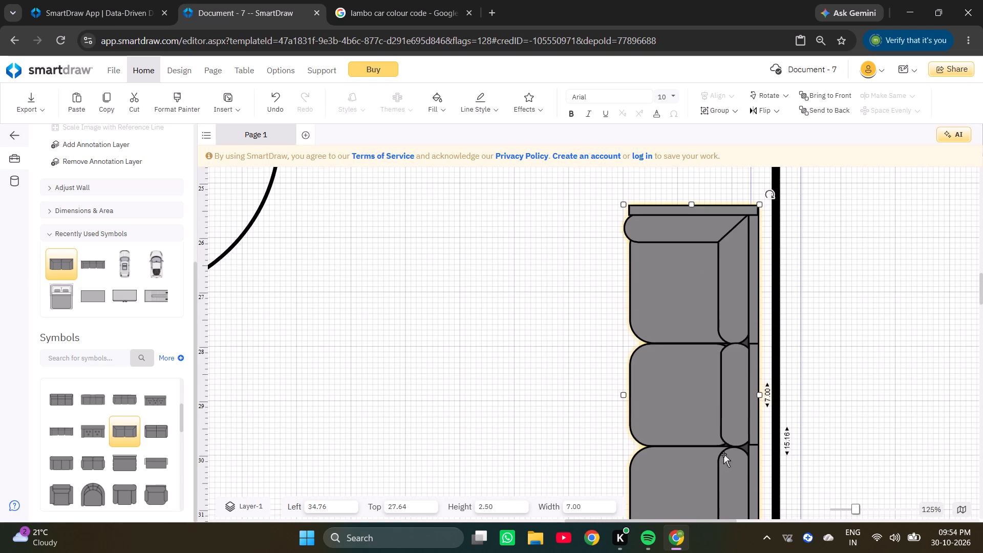
scroll(709, 402, "up", 2)
left_click(709, 402)
key("Right")
key("Right")
key("Right")
key("Right")
key("Right")
key("Right")
key("Right")
key("Right")
key("Right")
key("Right")
key("Right")
key("Right")
key("Right")
key("Right")
key("Right")
key("Right")
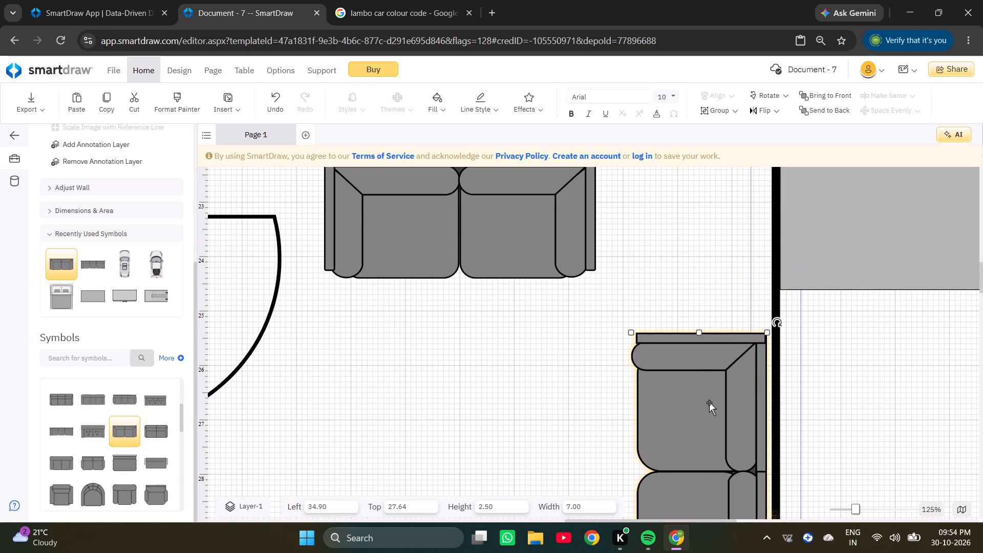
left_click(711, 402)
scroll(711, 399, "down", 3)
double_click(722, 337)
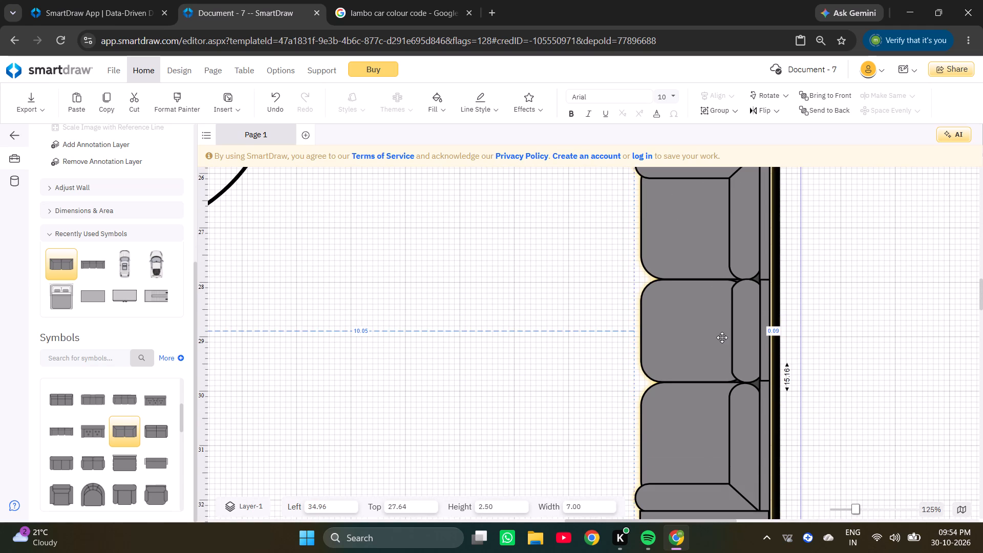
key("Left")
left_click(722, 337)
Nudge the lower loveseat in the living area up to 33.45 top.
scroll(719, 337, "down", 5)
left_click(555, 347)
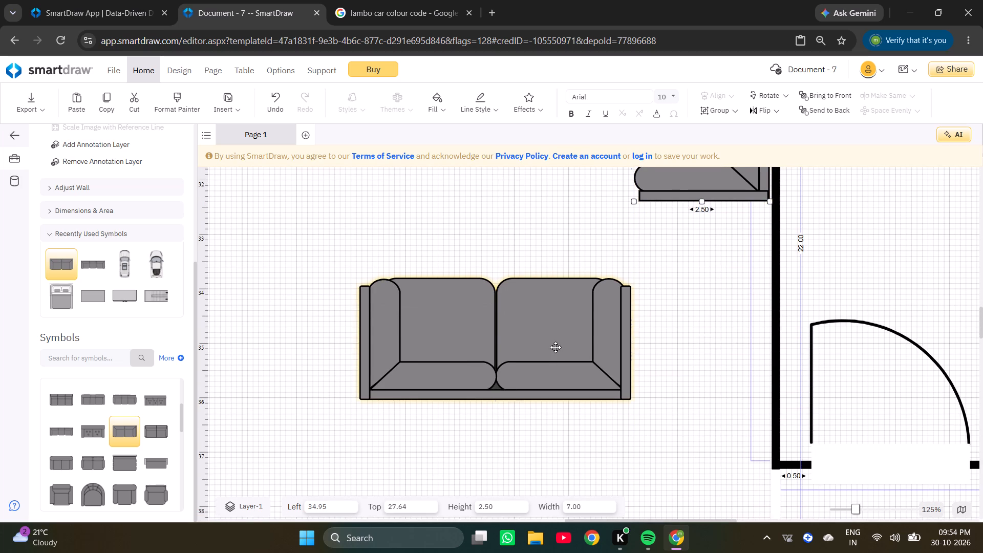
key("Up")
key("Up")
key("Up")
key("Up")
key("Up")
key("Up")
key("Up")
key("Up")
key("Up")
key("Up")
key("Up")
key("Up")
key("Up")
key("Up")
key("Up")
key("Up")
key("Up")
key("Up")
key("Up")
key("Up")
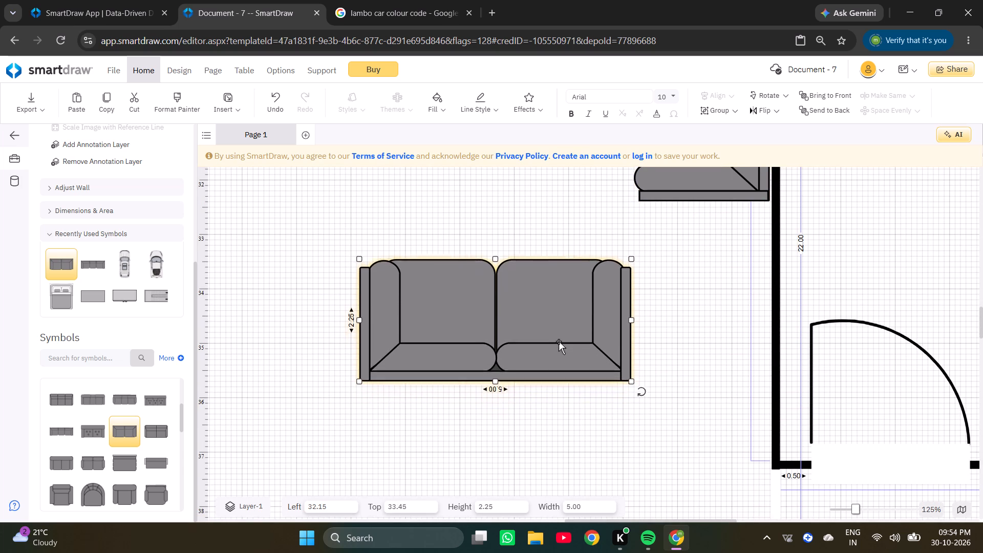
Shift the lower loveseat sideways to sit opposite the upper one, at about 31.31 left and 33.32 top.
scroll(559, 342, "up", 1)
left_click_drag(559, 344, 538, 346)
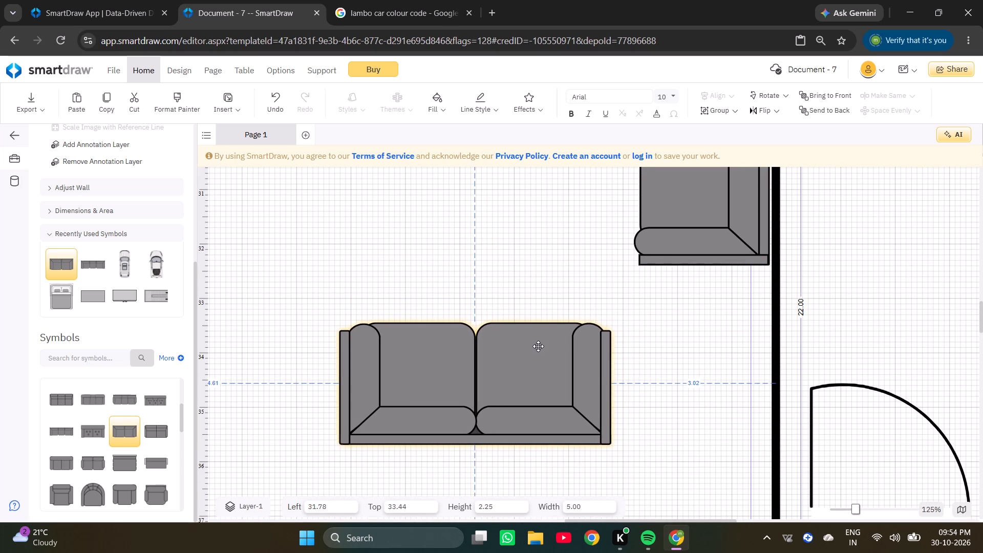
left_click_drag(538, 346, 572, 344)
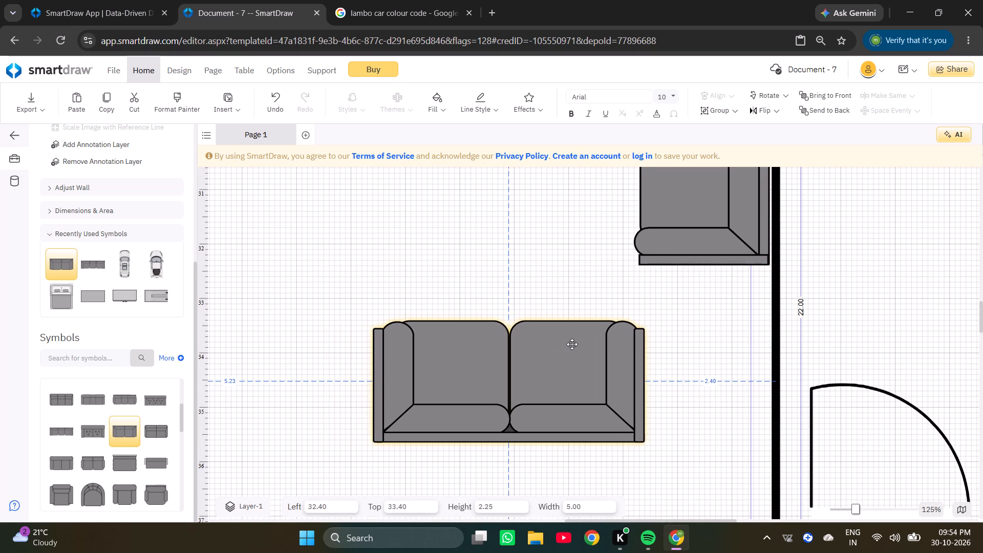
left_click_drag(572, 344, 546, 342)
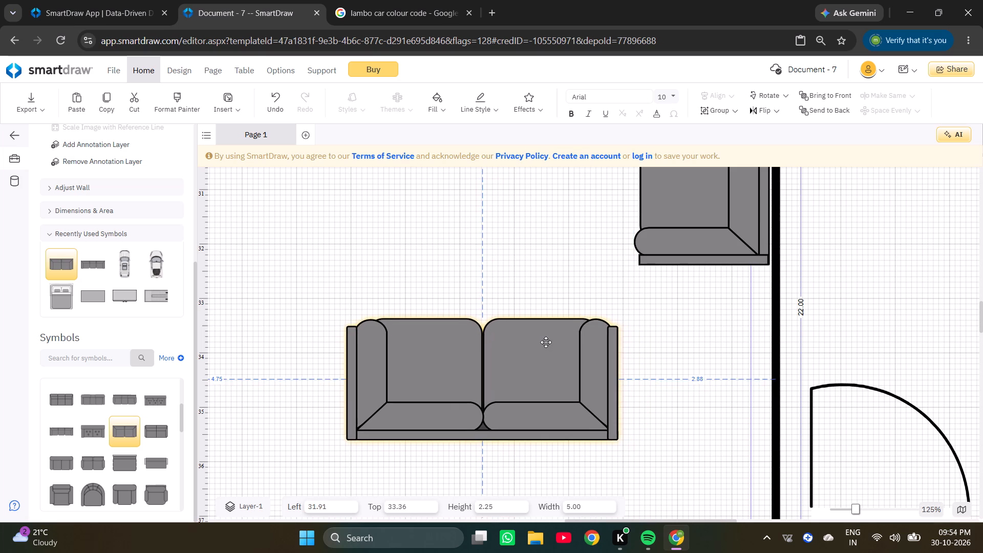
left_click_drag(546, 342, 486, 346)
scroll(486, 346, "down", 2, "ctrl")
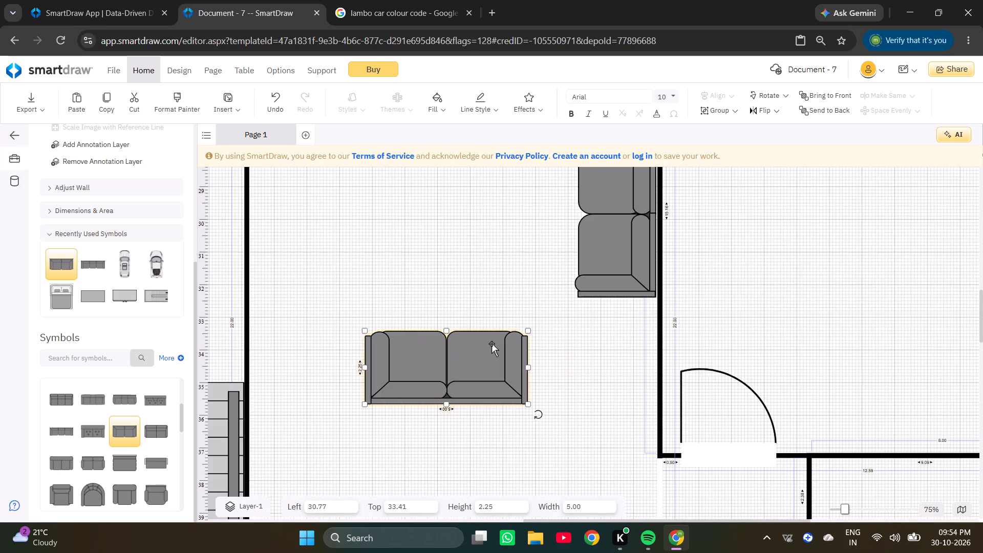
scroll(491, 344, "down", 2, "ctrl")
left_click_drag(612, 360, 619, 360)
left_click(619, 360)
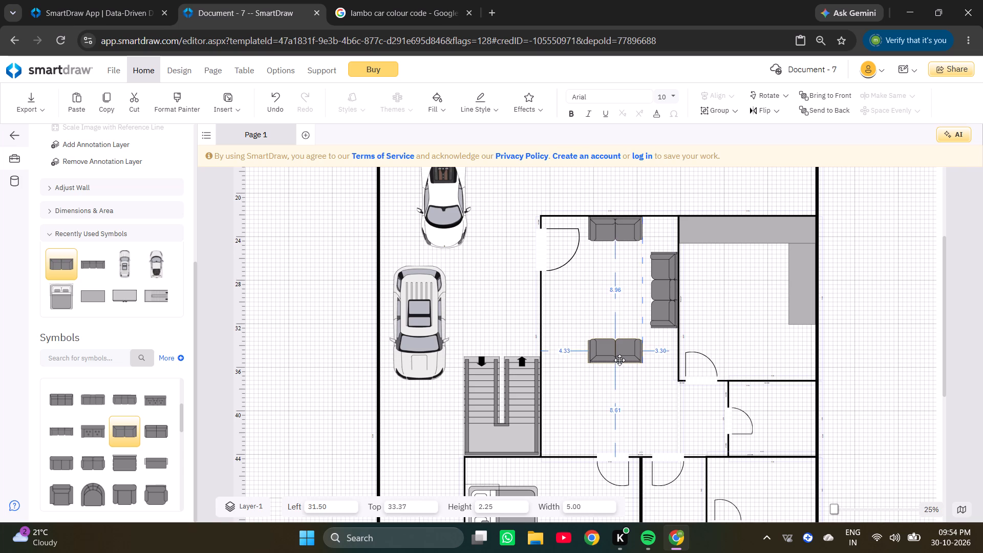
left_click(619, 359)
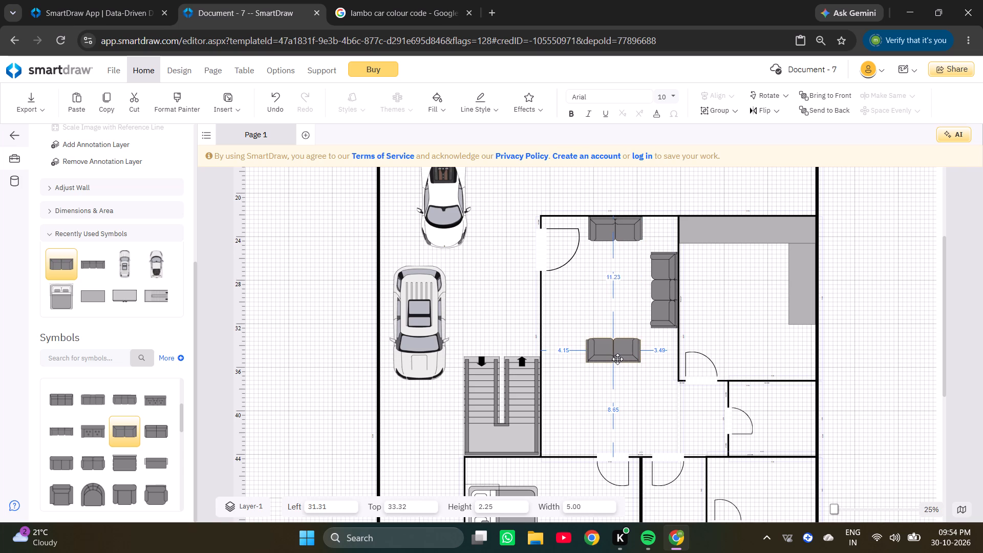
left_click(617, 359)
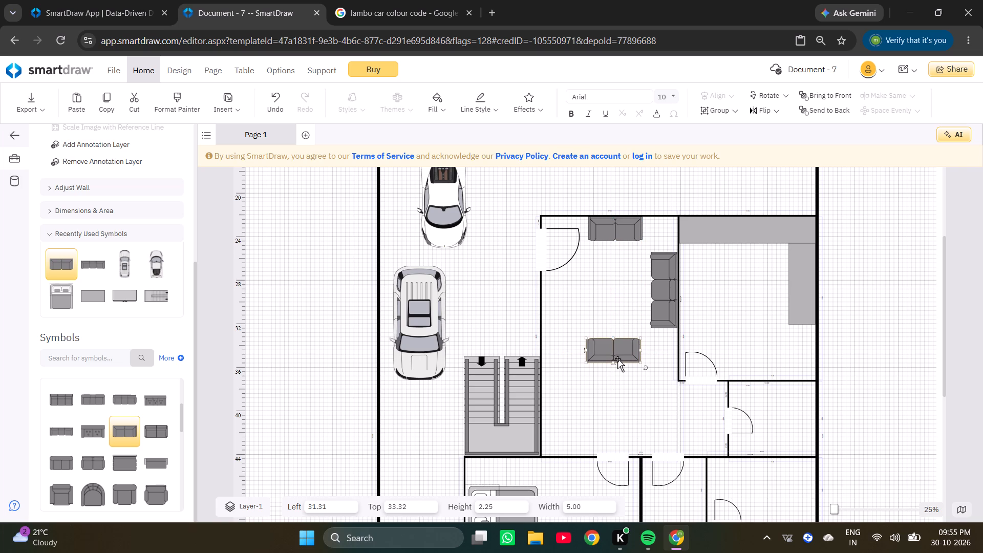
left_click(617, 359)
left_click(616, 359)
left_click(616, 359)
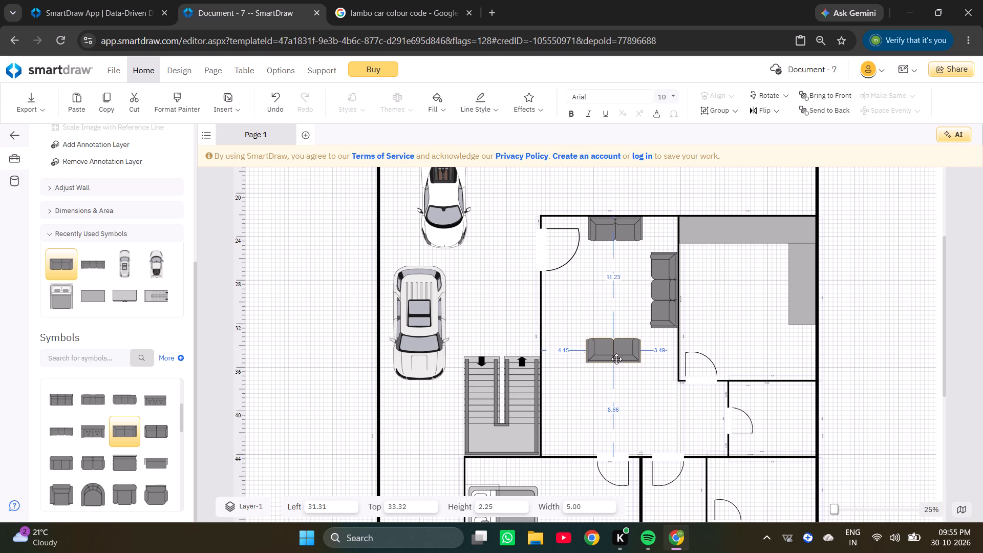
Nudge the lower loveseat up toward the upper one, to 33.09 top.
key("Up")
key("Up")
key("Up")
key("Up")
key("Up")
key("Up")
key("Up")
key("Up")
key("Up")
key("Up")
key("Up")
key("Up")
key("Up")
key("Up")
key("Up")
key("Up")
left_click(615, 358)
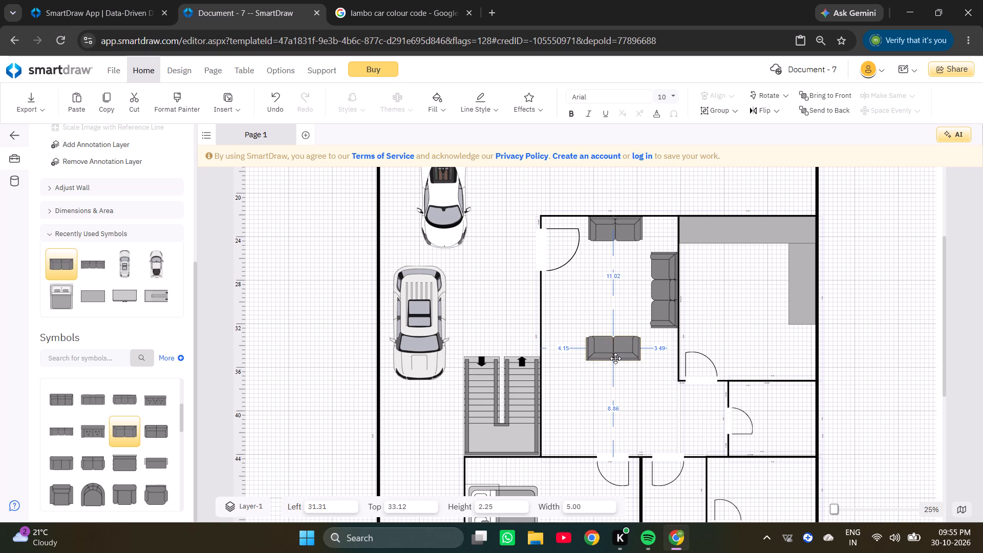
key("Up")
key("Up")
left_click(615, 358)
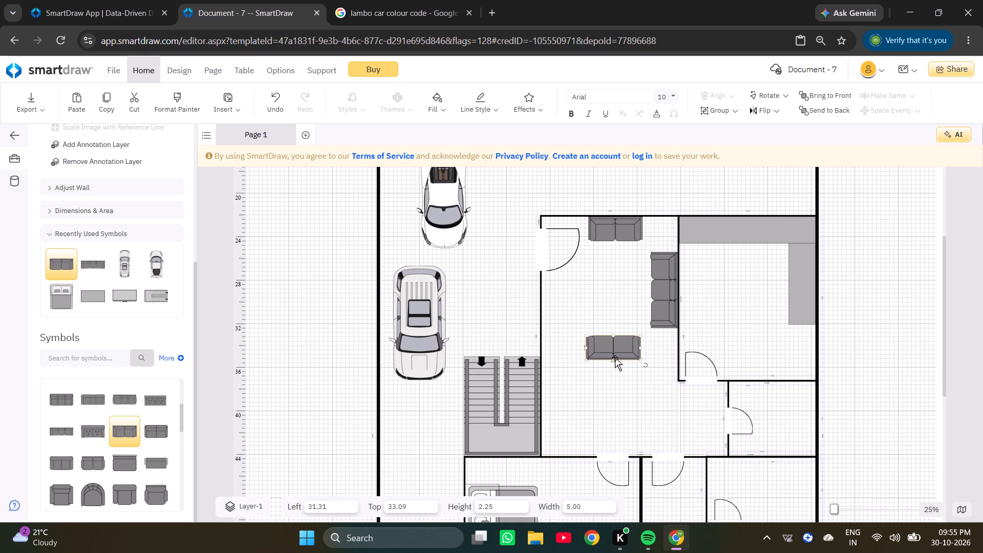
left_click(650, 399)
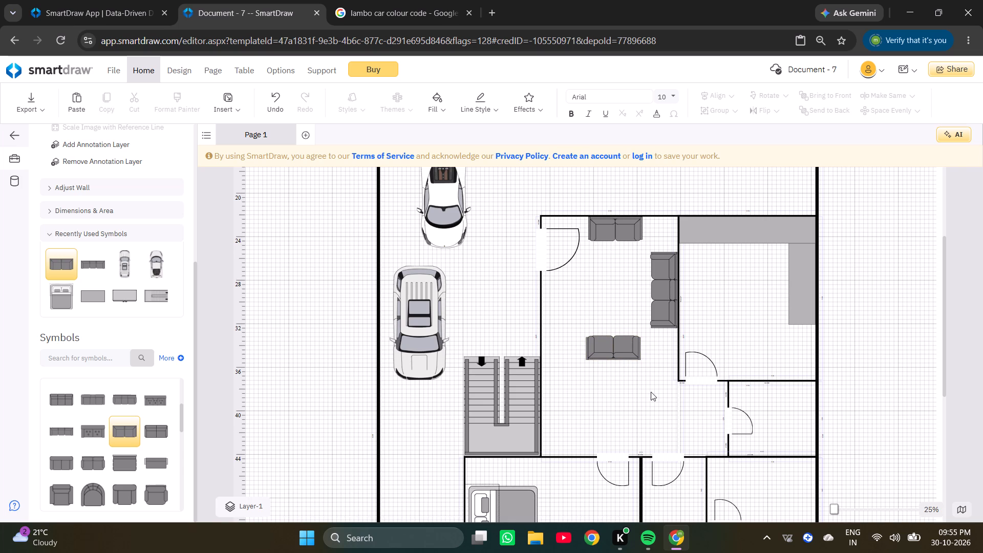
Select both loveseats and the three-seat sofa together and nudge them down until the three-seat sofa is at 29.49 top.
scroll(650, 390, "down", 2, "ctrl")
left_click_drag(581, 183, 580, 184)
left_click_drag(580, 184, 700, 387)
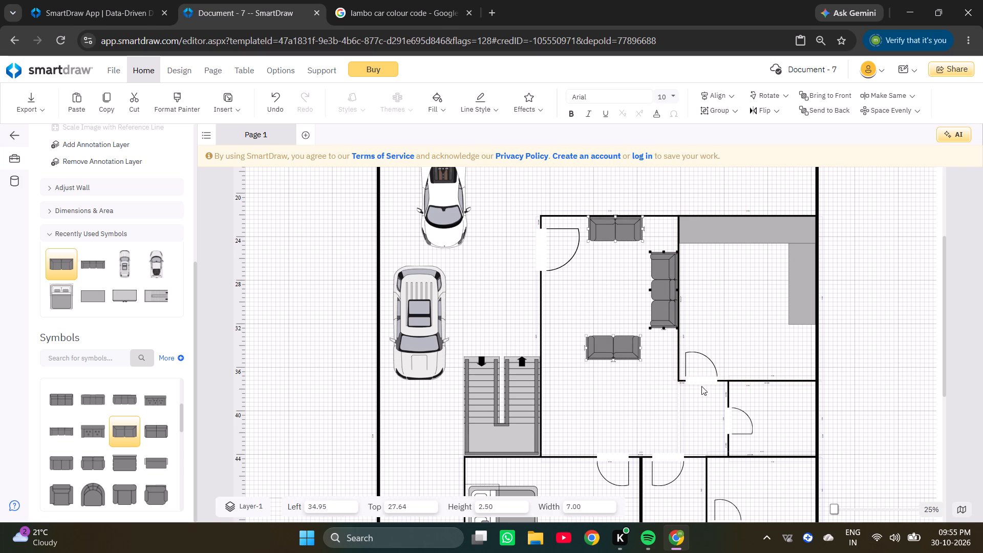
key("Down")
key("Down")
key("Down")
key("Down")
key("Down")
key("Down")
key("Down")
key("Down")
key("Down")
key("Down")
key("Down")
key("Down")
key("Down")
key("Down")
key("Down")
key("Down")
key("Down")
key("Down")
key("Down")
key("Down")
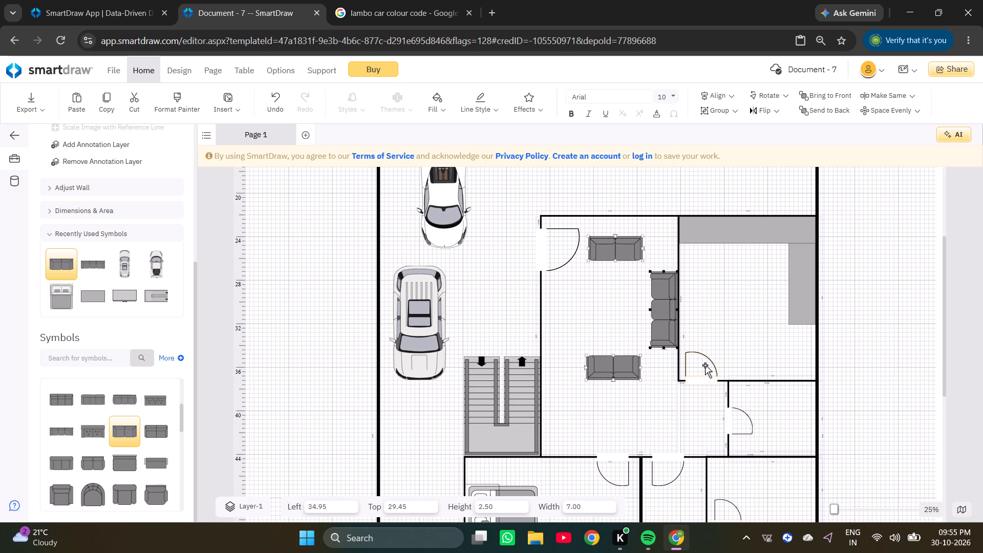
key("Down")
key("Down")
key("Down")
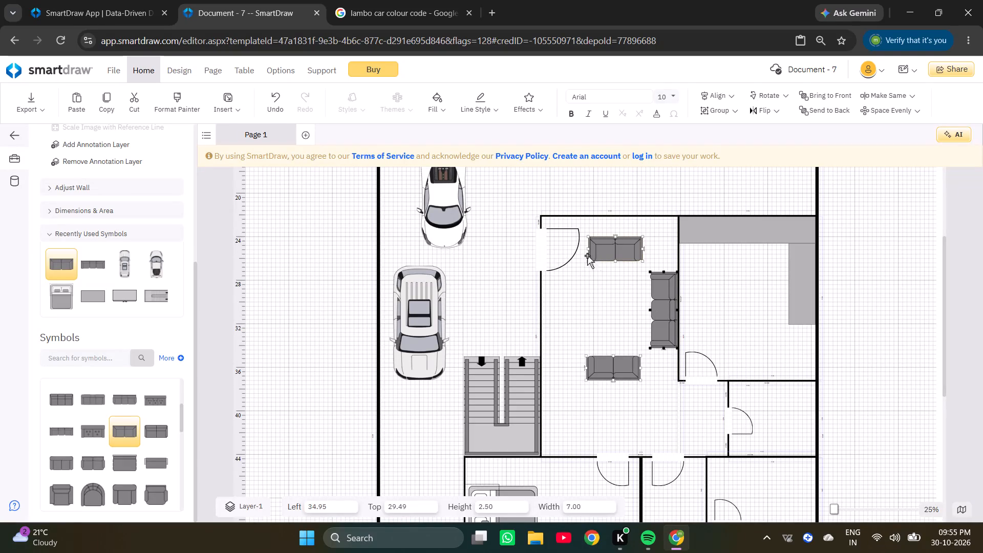
Move the living area's entrance door along its wall up to the room's corner, at about 22.15 top.
left_click(549, 250)
left_click_drag(549, 250, 549, 241)
scroll(549, 238, "up", 5, "ctrl")
scroll(544, 239, "up", 2)
left_click_drag(525, 315, 523, 306)
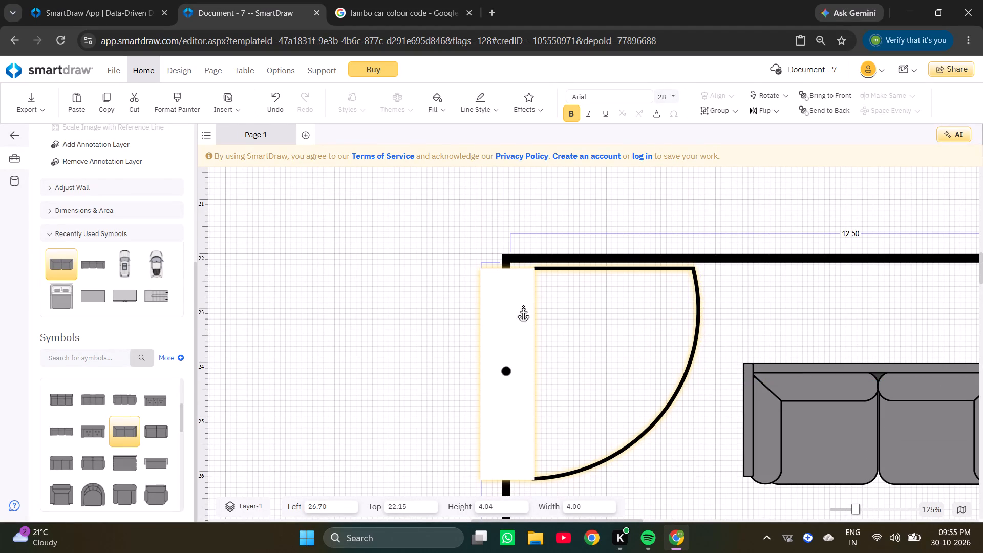
left_click_drag(523, 306, 523, 307)
scroll(523, 307, "down", 5, "ctrl")
left_click(616, 384)
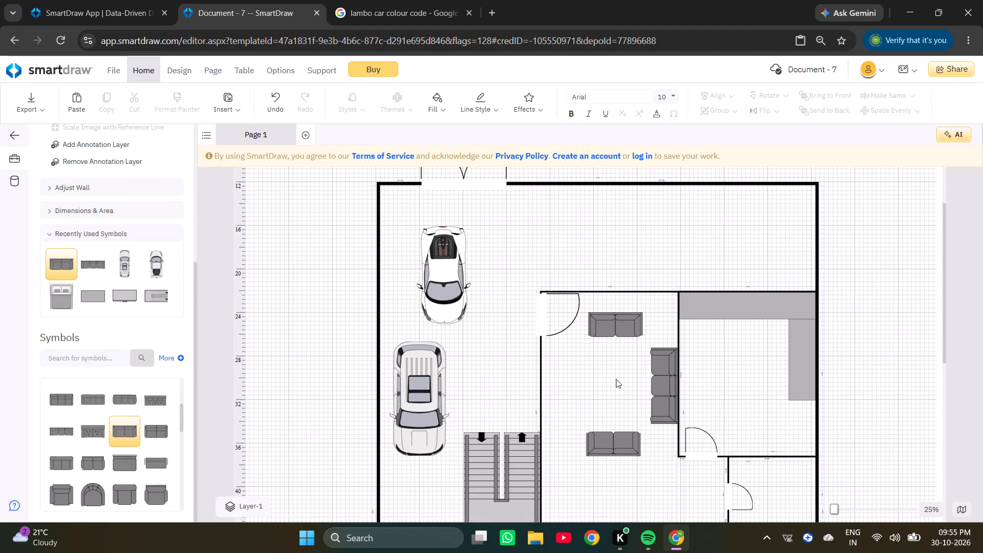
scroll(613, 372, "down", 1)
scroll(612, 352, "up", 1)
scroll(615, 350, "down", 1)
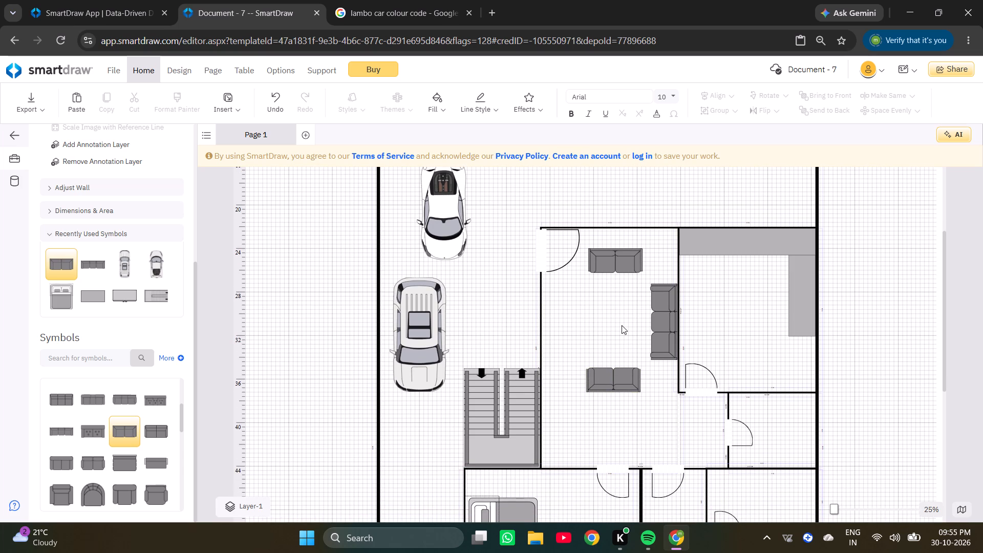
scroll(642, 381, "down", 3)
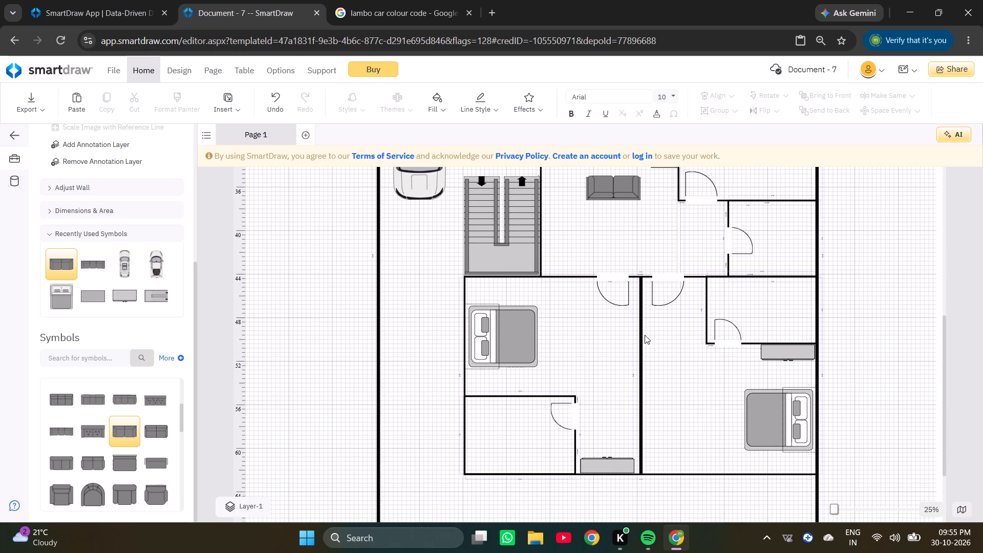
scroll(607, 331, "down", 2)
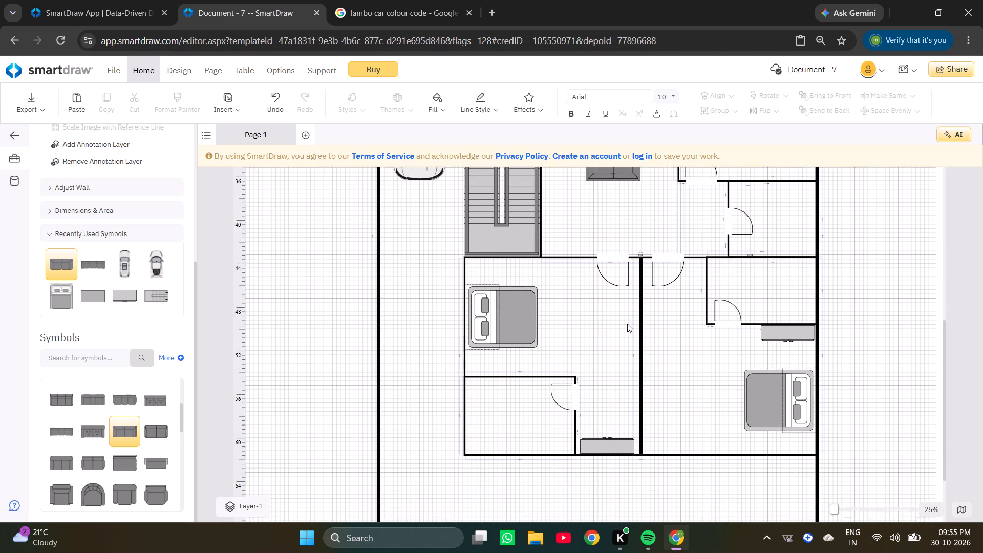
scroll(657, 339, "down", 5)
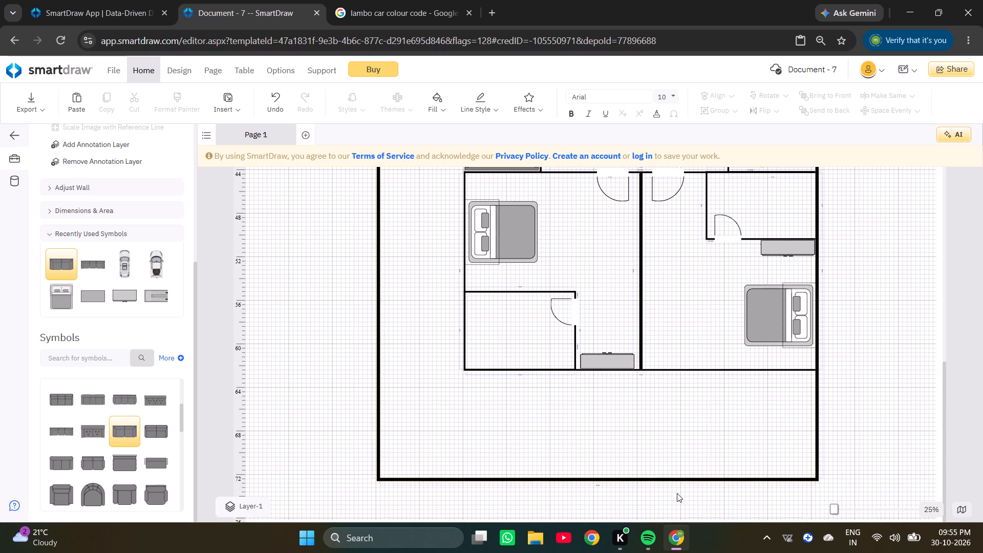
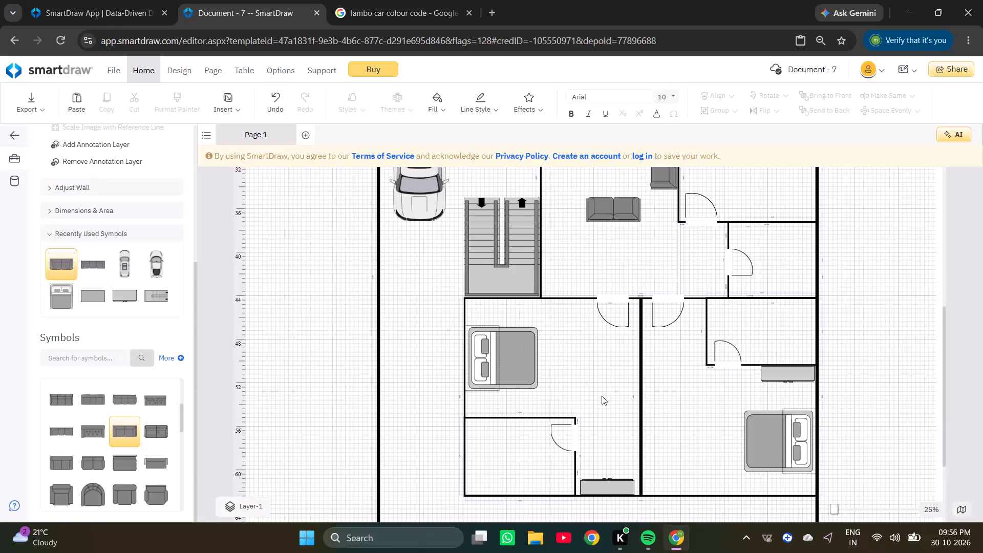
Search the symbols for "table" and place the two-panel Wood Rectangular Coffee Table in the living area, at about 33.73 left and 29.39 top.
left_click(602, 396)
scroll(601, 391, "up", 2)
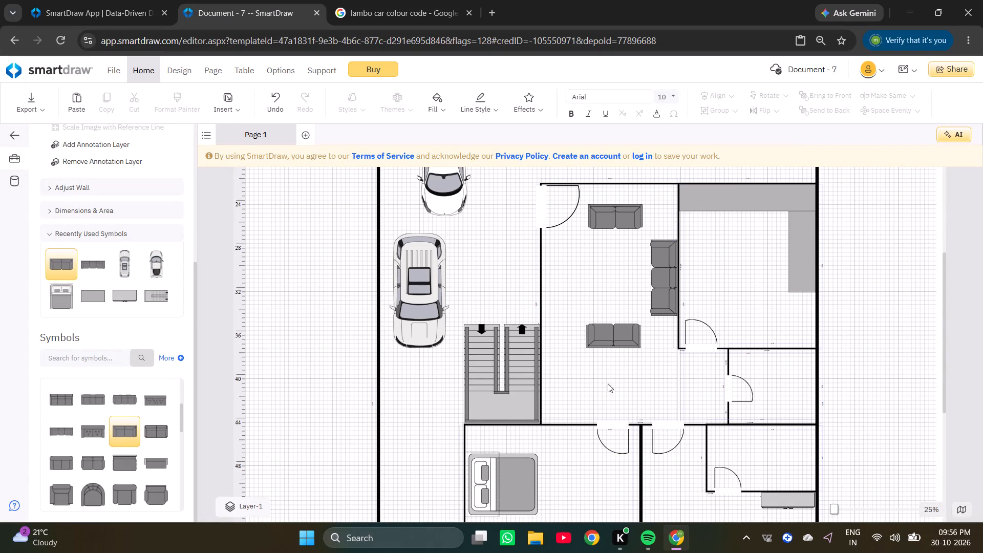
left_click(110, 359)
type("table")
key("Return")
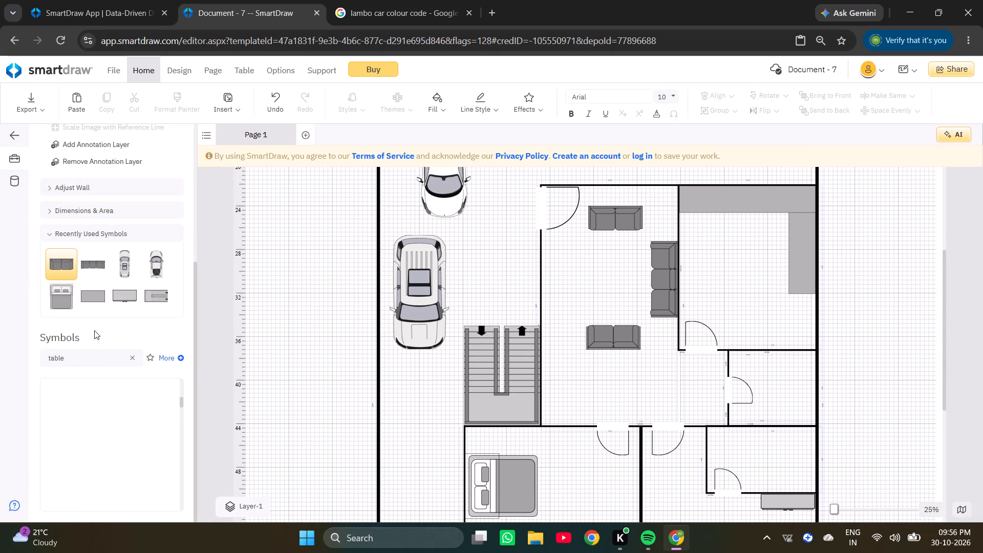
scroll(109, 446, "down", 1)
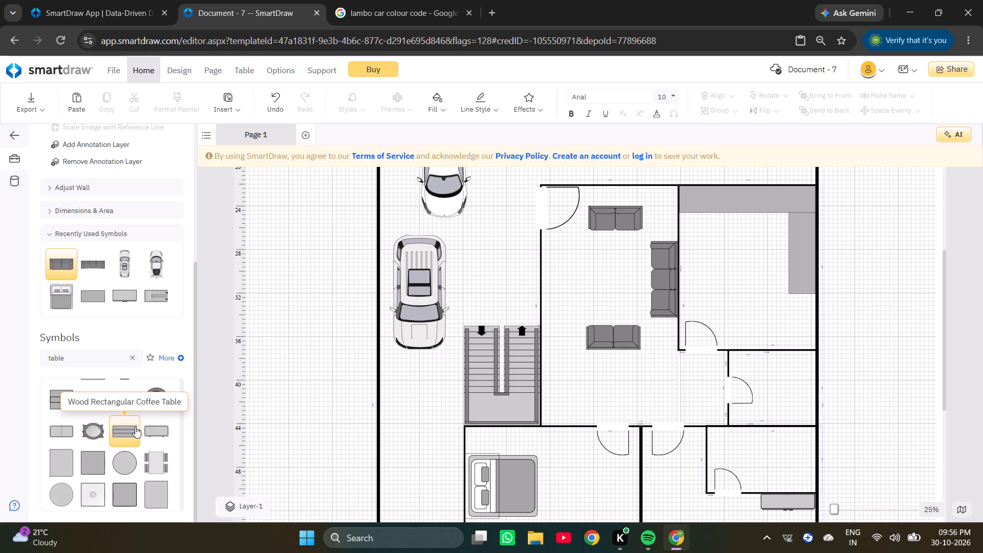
scroll(136, 449, "down", 1)
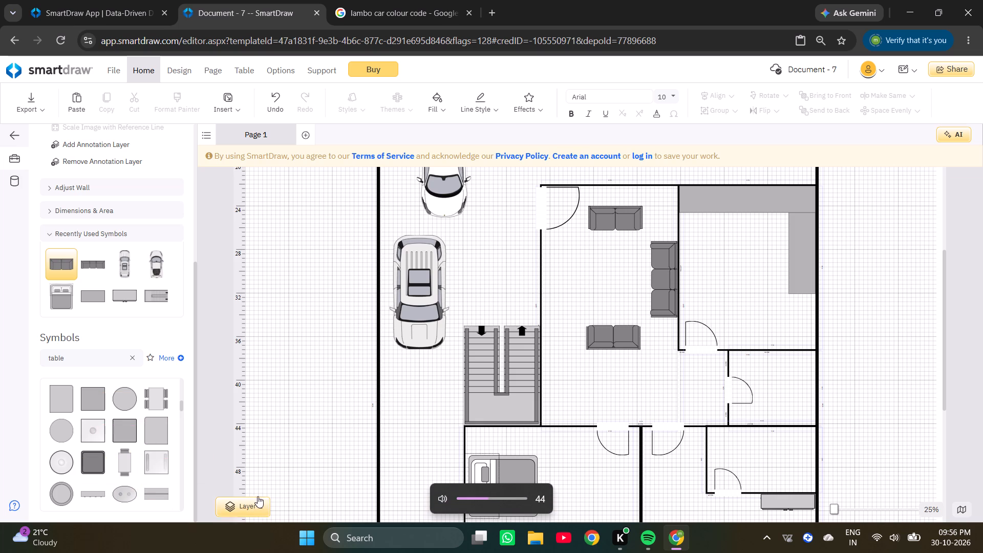
scroll(110, 457, "down", 2)
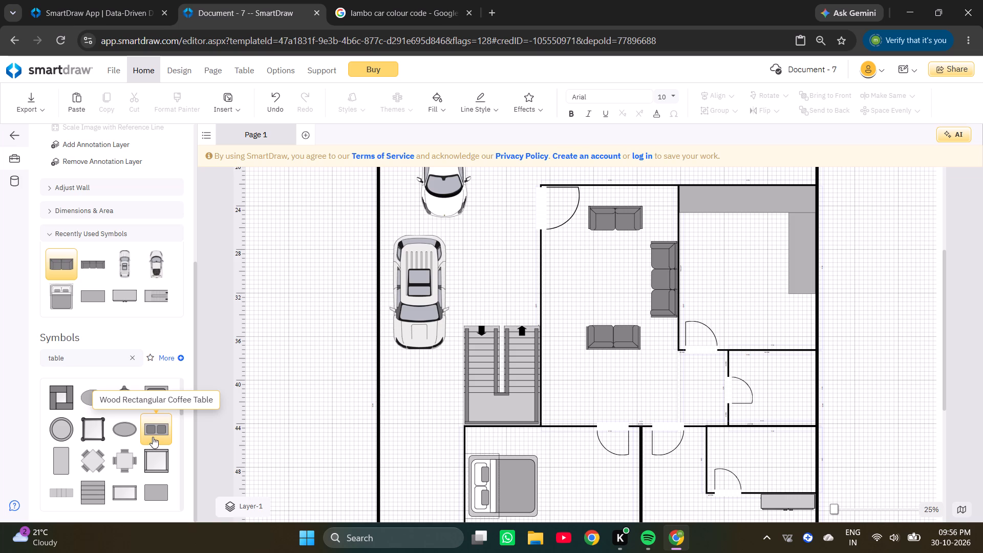
left_click(153, 437)
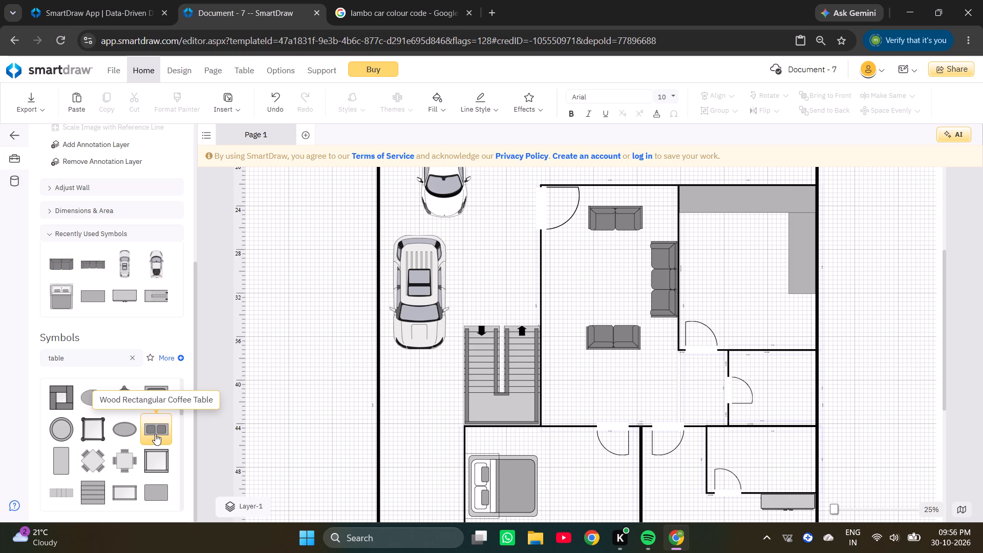
left_click(155, 434)
double_click(155, 434)
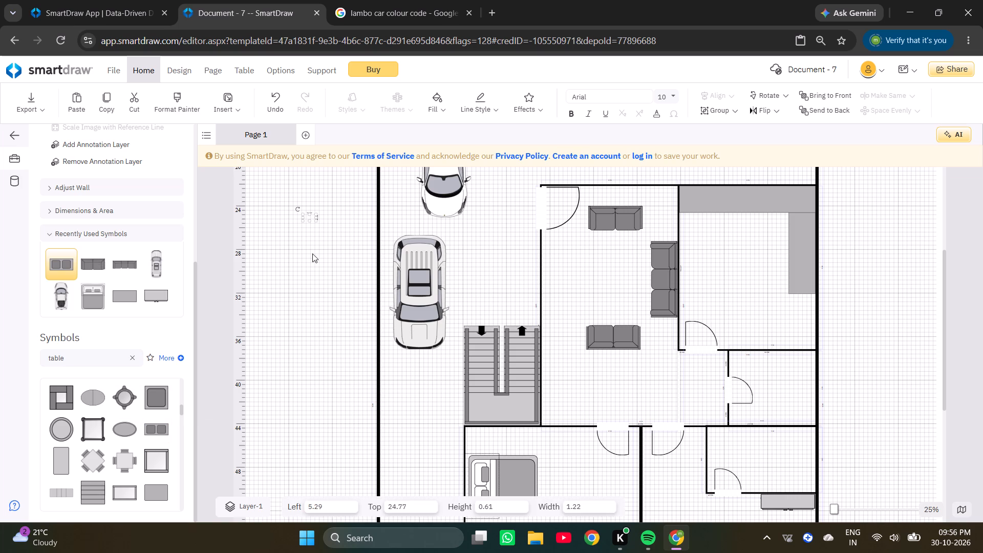
left_click_drag(310, 216, 619, 266)
Rotate the coffee table upright so its long side runs parallel to the three-seat sofa.
scroll(618, 271, "up", 5, "ctrl")
left_click_drag(581, 233, 622, 323)
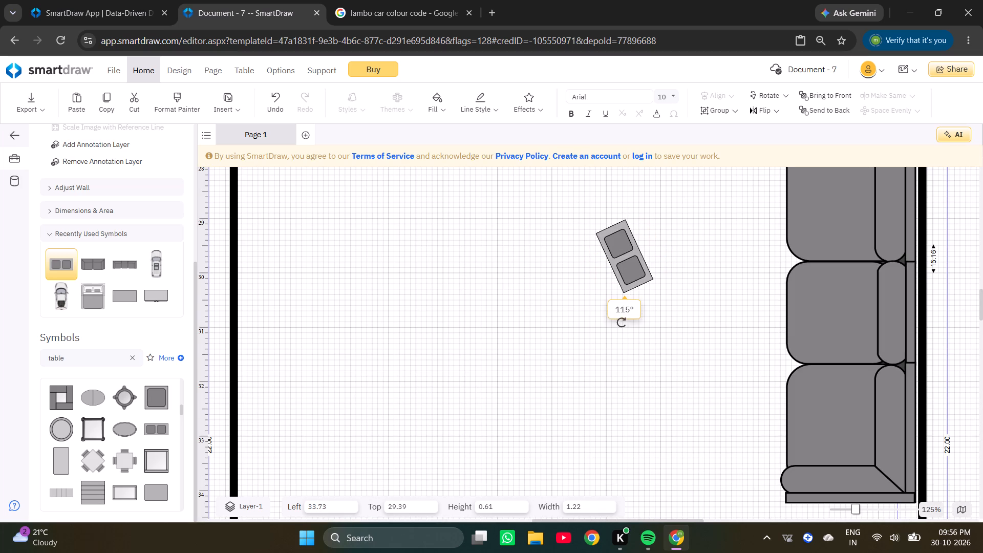
left_click_drag(622, 323, 592, 315)
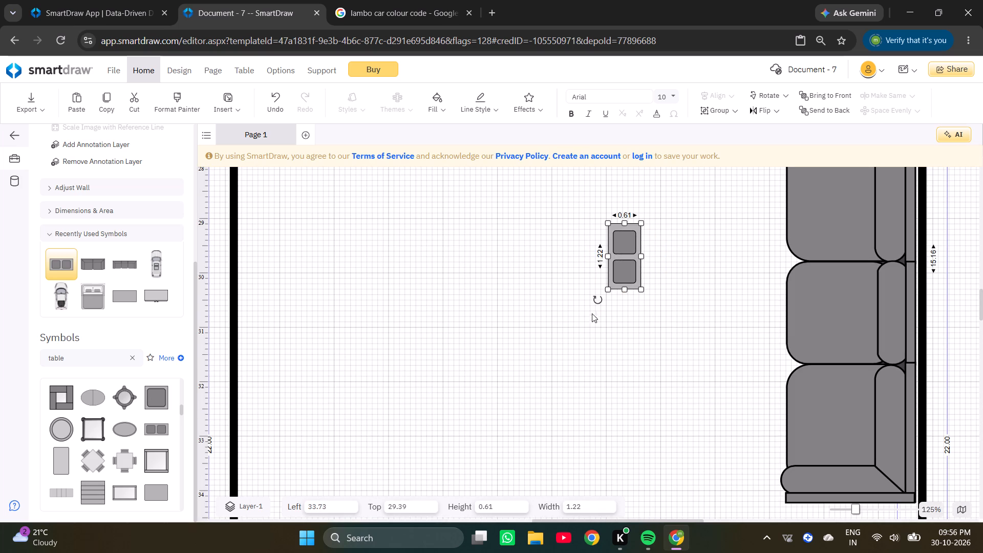
Set the coffee table's long side to 5.
left_click(627, 215)
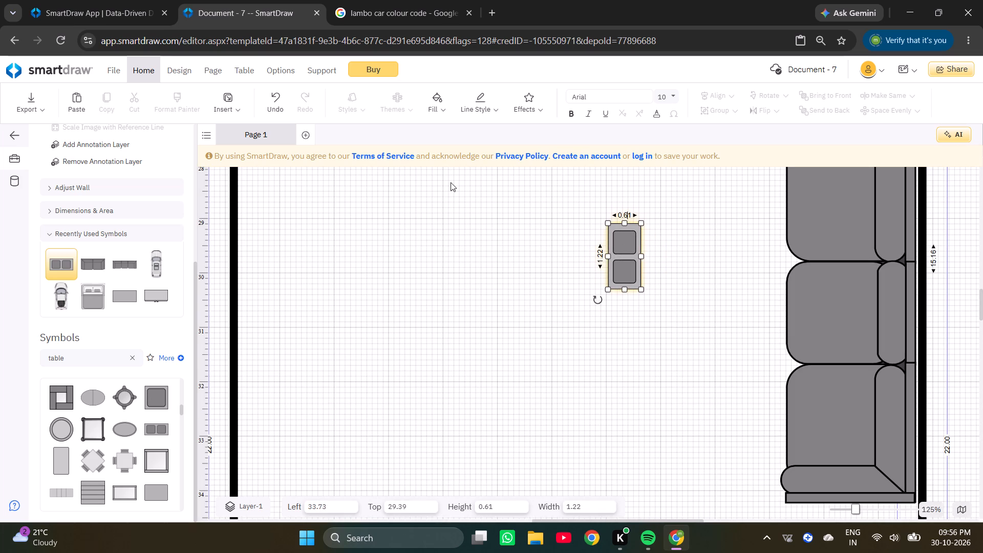
right_click(446, 182)
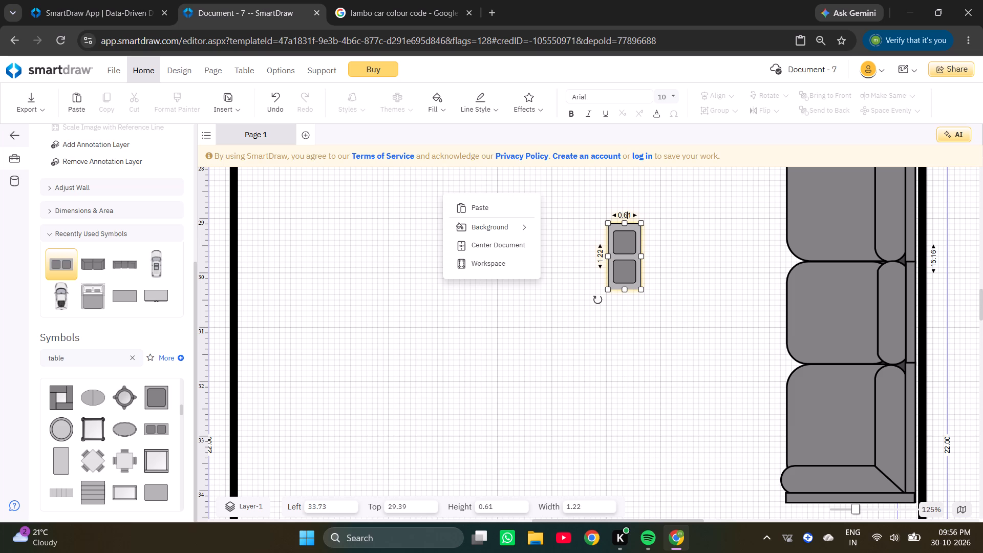
left_click(602, 255)
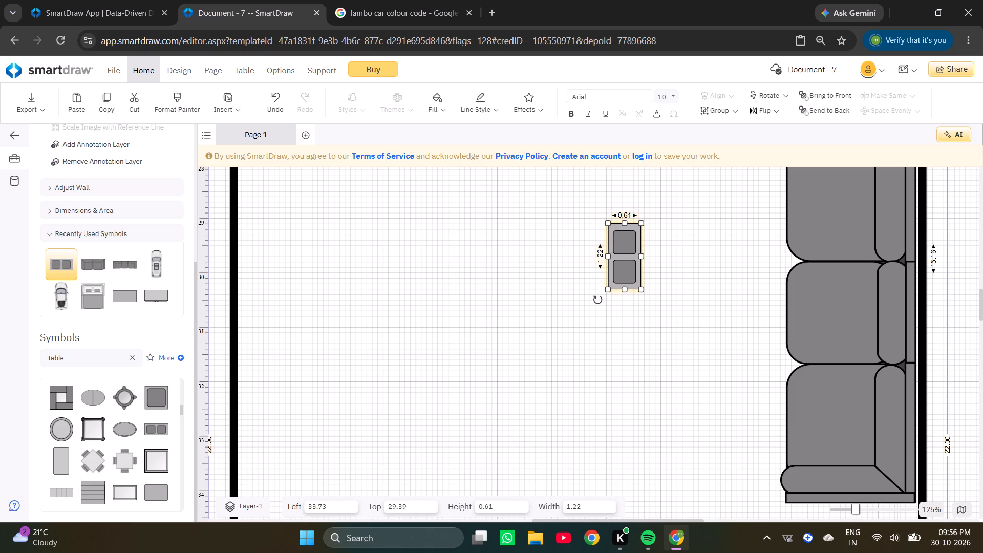
left_click(601, 256)
key("Right")
key("Right")
key("Right")
key("Right")
key("Right")
key("Right")
key("Right")
key("Right")
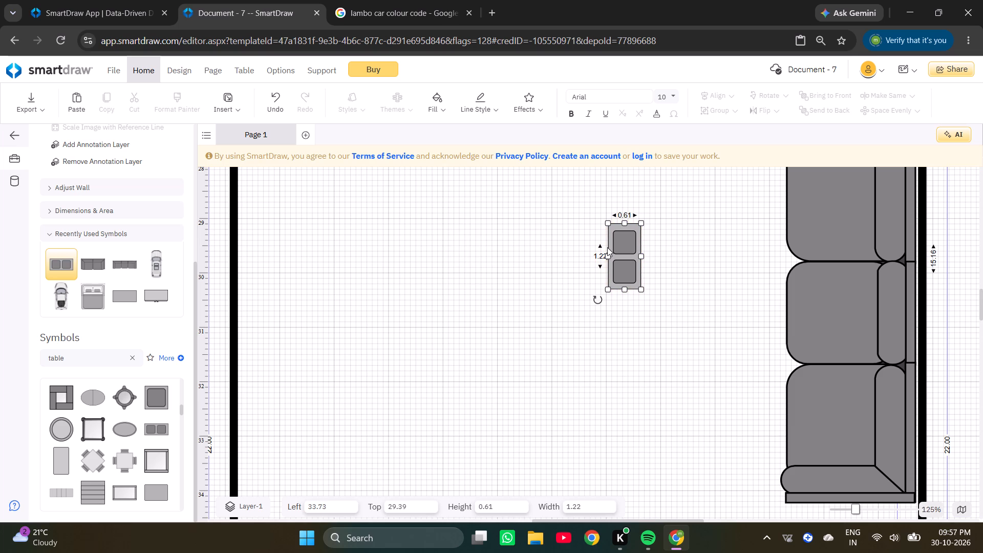
key("BackSpace")
key("BackSpace")
key("BackSpace")
key("BackSpace")
key("BackSpace")
key("BackSpace")
key("BackSpace")
key("BackSpace")
key("BackSpace")
key("BackSpace")
key("BackSpace")
key("5")
key("Return")
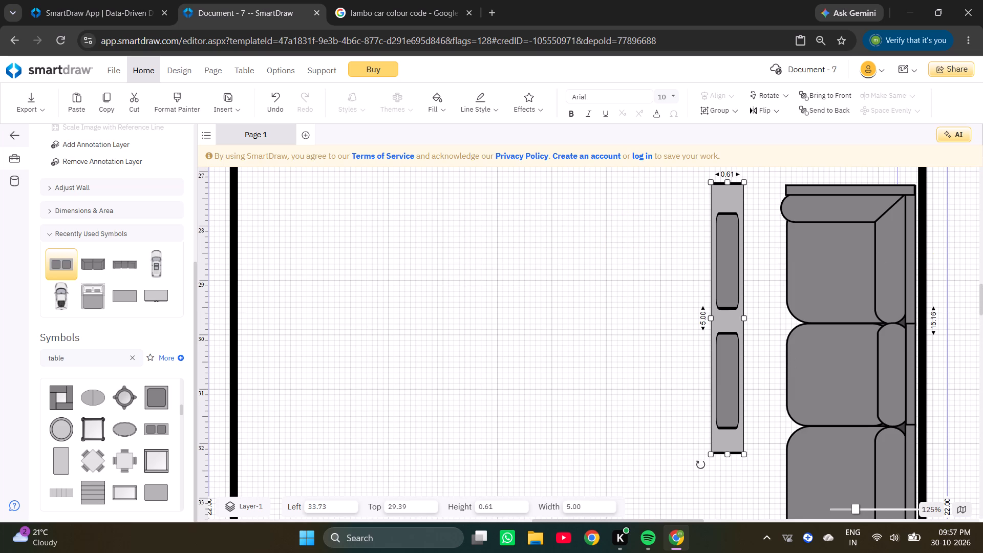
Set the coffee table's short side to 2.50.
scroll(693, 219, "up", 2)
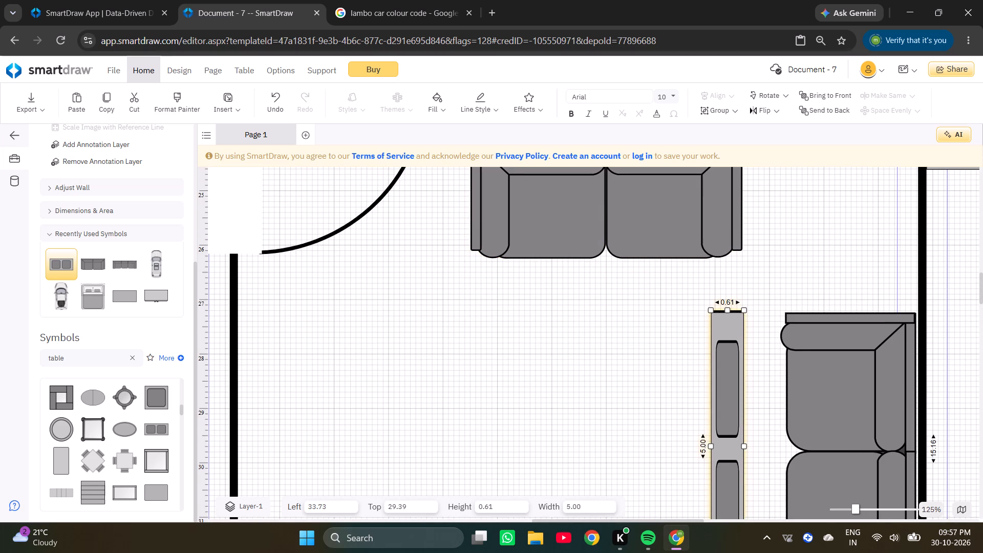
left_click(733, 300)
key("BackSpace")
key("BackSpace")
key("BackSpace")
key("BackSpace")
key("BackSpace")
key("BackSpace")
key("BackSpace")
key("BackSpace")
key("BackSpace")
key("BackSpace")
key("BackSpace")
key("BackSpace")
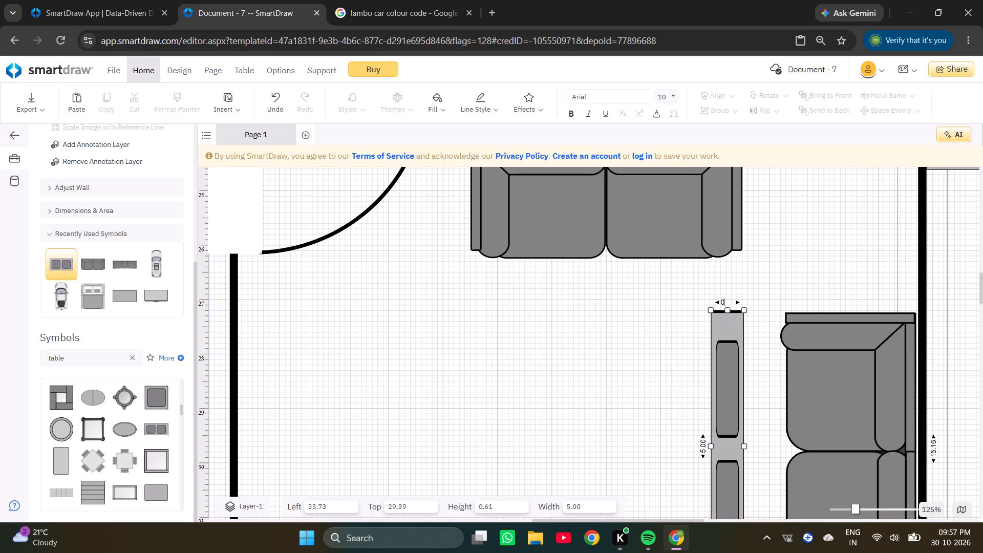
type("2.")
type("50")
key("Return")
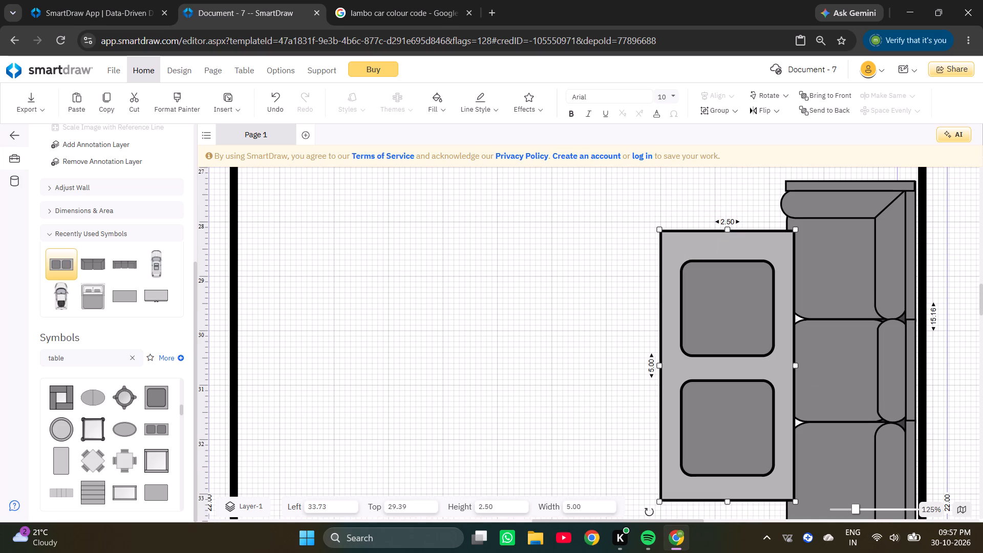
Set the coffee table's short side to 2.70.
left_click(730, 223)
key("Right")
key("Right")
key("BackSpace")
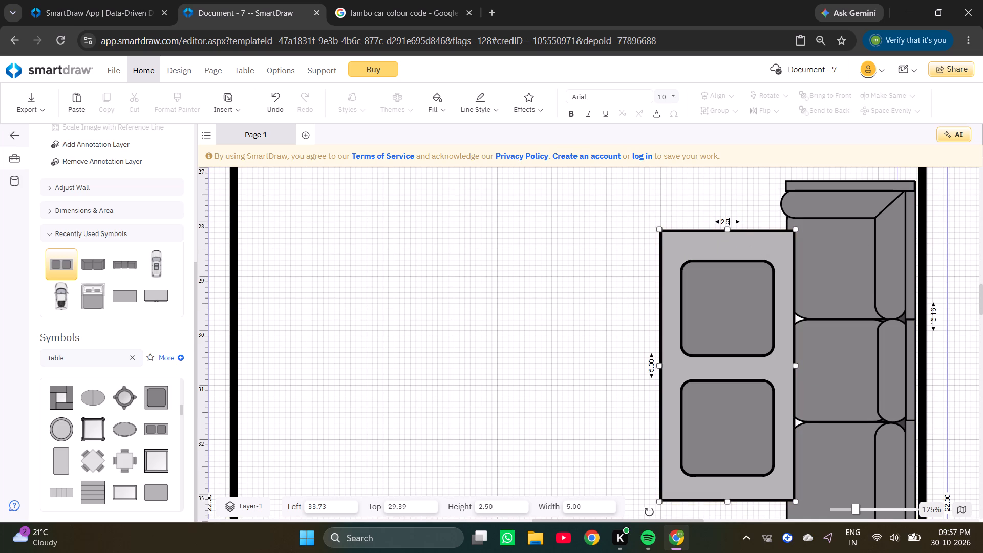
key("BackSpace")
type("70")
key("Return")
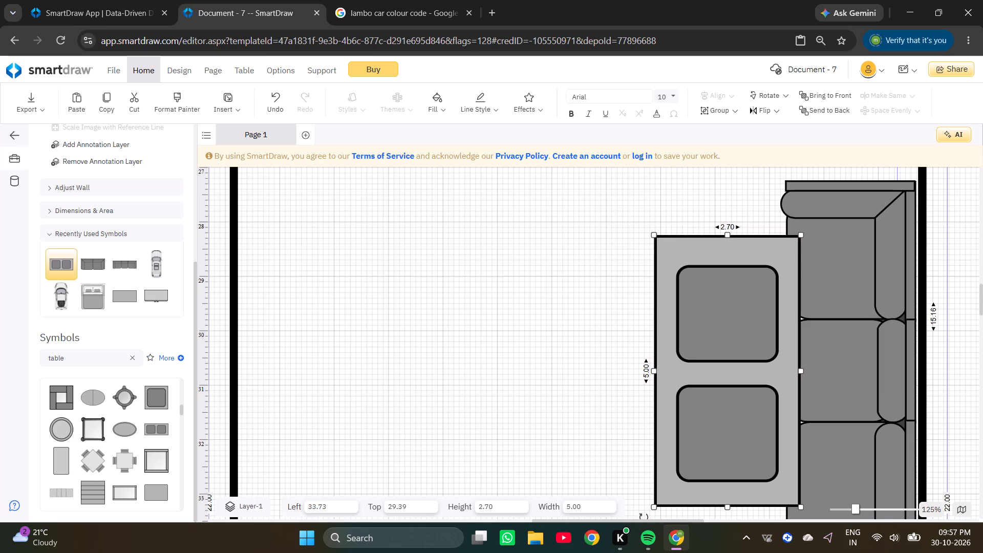
Set the coffee table's short side to 2.8.
left_click(737, 224)
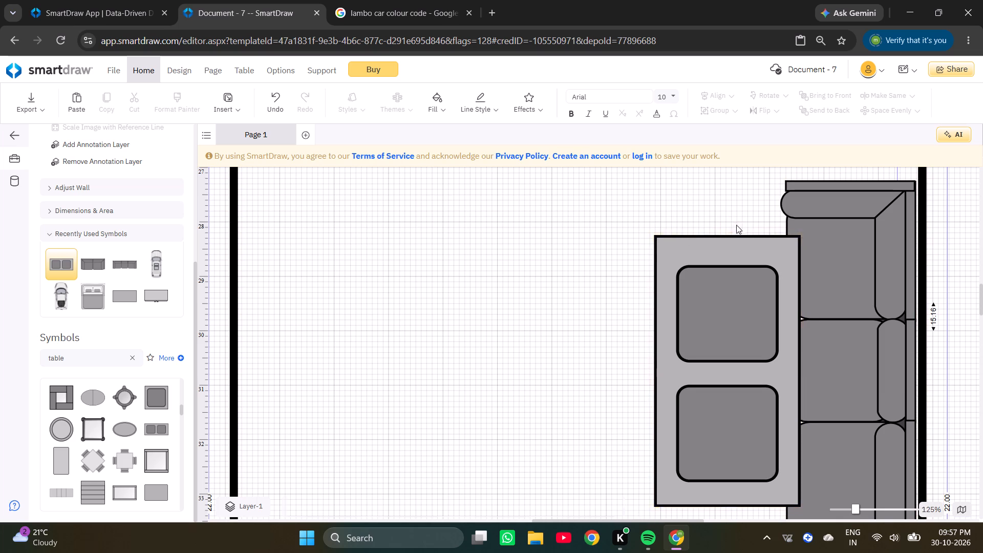
left_click(723, 233)
left_click(741, 253)
left_click(735, 229)
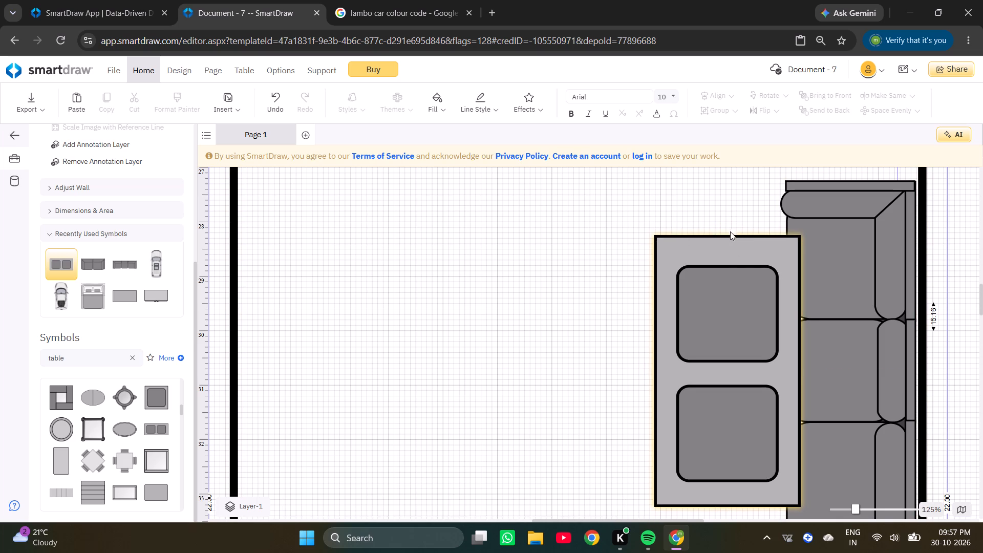
left_click(726, 262)
left_click(731, 229)
key("Right")
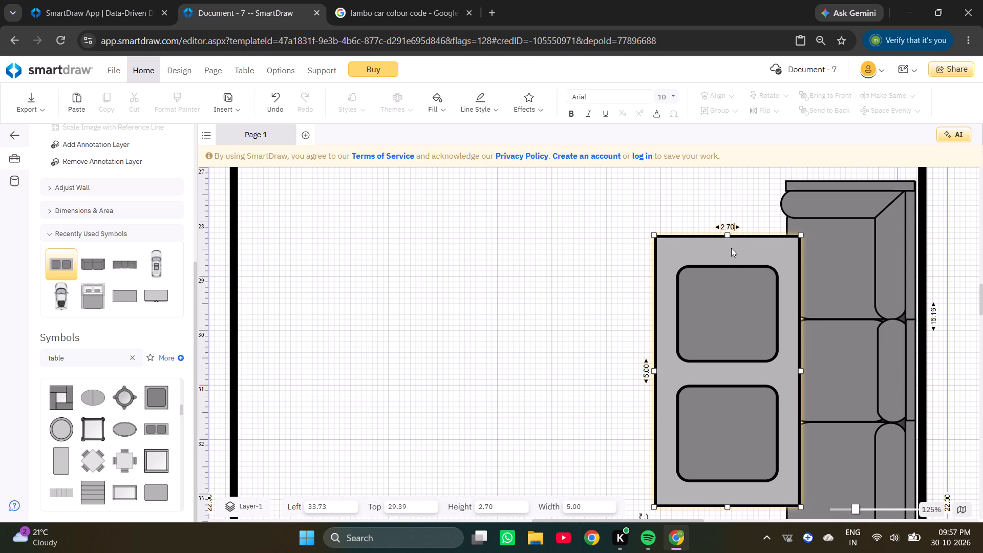
key("BackSpace")
key("BackSpace")
key("8")
key("Return")
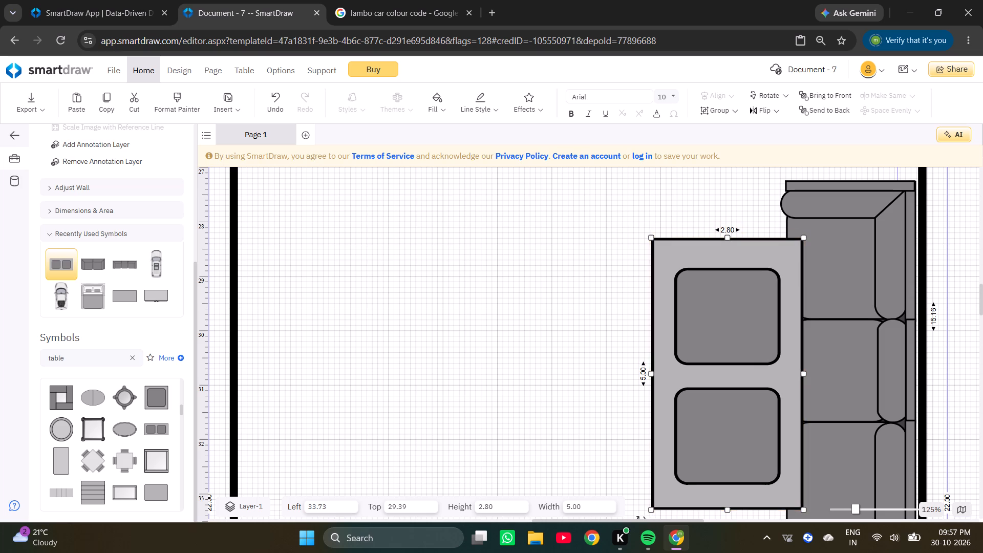
Move the coffee table away from the three-seat sofa to sit between the two loveseats, at about 31.50 left and 29.42 top.
scroll(758, 321, "down", 5, "ctrl")
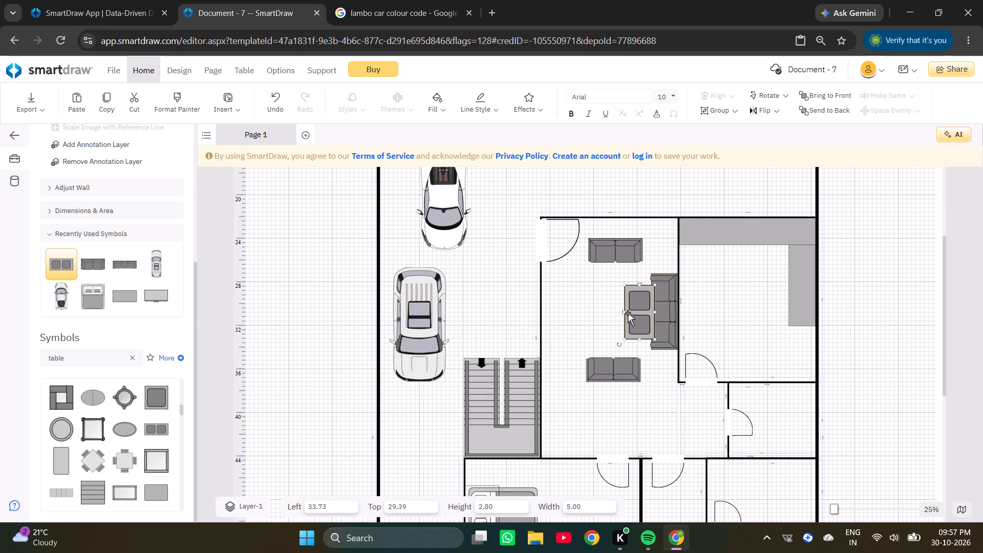
left_click_drag(638, 317, 613, 317)
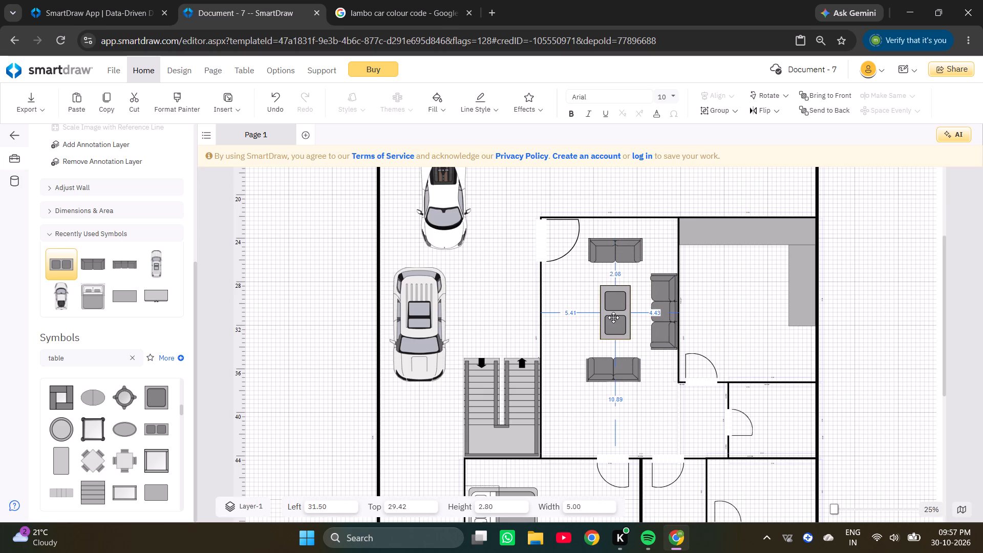
left_click_drag(613, 317, 614, 317)
left_click(614, 317)
left_click(614, 317)
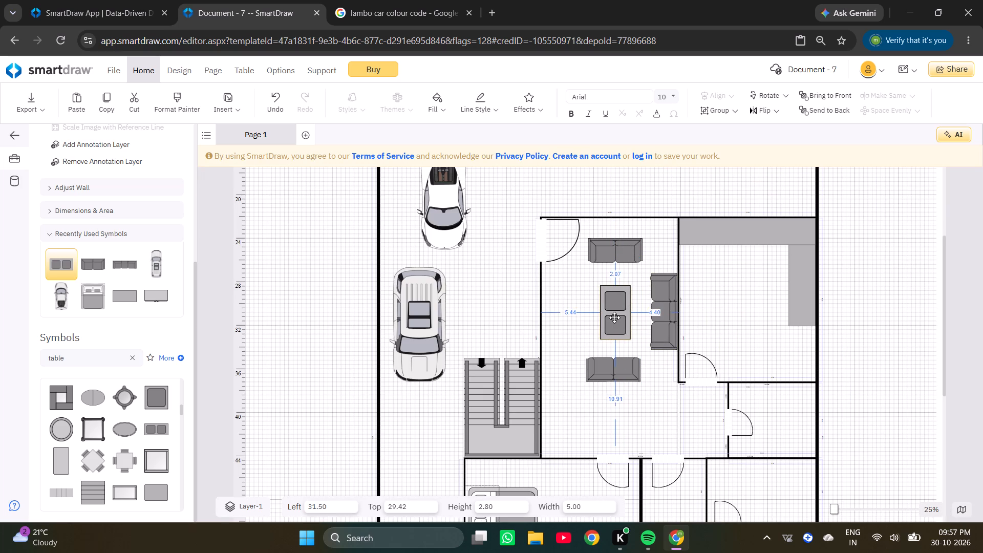
left_click(614, 317)
left_click(615, 317)
left_click(615, 317)
Nudge the lower loveseat sideways to centre it on the coffee table, at 31.45 left, checking its spacing against the table.
double_click(622, 361)
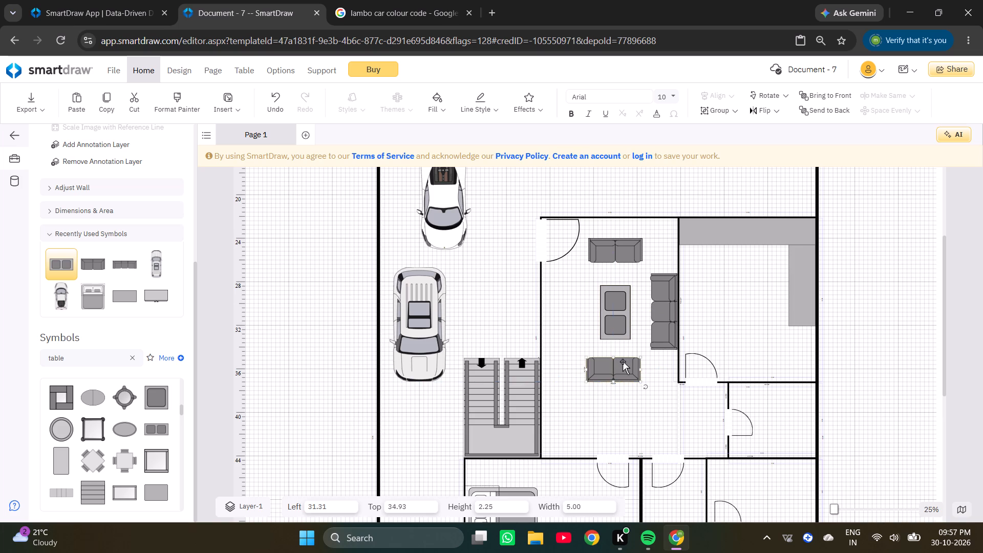
left_click(623, 361)
double_click(619, 334)
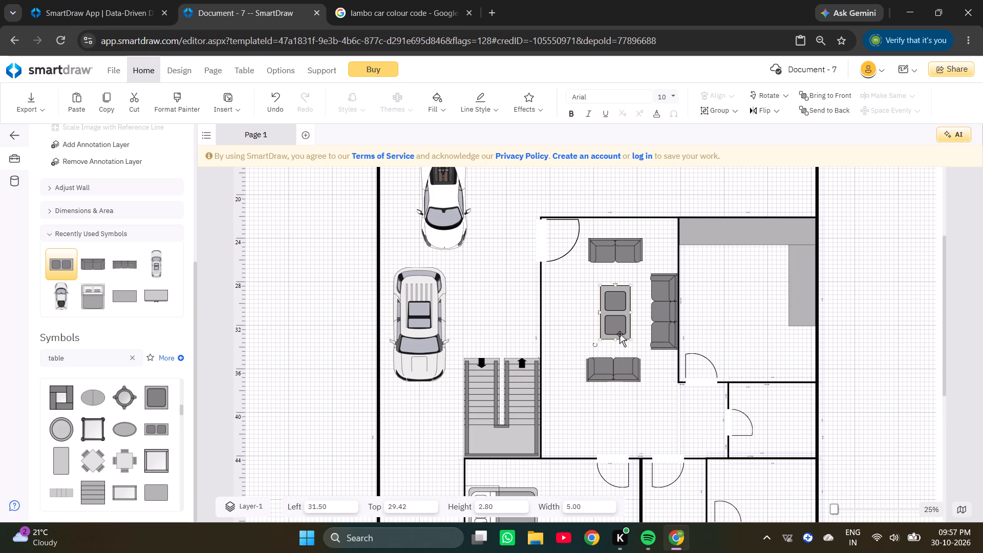
left_click(619, 334)
left_click(630, 315)
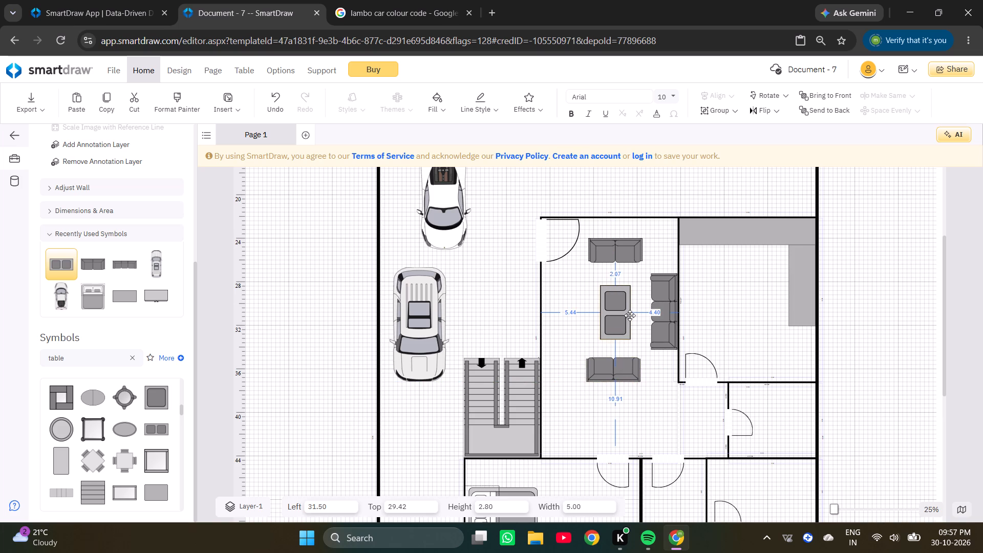
left_click(631, 369)
key("Right")
key("Right")
key("Right")
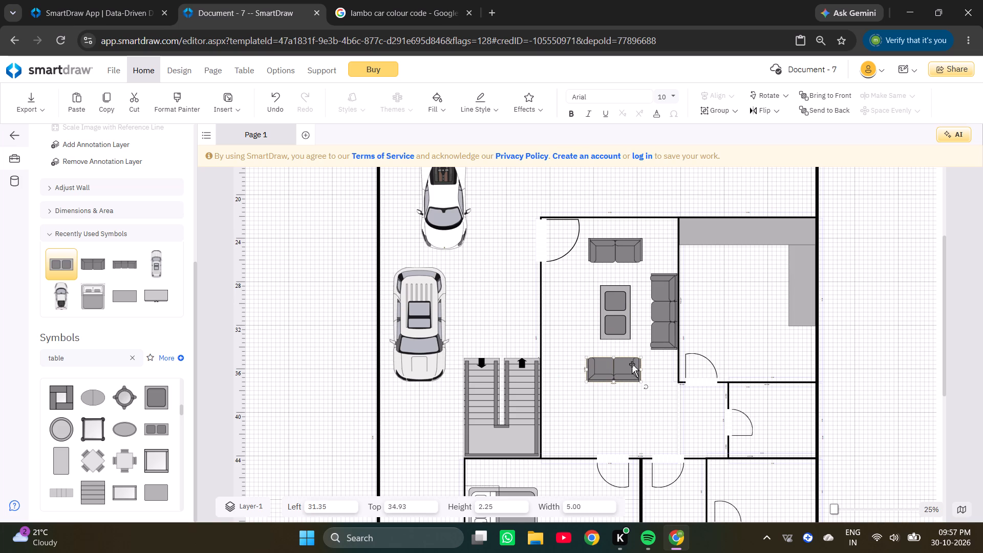
double_click(613, 319)
left_click(626, 363)
key("Right")
key("Right")
key("Right")
key("Right")
key("Right")
double_click(621, 322)
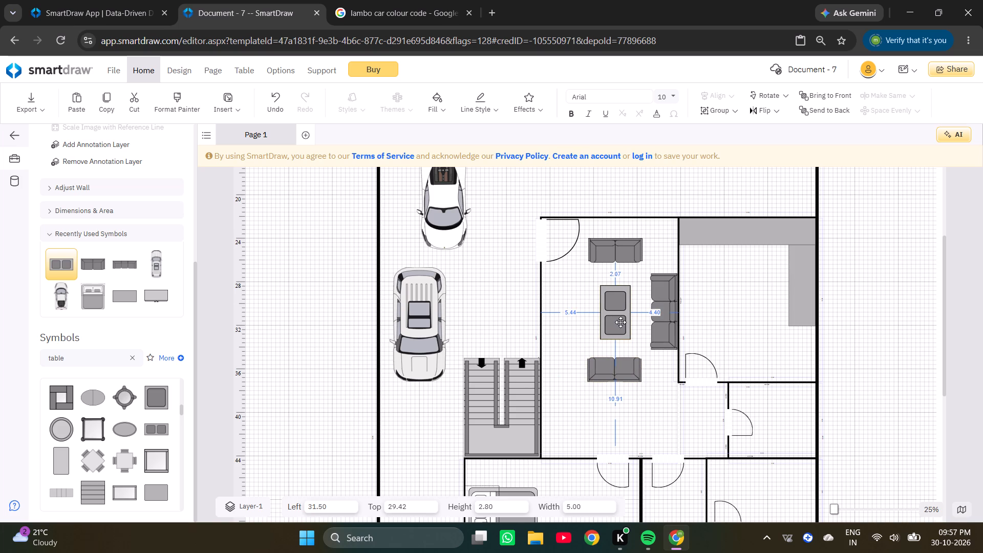
left_click(631, 361)
key("Right")
key("Right")
key("Right")
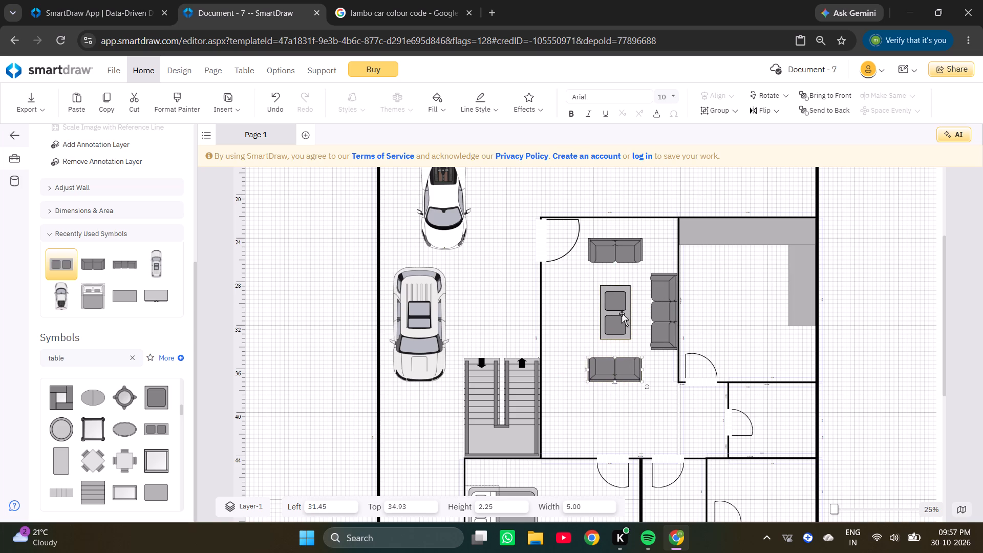
left_click(622, 313)
left_click(622, 313)
double_click(622, 365)
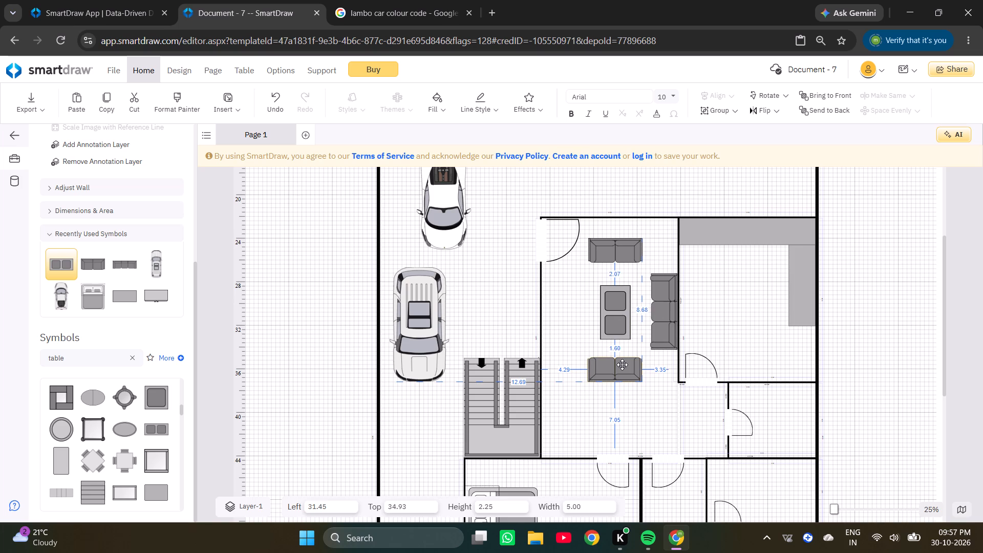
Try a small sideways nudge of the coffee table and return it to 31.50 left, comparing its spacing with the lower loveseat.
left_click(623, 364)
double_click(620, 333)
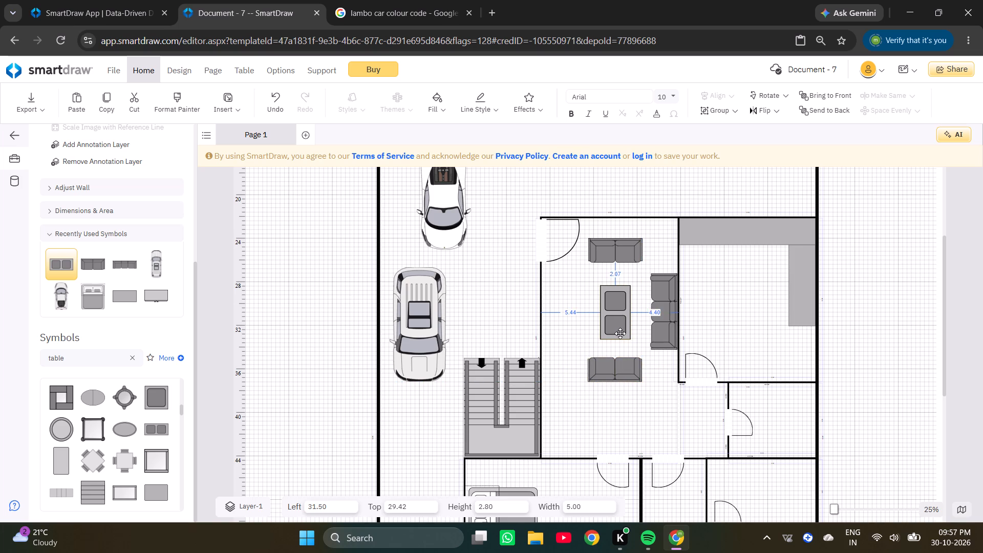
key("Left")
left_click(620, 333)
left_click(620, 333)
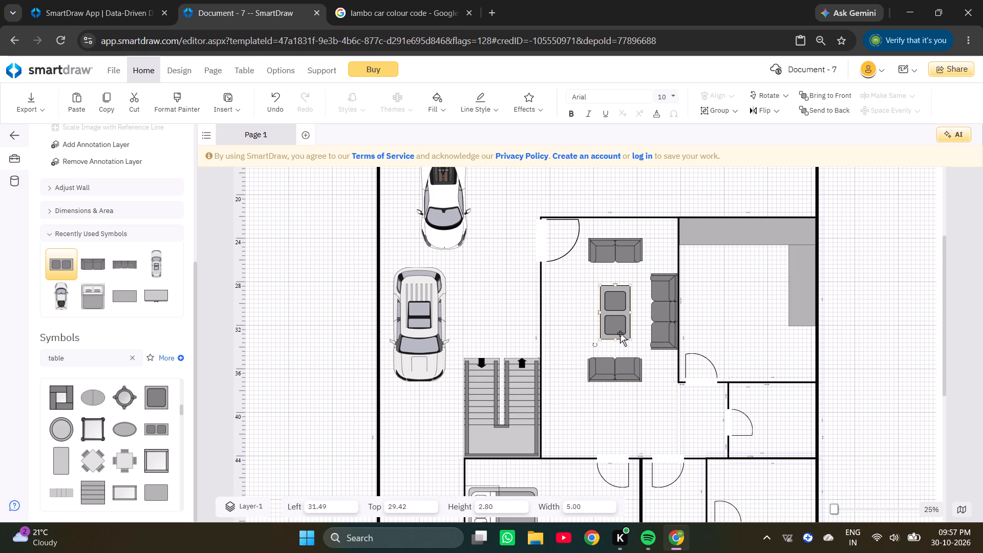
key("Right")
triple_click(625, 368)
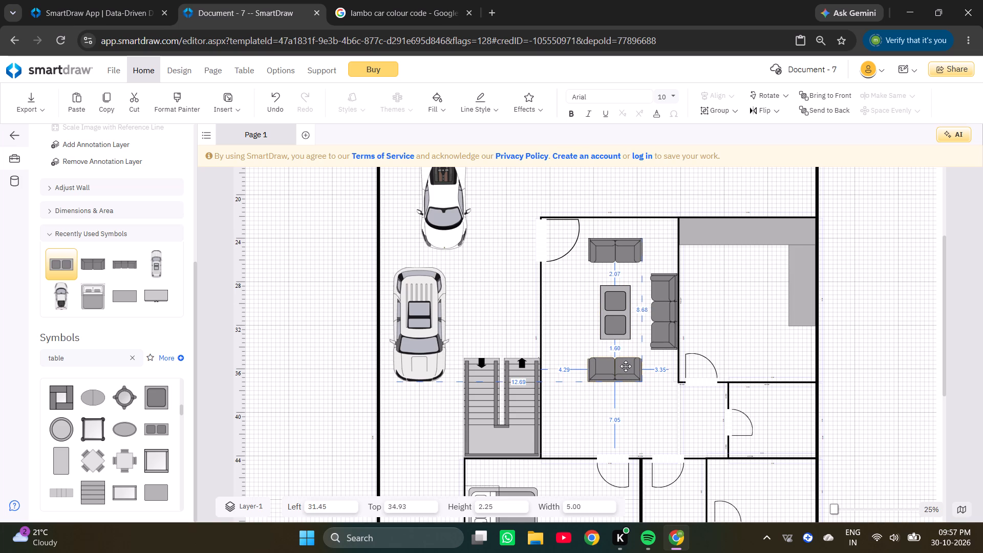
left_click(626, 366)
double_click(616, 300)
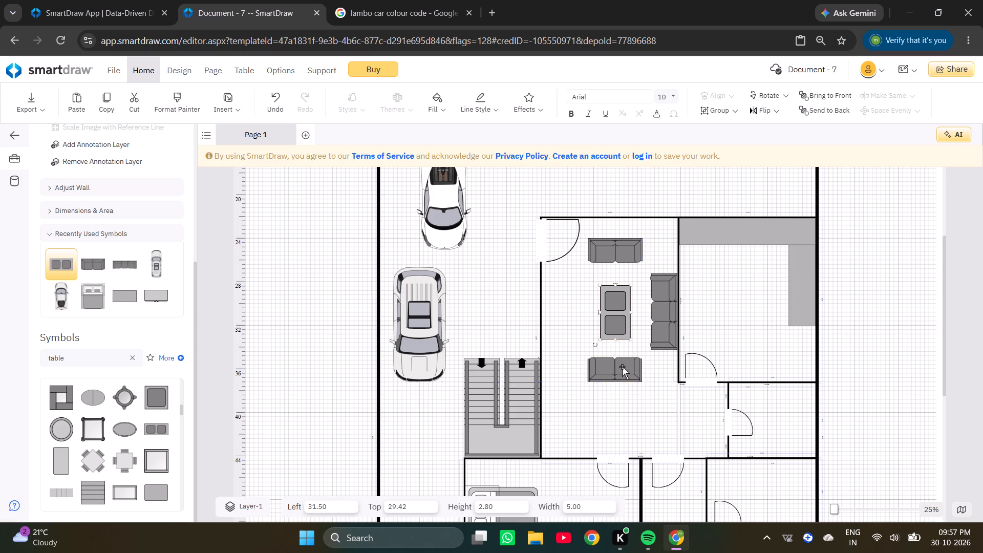
Nudge the lower loveseat sideways to 31.46 left, checking its alignment and spacing against the coffee table.
left_click(622, 367)
key("Left")
left_click(621, 321)
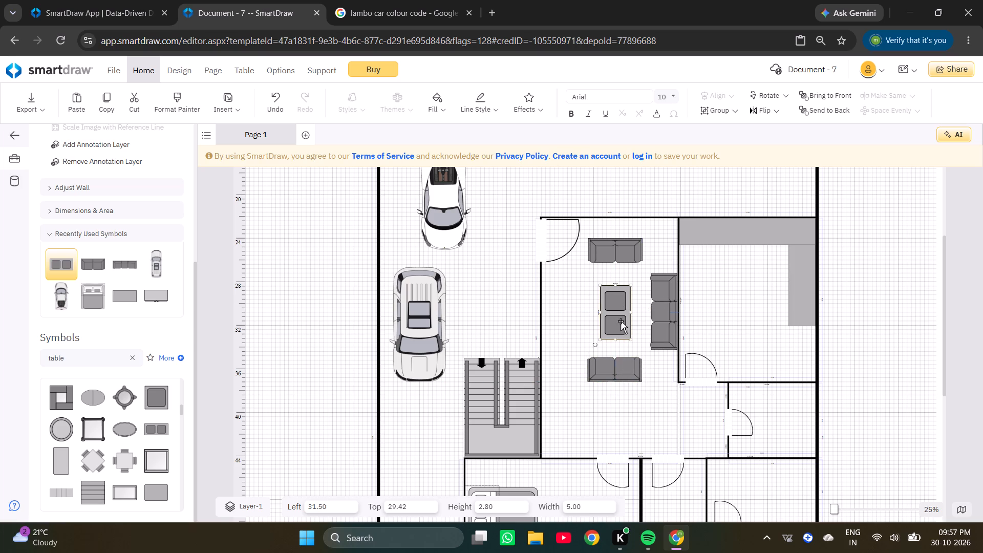
left_click(621, 321)
left_click(621, 321)
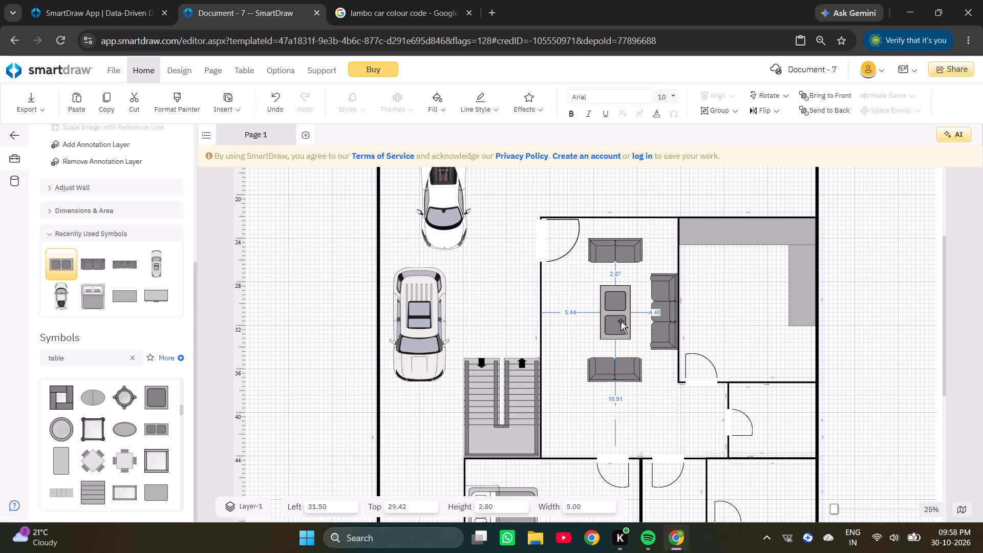
left_click(627, 359)
key("Right")
key("Right")
left_click(621, 315)
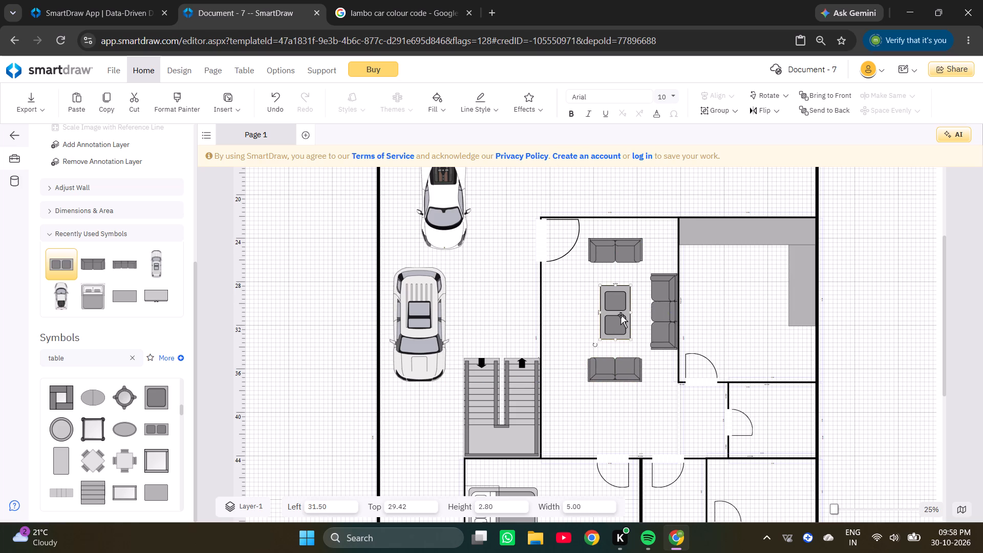
left_click(621, 315)
double_click(622, 360)
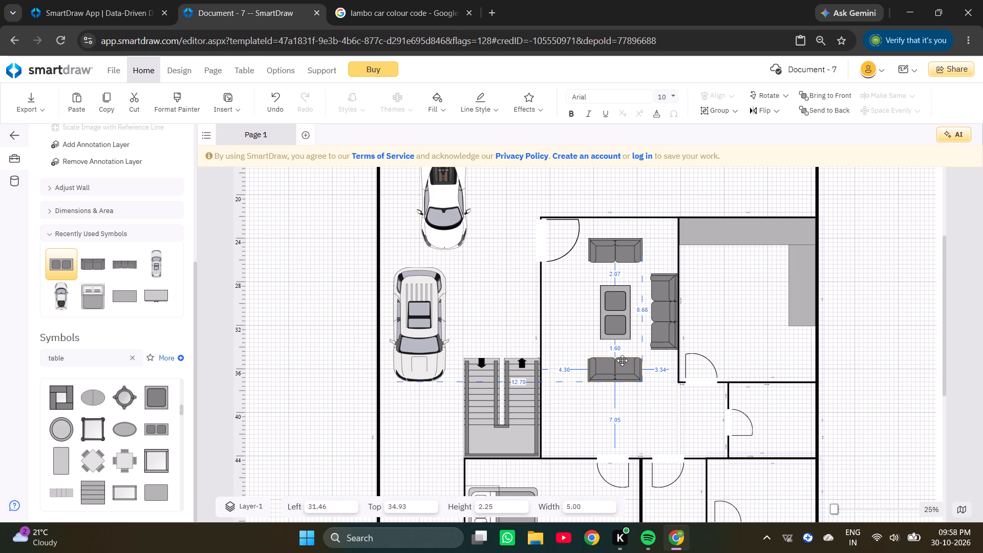
left_click(622, 360)
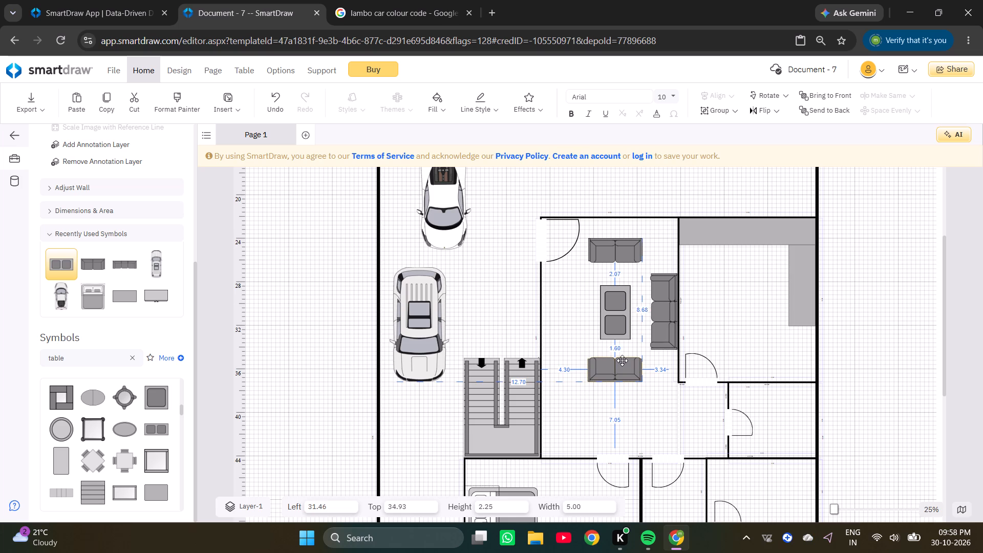
left_click(622, 360)
left_click(622, 360)
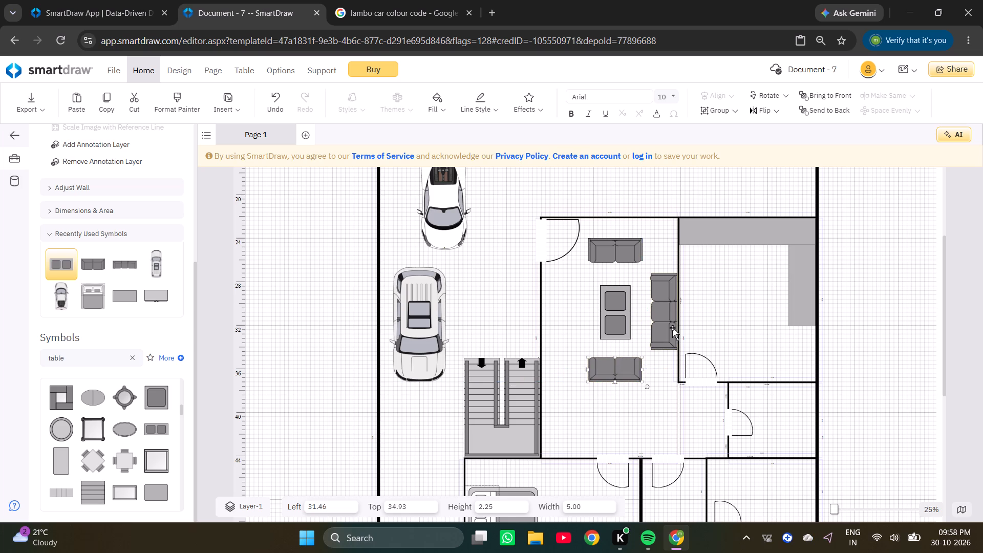
Fine-tune the lower loveseat's sideways position to about 31.50 left so it lines up with the coffee table's centre.
left_click(709, 320)
scroll(629, 331, "up", 4, "ctrl")
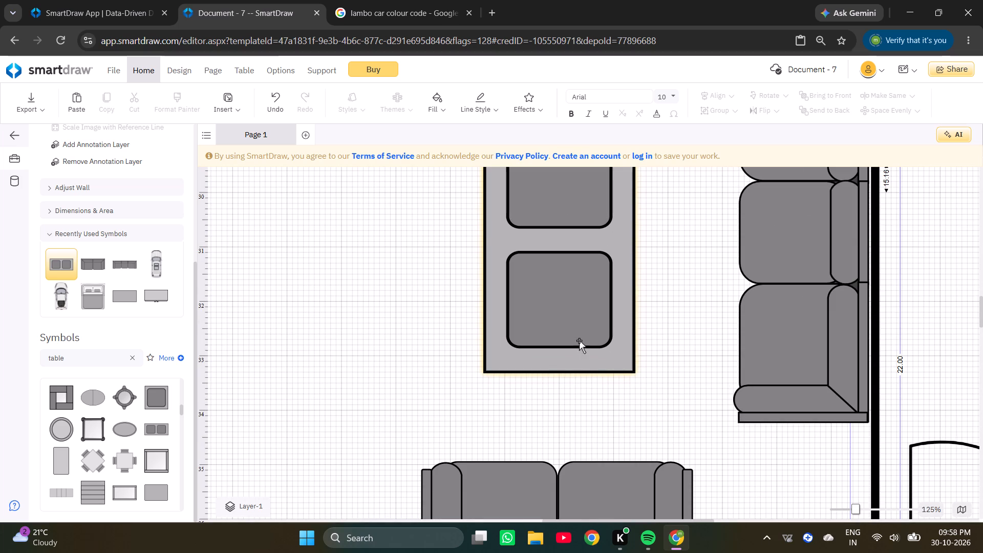
left_click(579, 341)
left_click(579, 341)
scroll(578, 345, "up", 4)
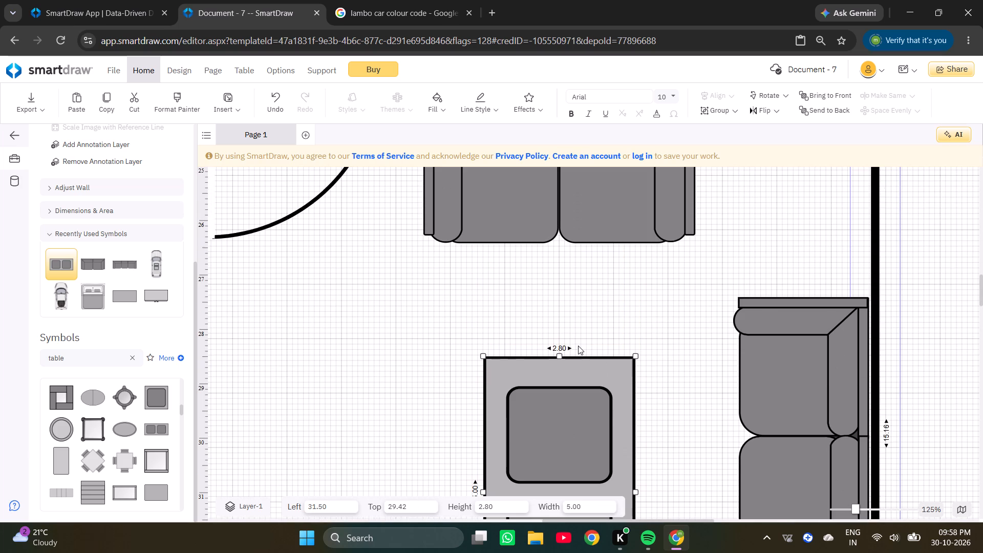
scroll(589, 225, "down", 5)
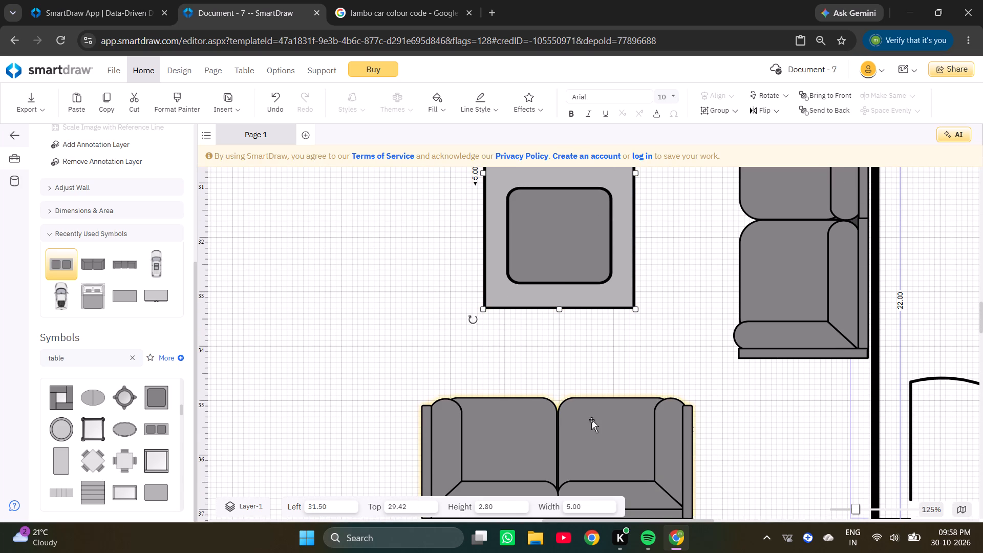
left_click(591, 419)
key("Right")
key("Right")
key("Right")
left_click(595, 411)
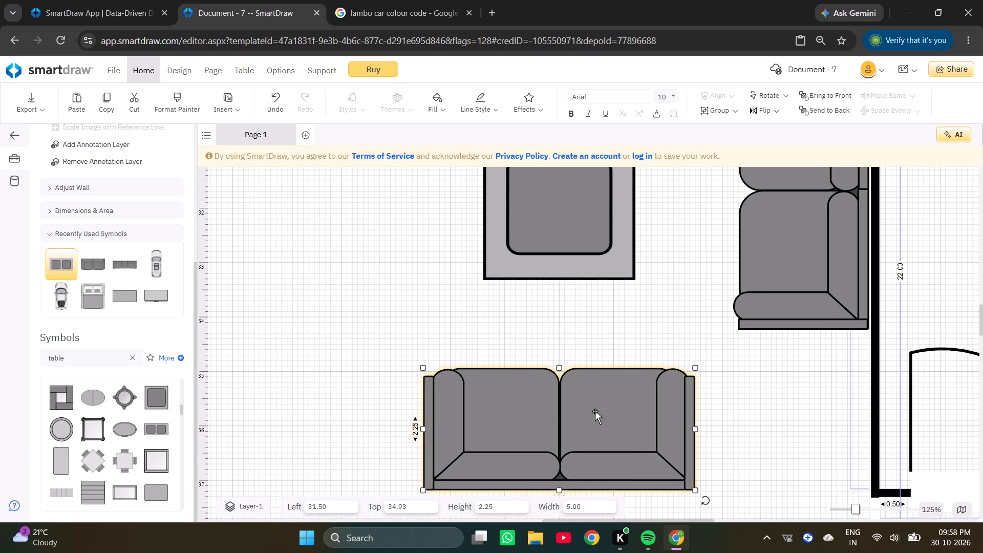
left_click(618, 339)
left_click(582, 411)
key("Left")
left_click(626, 329)
scroll(627, 332, "up", 5)
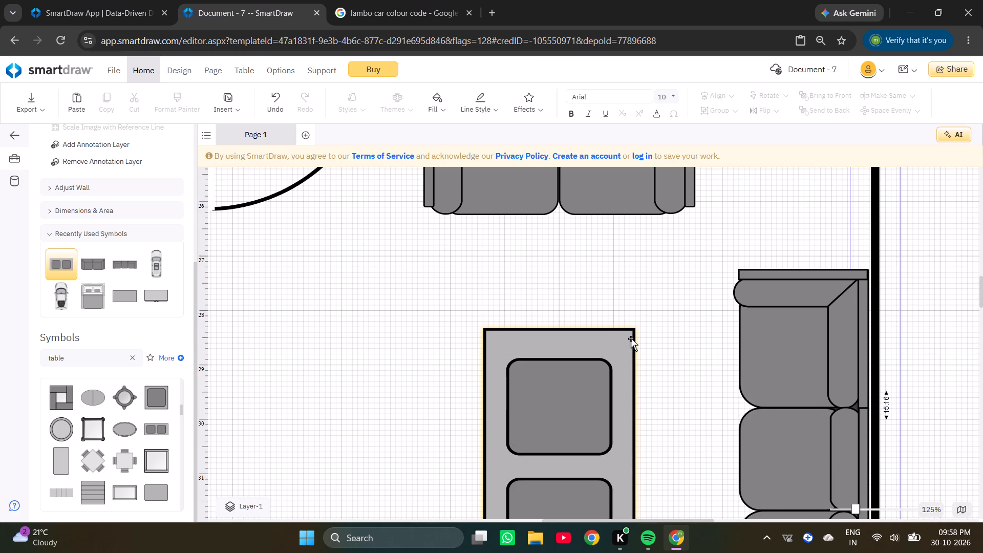
scroll(631, 338, "down", 5)
left_click(631, 331)
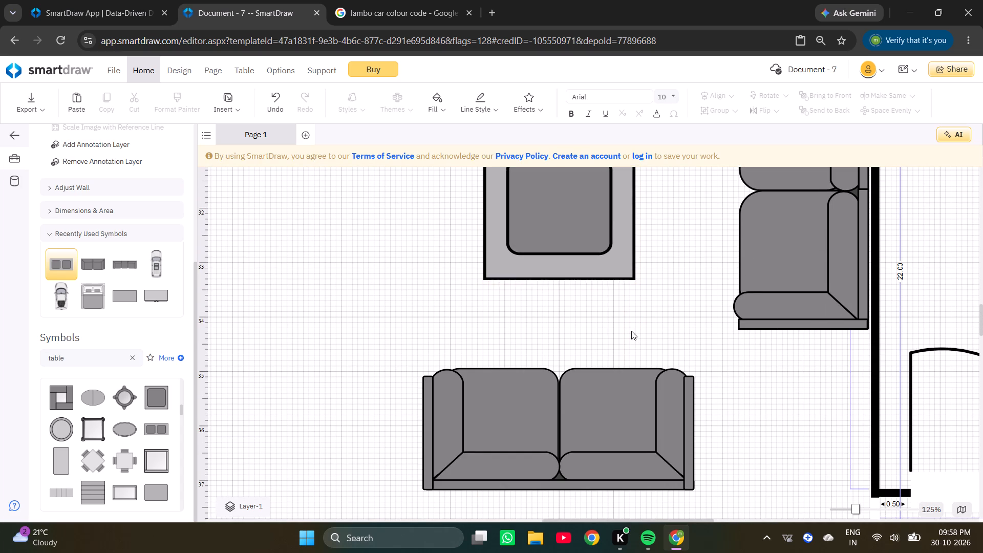
double_click(596, 233)
left_click(596, 233)
scroll(648, 314, "down", 6, "ctrl")
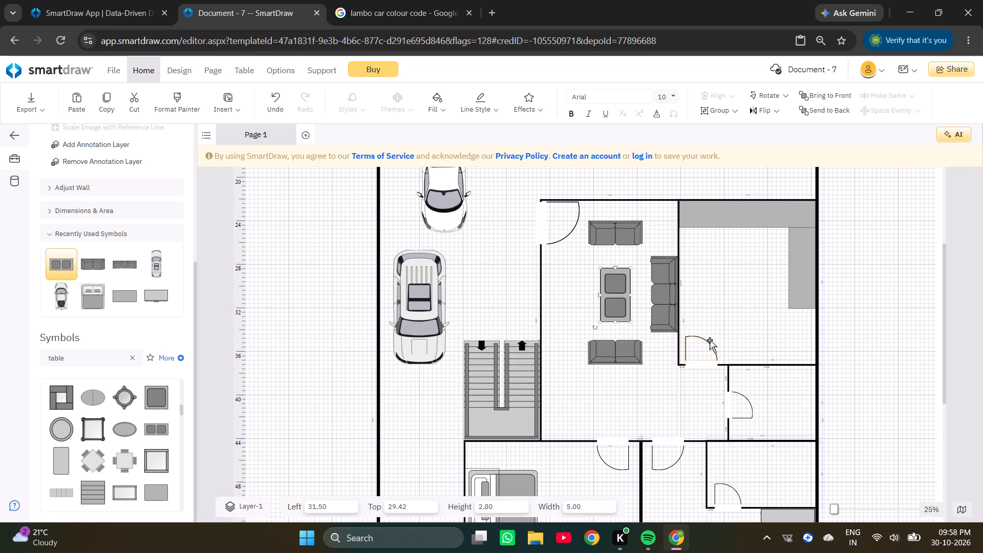
triple_click(621, 283)
left_click(569, 292)
Review the whole floor plan, from the bedrooms to the parking area and entrance gate, for what still needs furnishing.
scroll(580, 346, "down", 2, "ctrl")
scroll(580, 346, "down", 5)
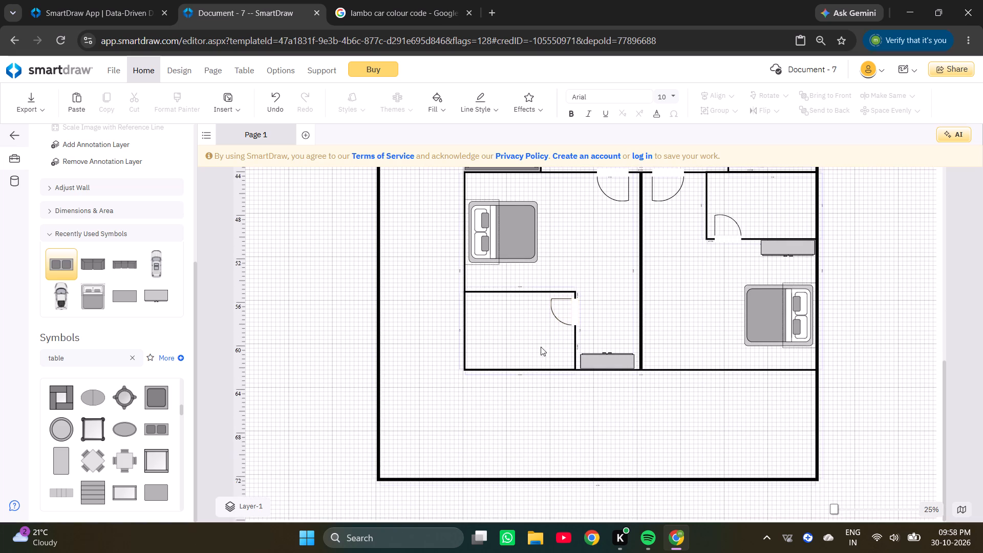
scroll(563, 310, "down", 2)
scroll(586, 352, "up", 1)
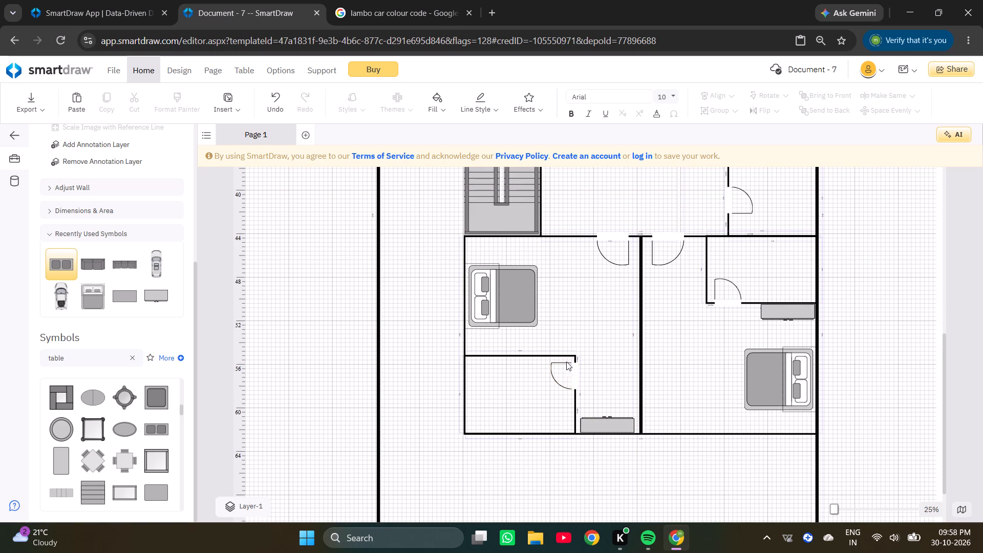
scroll(489, 275, "up", 2)
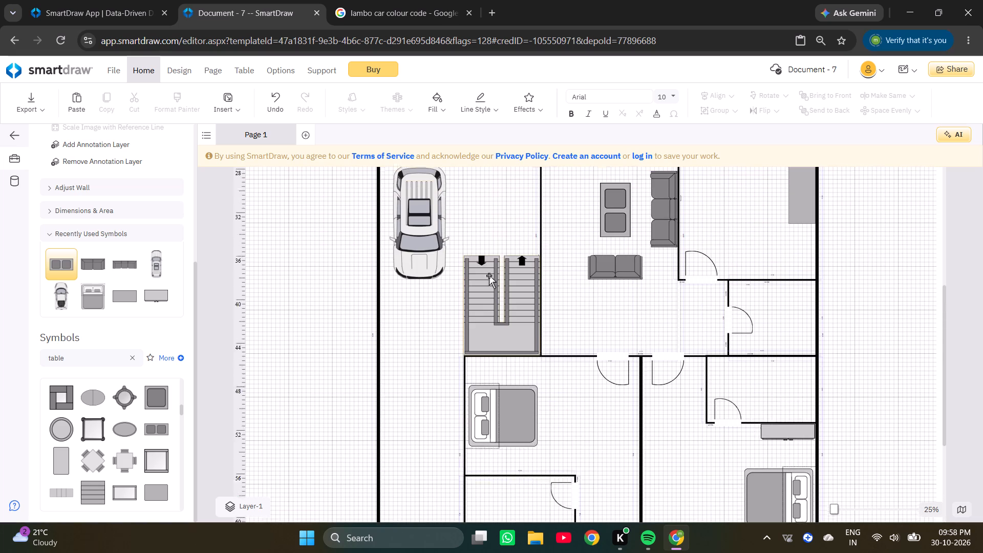
scroll(493, 272, "up", 3)
scroll(496, 270, "down", 1)
scroll(497, 270, "up", 2)
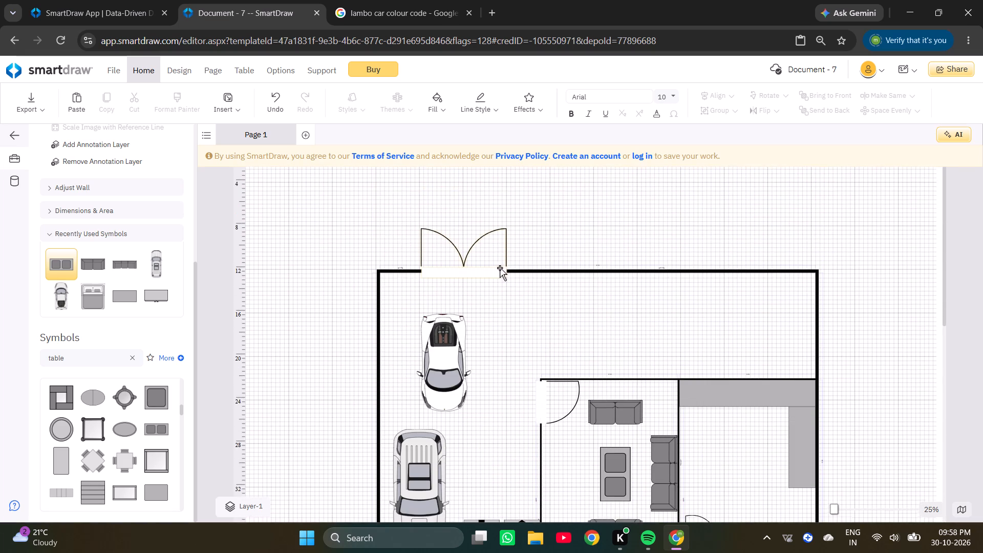
scroll(500, 268, "down", 1)
scroll(317, 294, "down", 4)
scroll(531, 298, "down", 2)
scroll(559, 304, "up", 7)
scroll(623, 310, "down", 3)
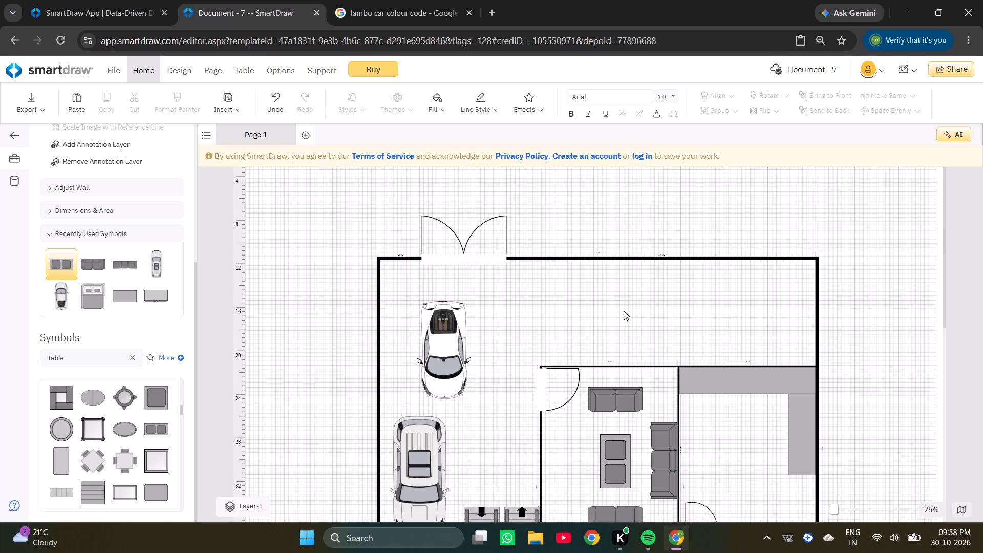
scroll(624, 311, "down", 4)
scroll(628, 304, "up", 6)
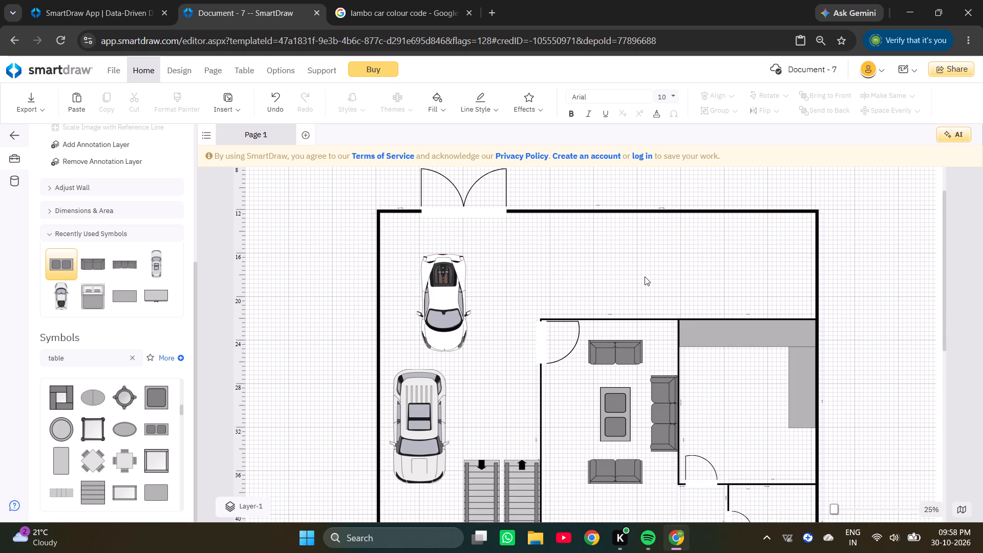
scroll(642, 274, "down", 2)
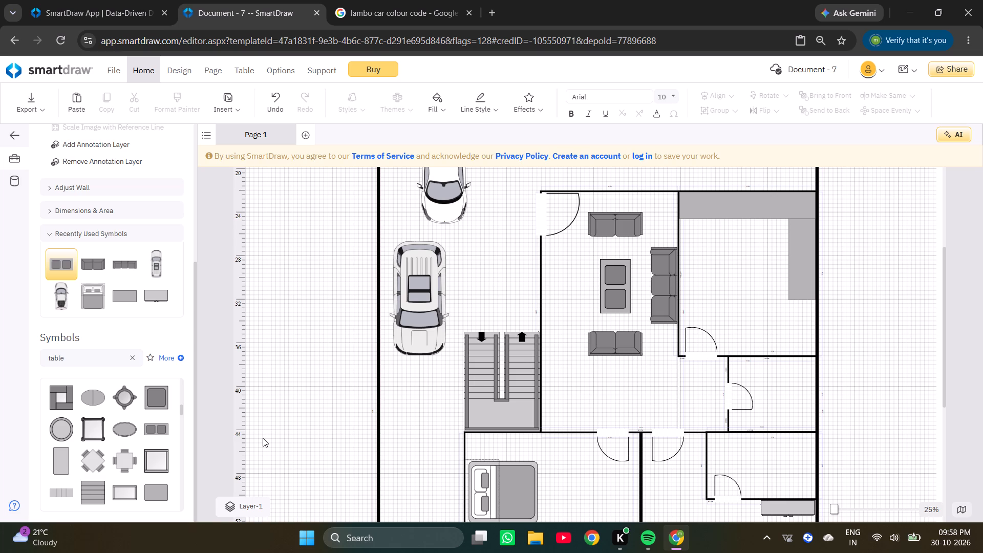
Search the symbol library for "temple".
left_click_drag(117, 355, 0, 360)
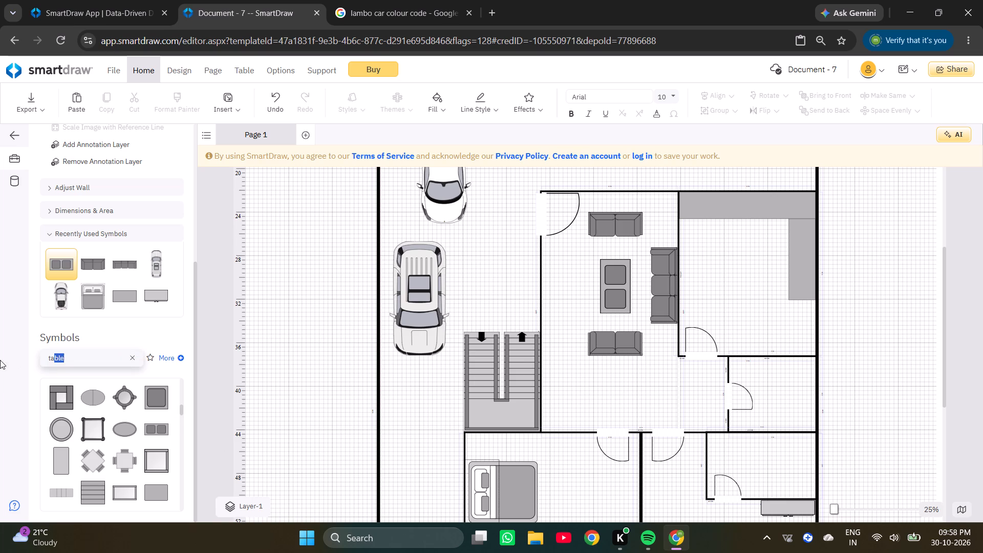
left_click_drag(0, 360, 0, 330)
key("Left")
type("temo")
key("BackSpace")
key("shift+Right")
key("shift+Right")
key("shift+Right")
key("shift+Right")
key("shift+Right")
key("shift+Right")
key("shift+Right")
key("shift+Right")
type("ple")
key("Return")
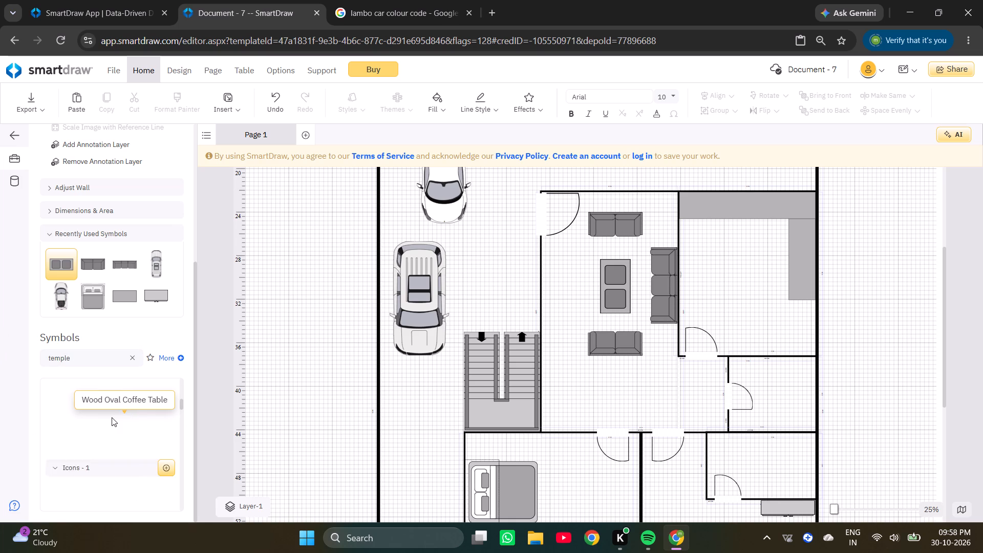
Look through the "temple" symbol results for a symbol that suits the floor plan.
scroll(112, 417, "down", 1)
scroll(112, 417, "up", 3)
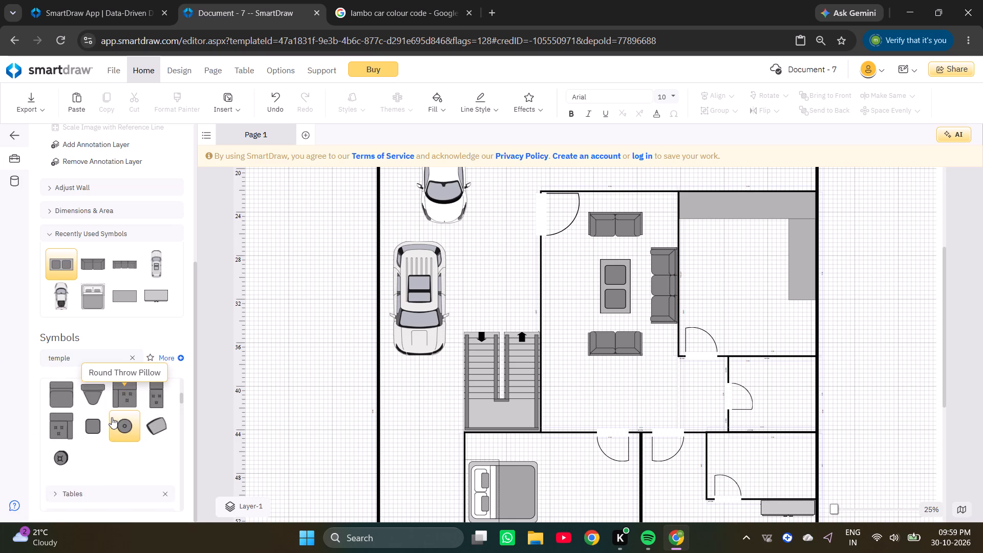
scroll(112, 417, "down", 5)
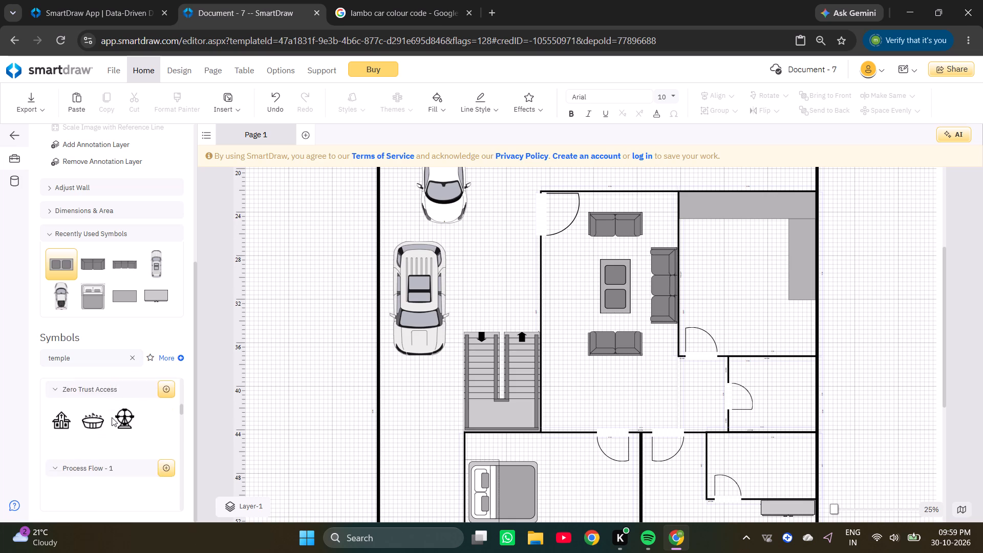
scroll(112, 417, "down", 3)
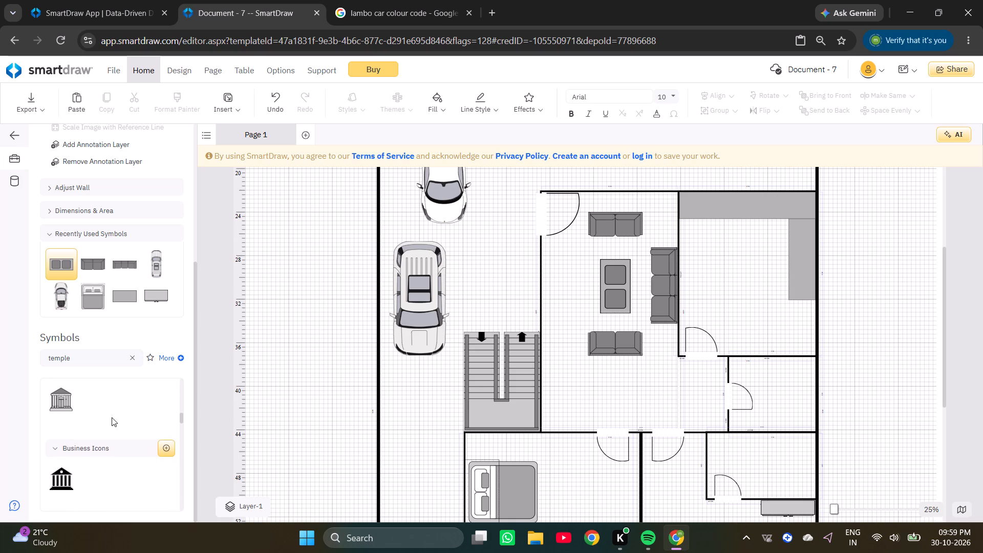
scroll(112, 417, "down", 2)
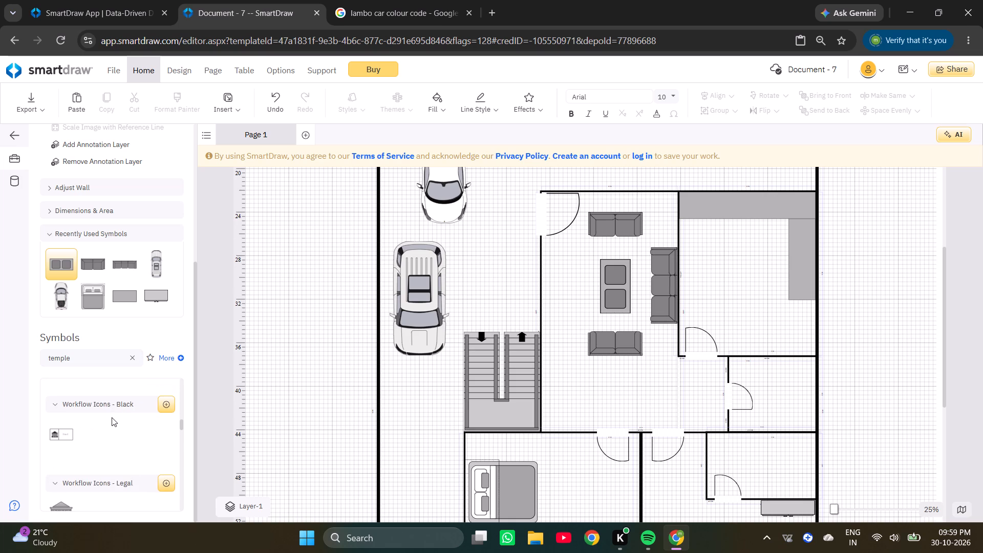
scroll(112, 417, "down", 4)
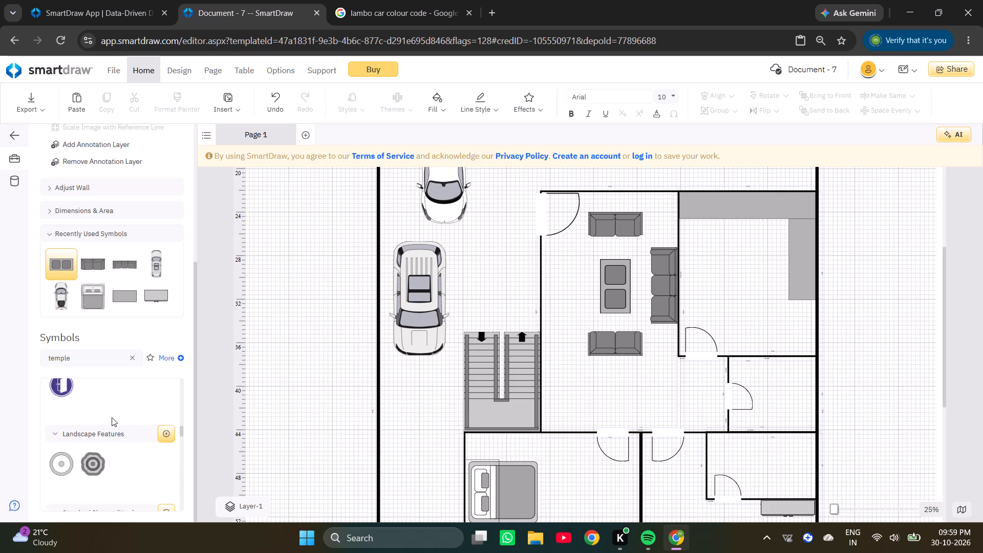
scroll(112, 417, "down", 2)
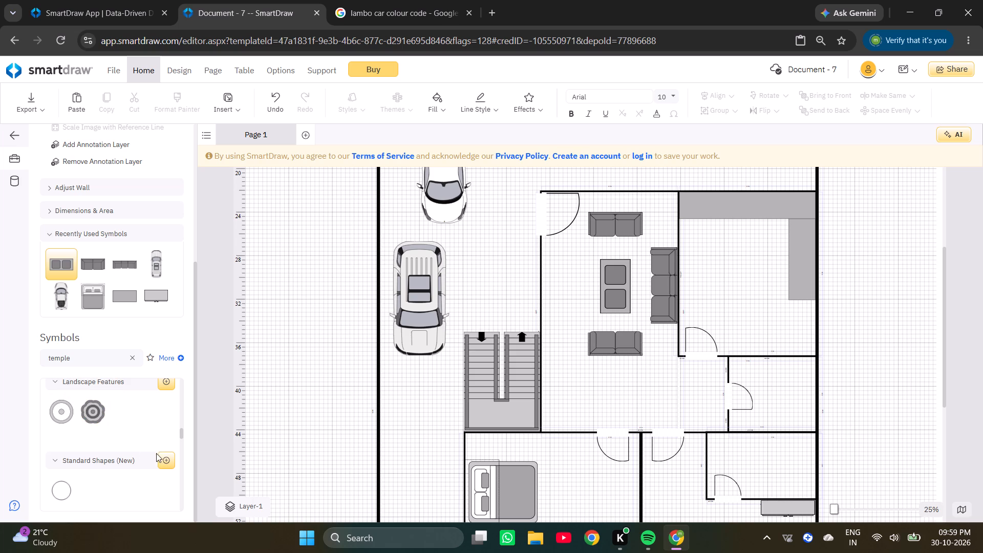
scroll(163, 453, "down", 3)
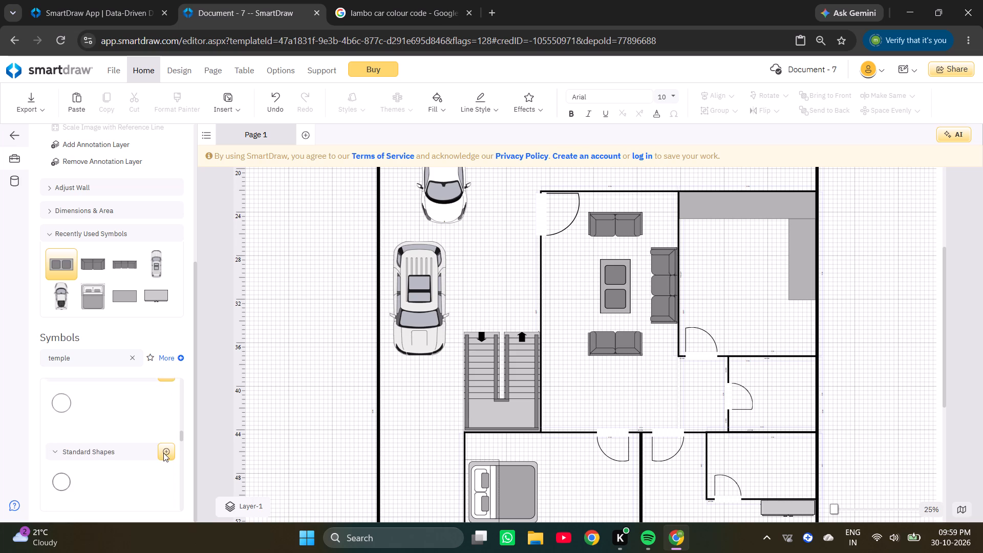
scroll(163, 453, "down", 4)
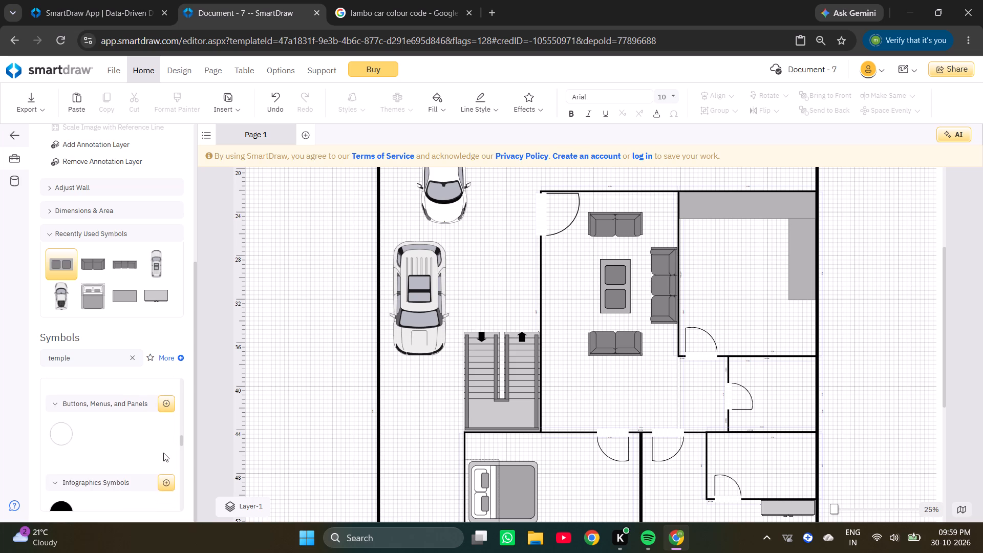
scroll(163, 453, "down", 4)
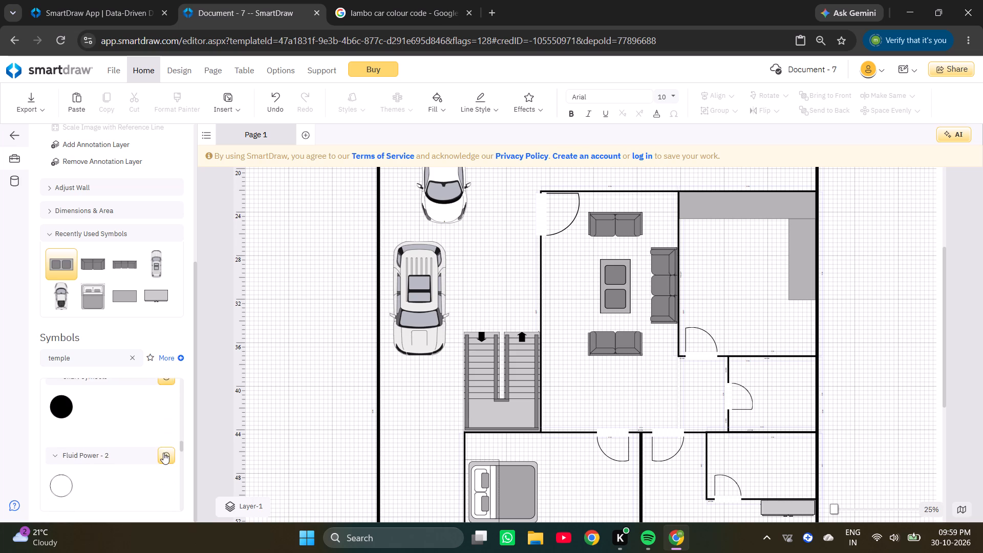
scroll(163, 453, "down", 3)
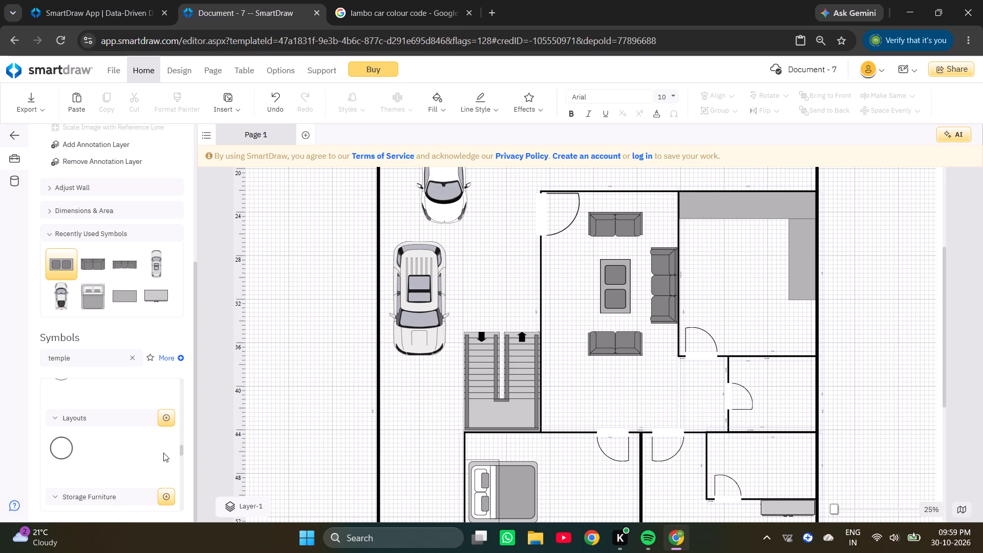
scroll(163, 453, "down", 1)
scroll(122, 443, "up", 3)
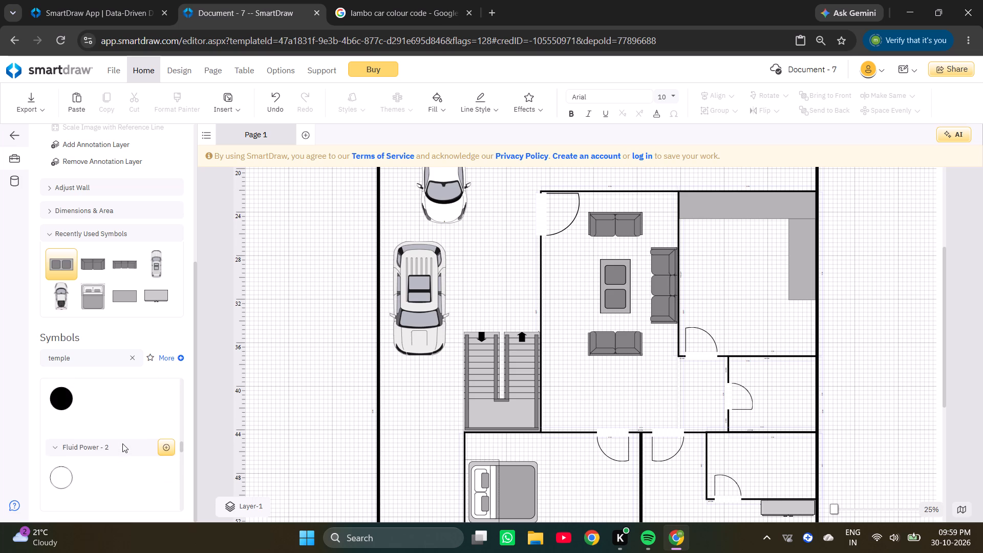
scroll(122, 443, "up", 3)
scroll(122, 443, "down", 1)
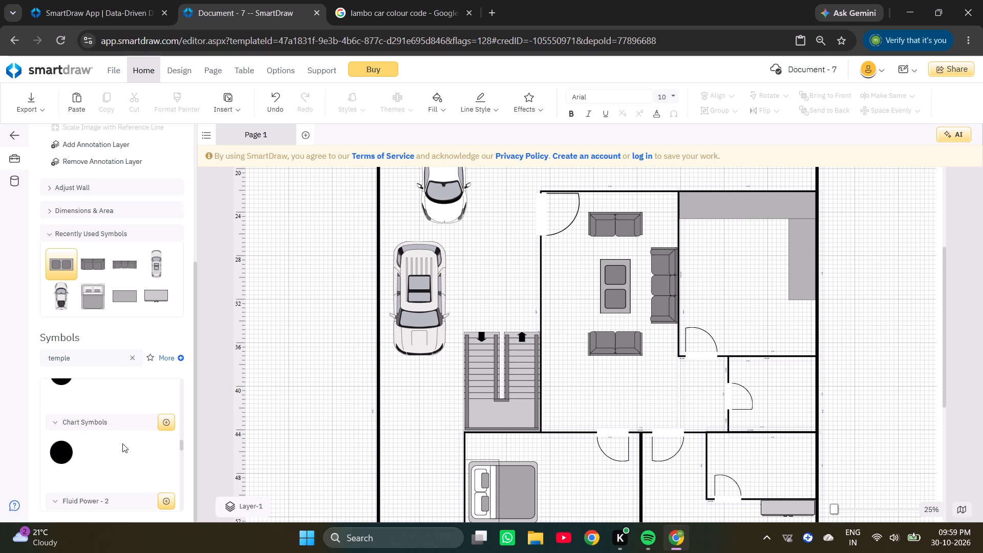
scroll(122, 443, "down", 4)
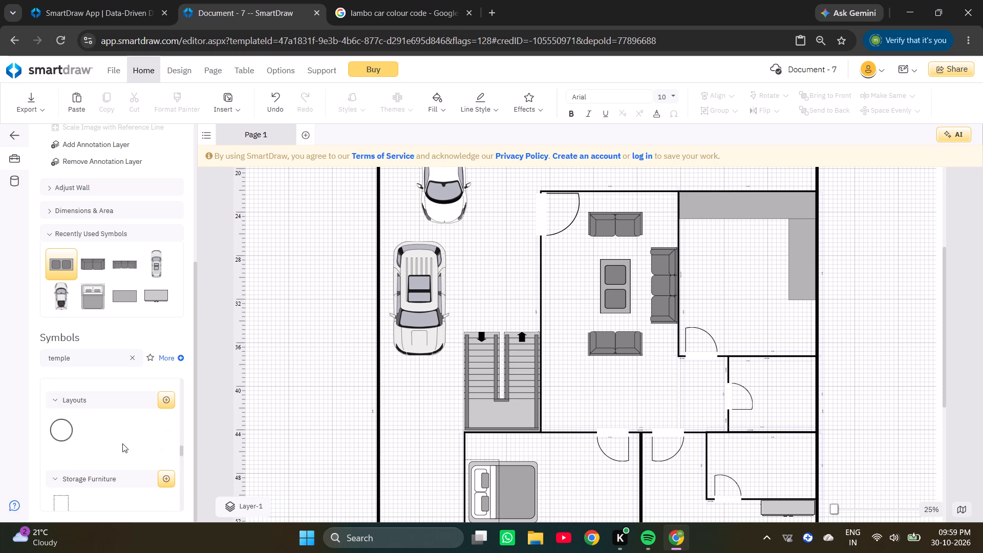
scroll(122, 443, "down", 4)
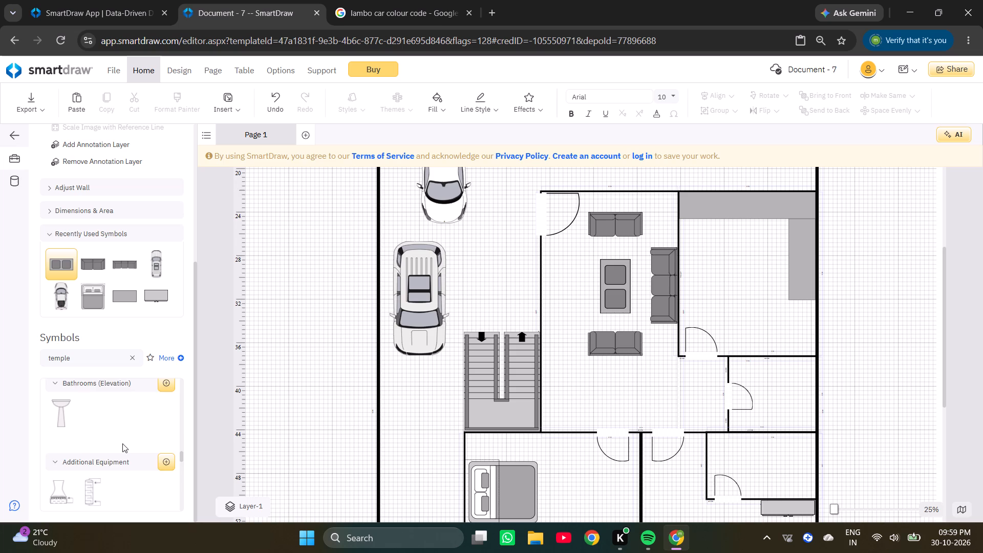
scroll(122, 443, "down", 4)
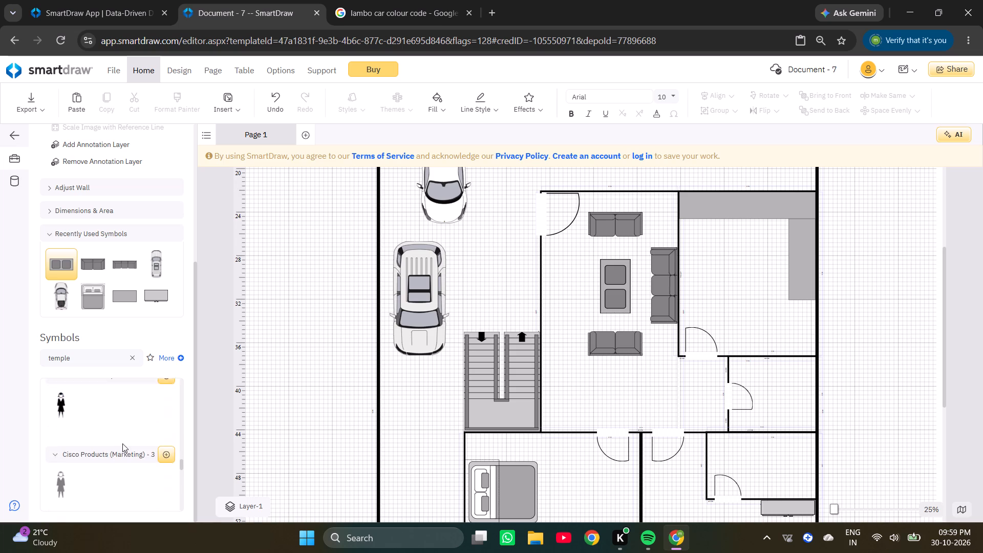
scroll(122, 443, "down", 3)
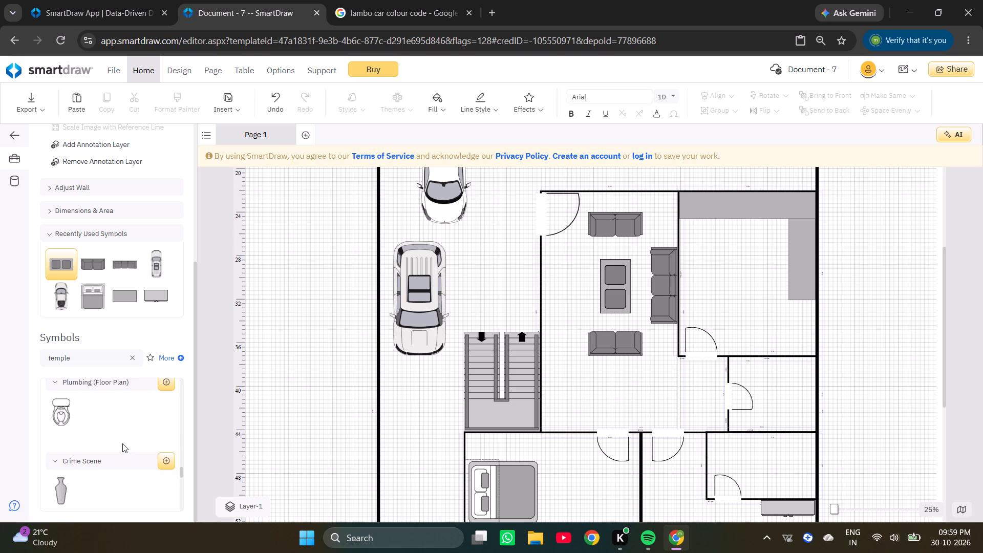
scroll(122, 443, "down", 5)
scroll(76, 464, "up", 4)
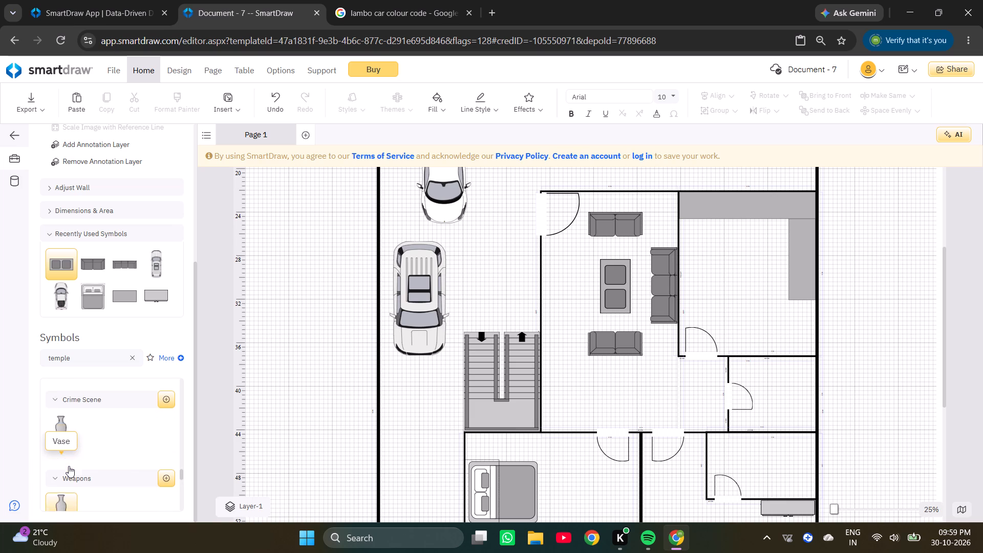
scroll(69, 466, "up", 1)
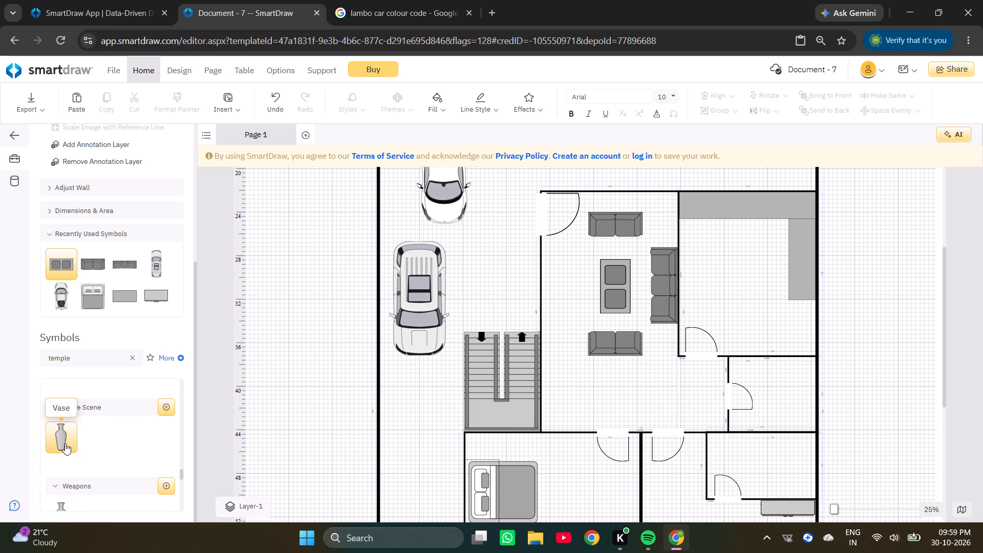
Search the symbol library for "vase".
left_click_drag(74, 359, 0, 330)
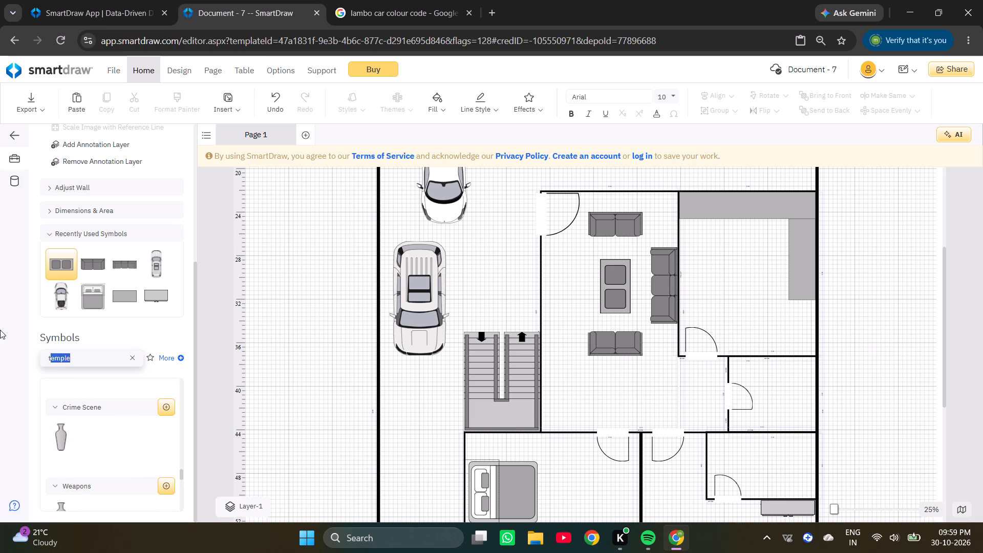
type("vad")
key("BackSpace")
type("se")
key("Return")
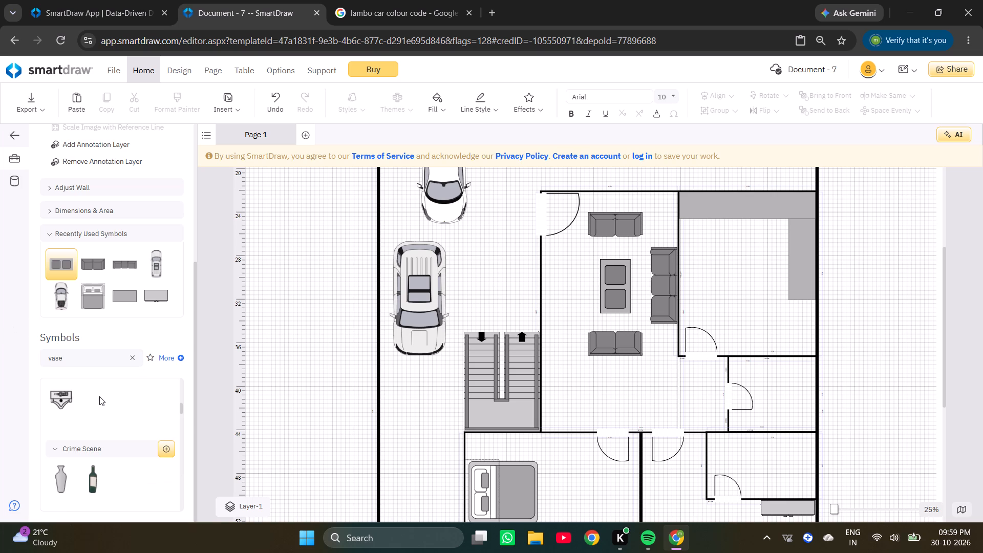
Look through the "vase" symbol results for a decorative item that suits the floor plan.
scroll(100, 469, "up", 1)
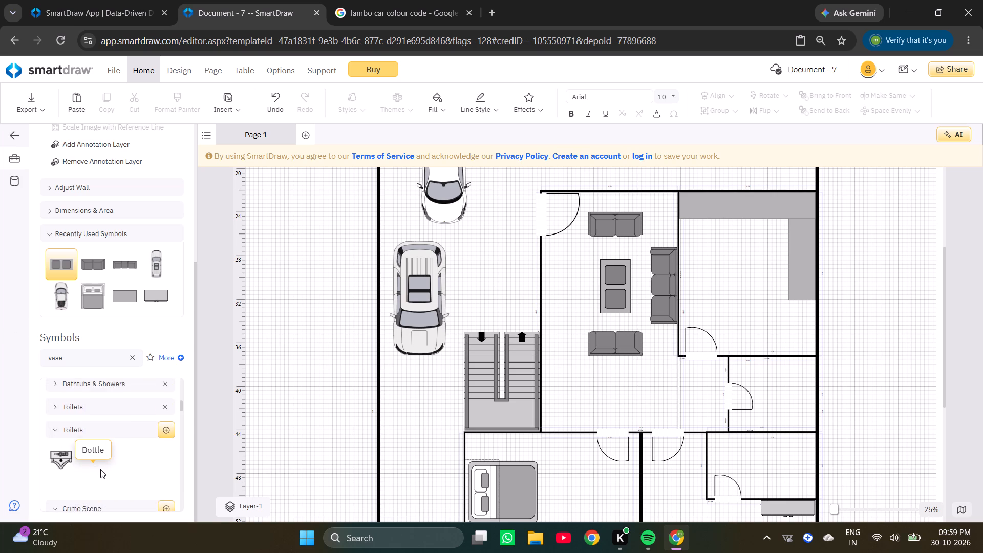
scroll(100, 469, "down", 3)
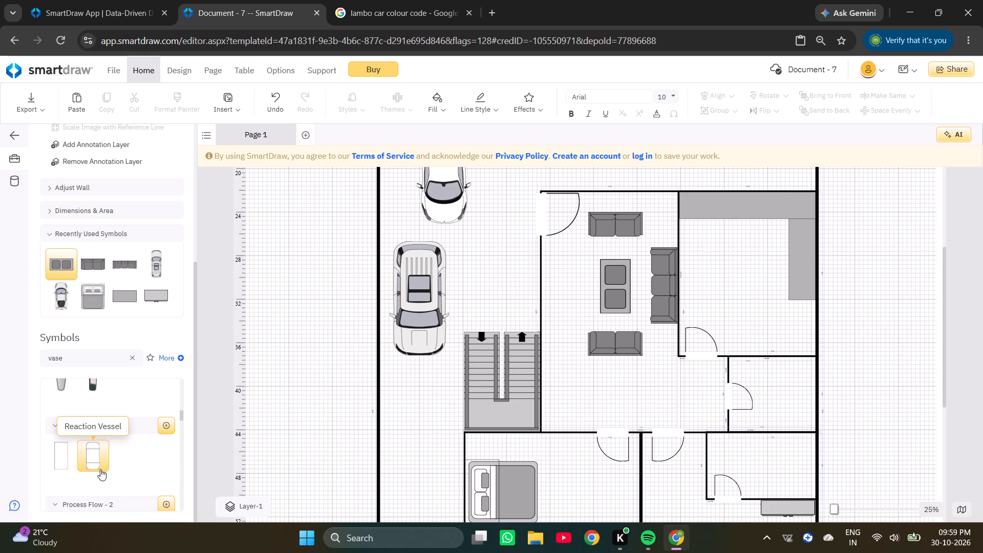
scroll(100, 469, "down", 1)
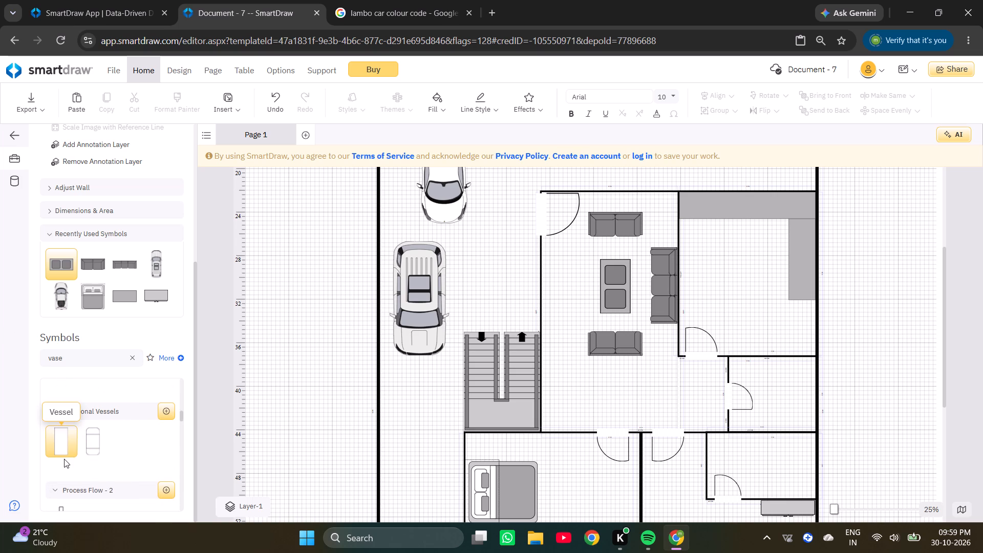
scroll(70, 441, "down", 2)
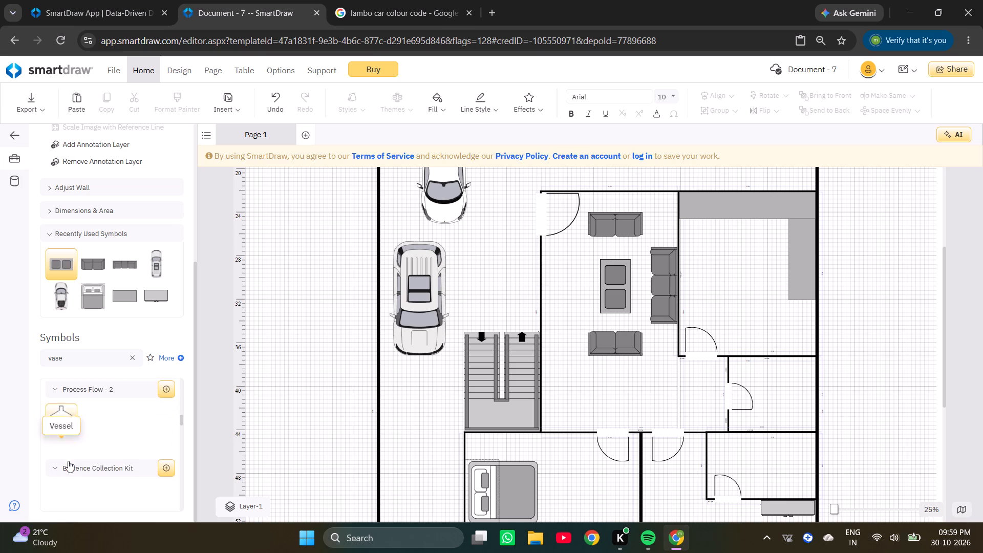
scroll(68, 461, "down", 3)
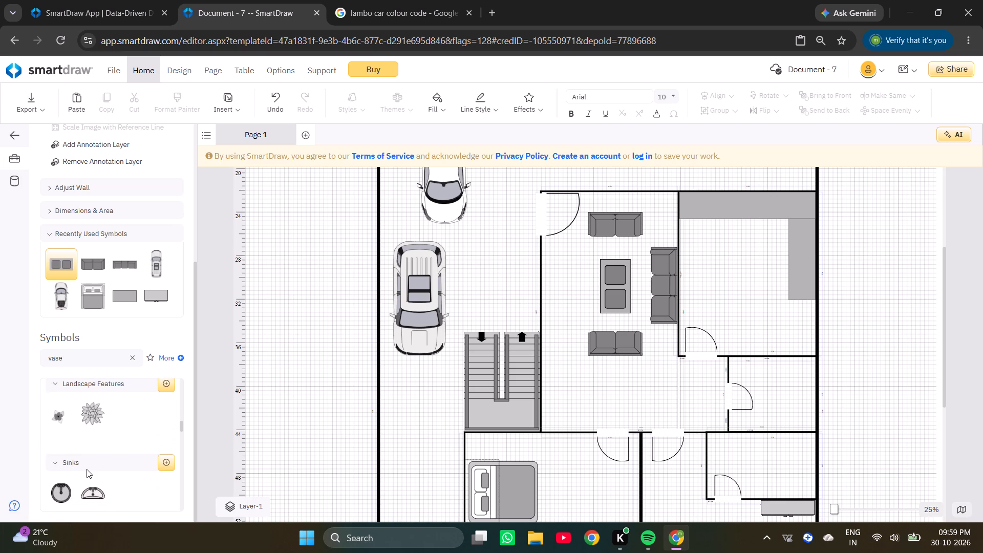
scroll(102, 400, "down", 1)
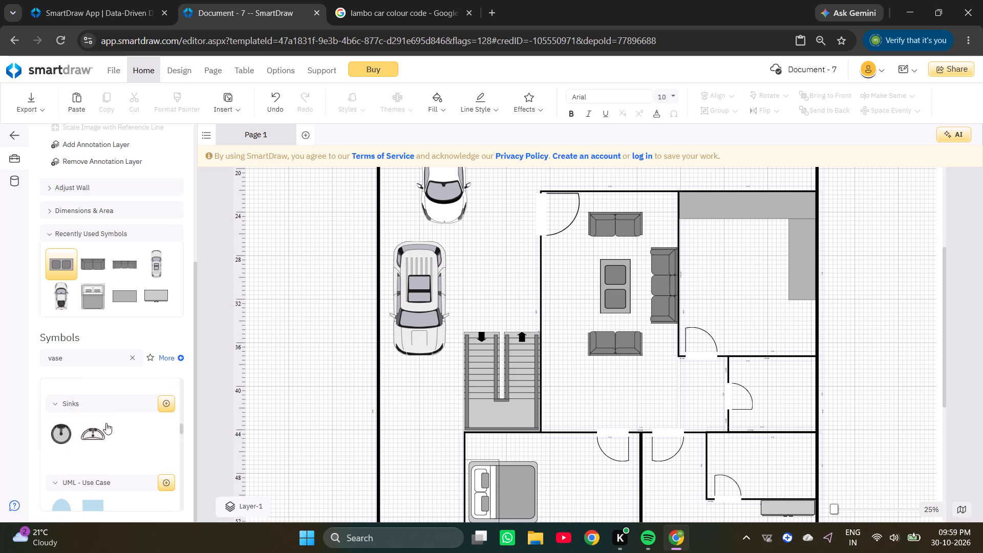
scroll(112, 443, "down", 2)
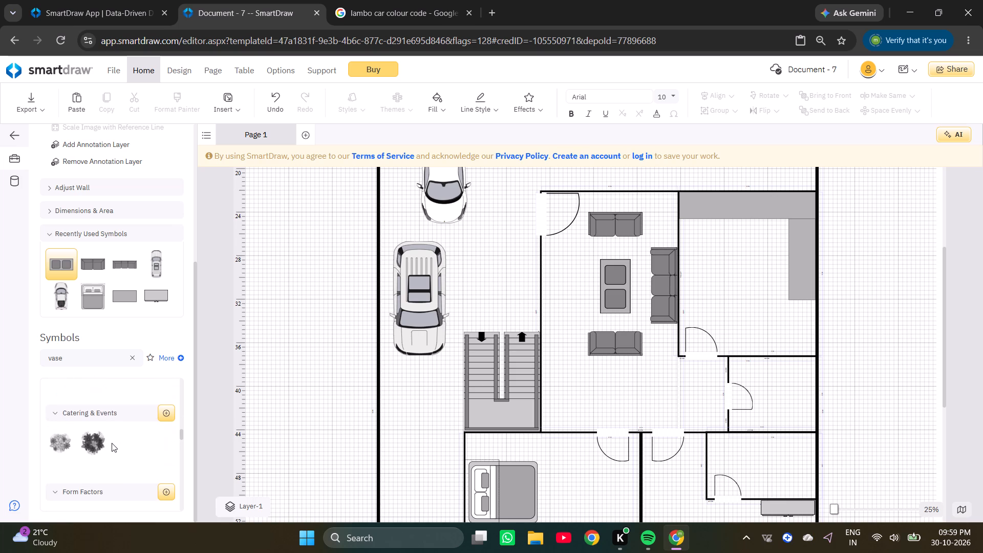
scroll(112, 443, "down", 3)
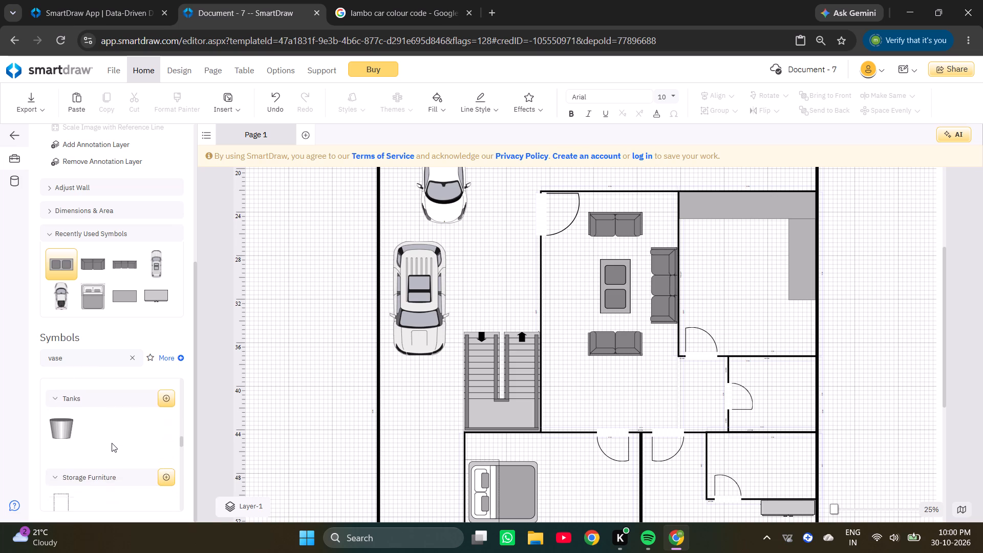
scroll(112, 443, "down", 1)
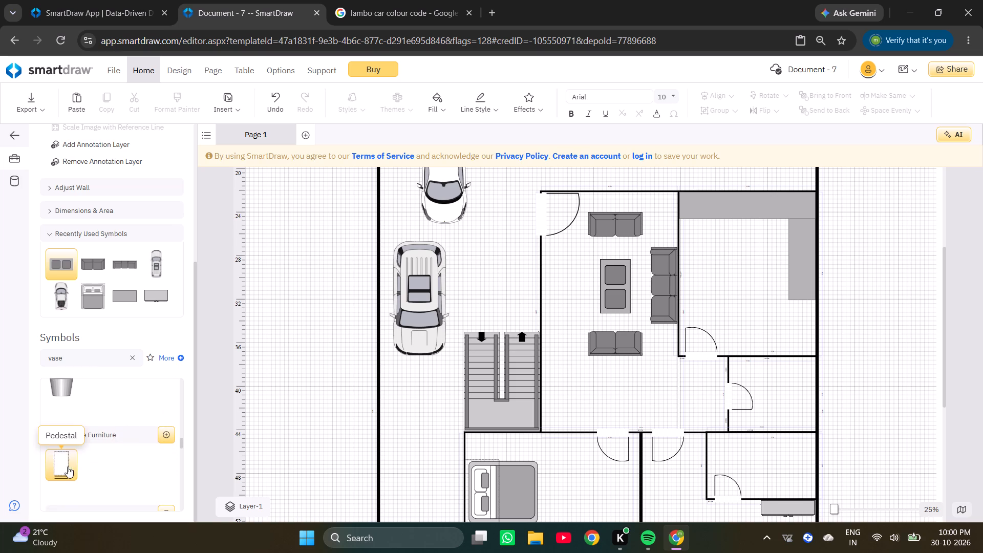
scroll(62, 465, "down", 3)
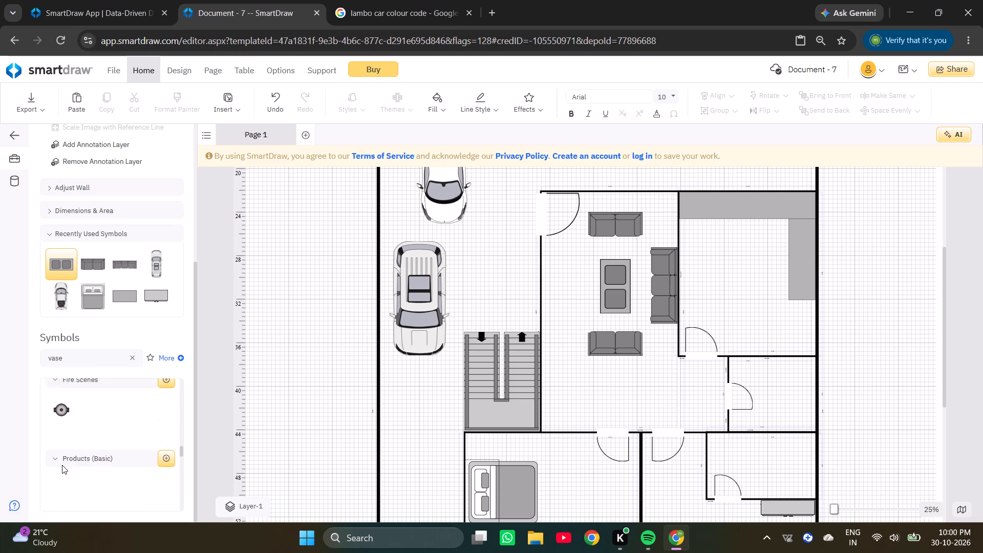
scroll(62, 465, "down", 3)
scroll(62, 465, "up", 1)
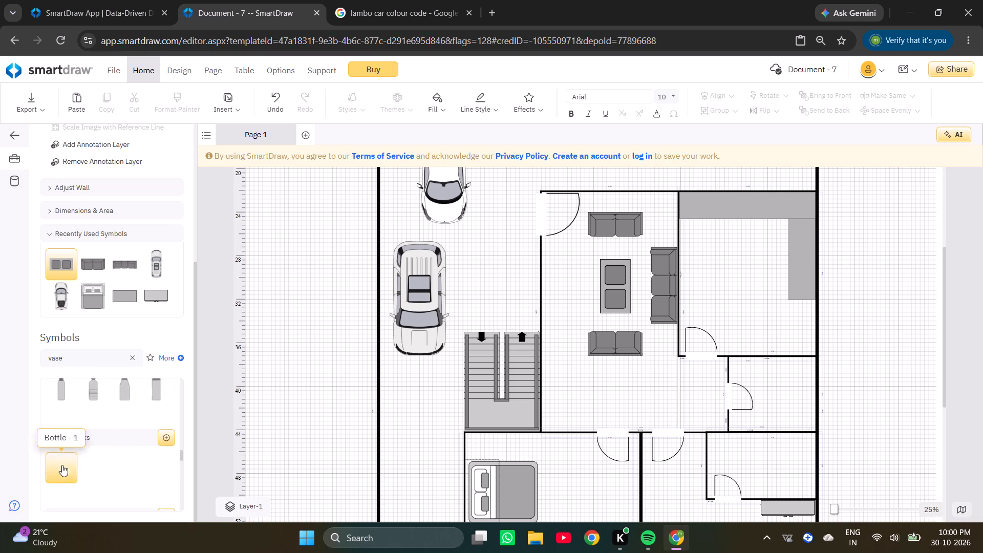
scroll(62, 465, "up", 1)
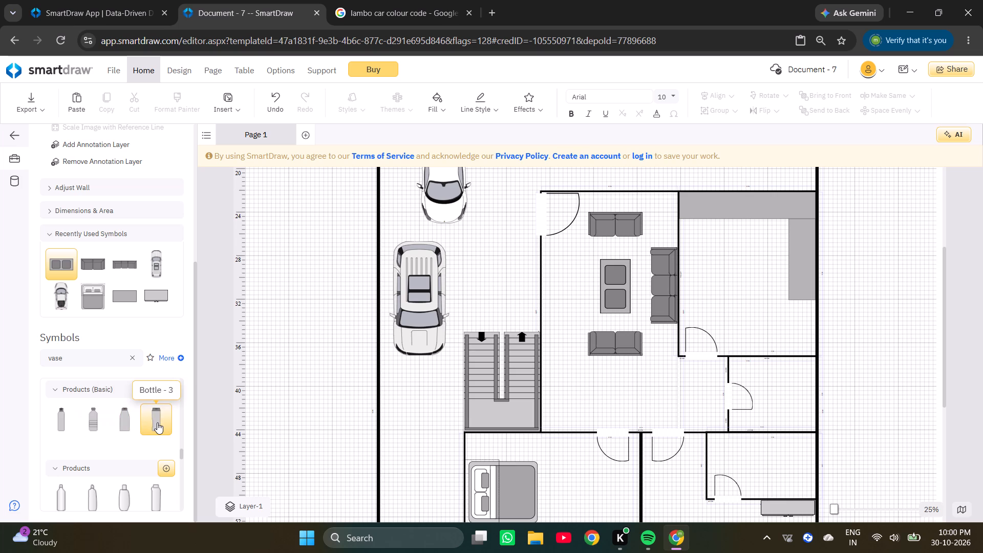
scroll(157, 422, "down", 1)
scroll(109, 459, "down", 3)
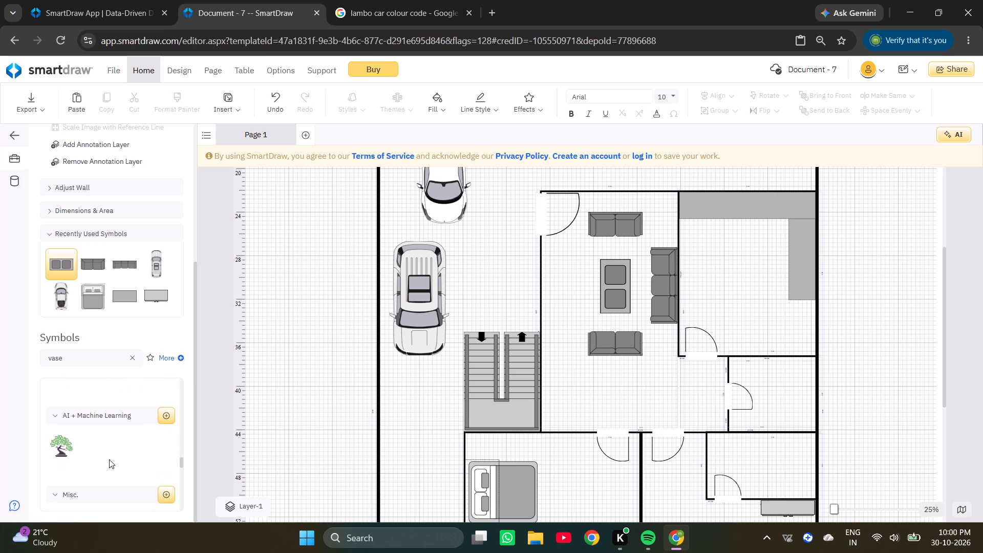
scroll(61, 444, "down", 1)
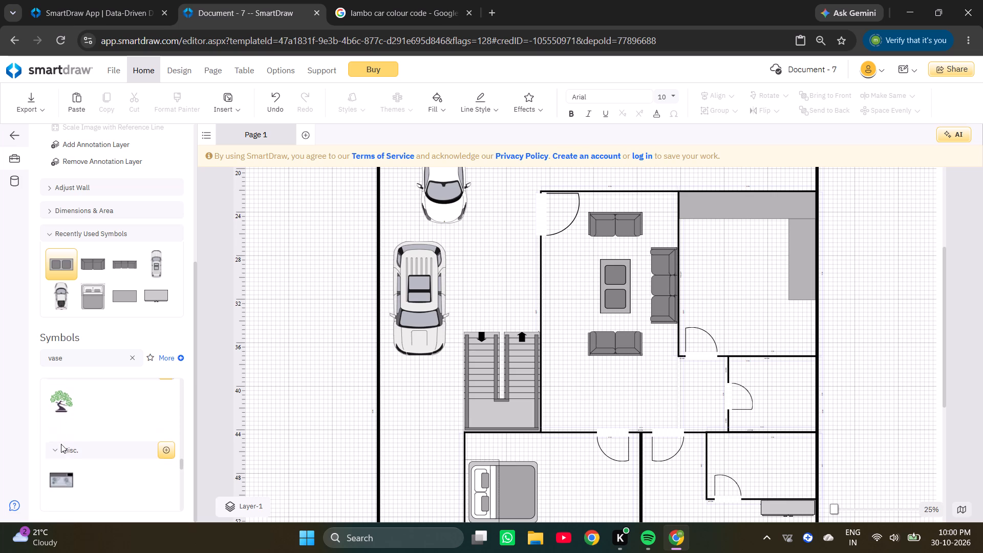
scroll(61, 444, "down", 1)
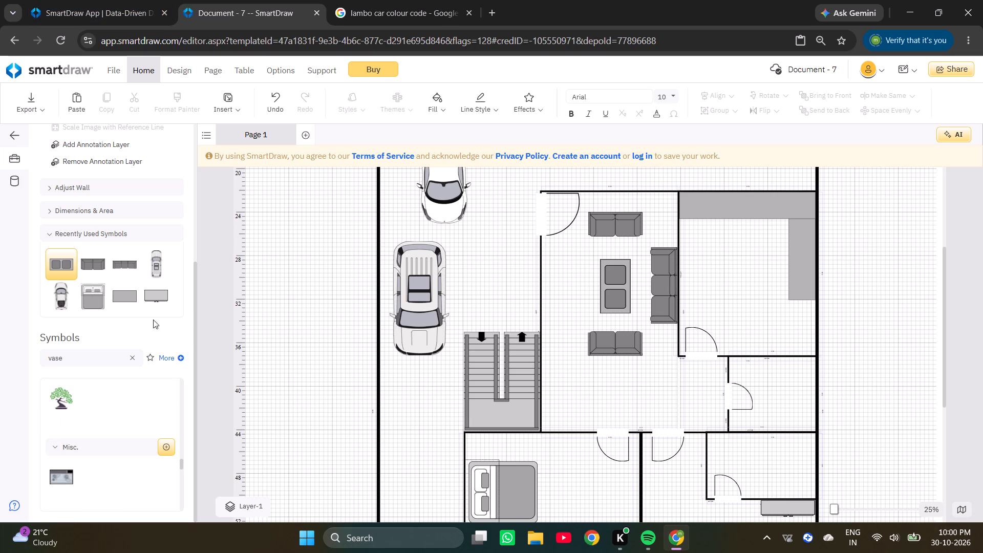
scroll(102, 379, "up", 3)
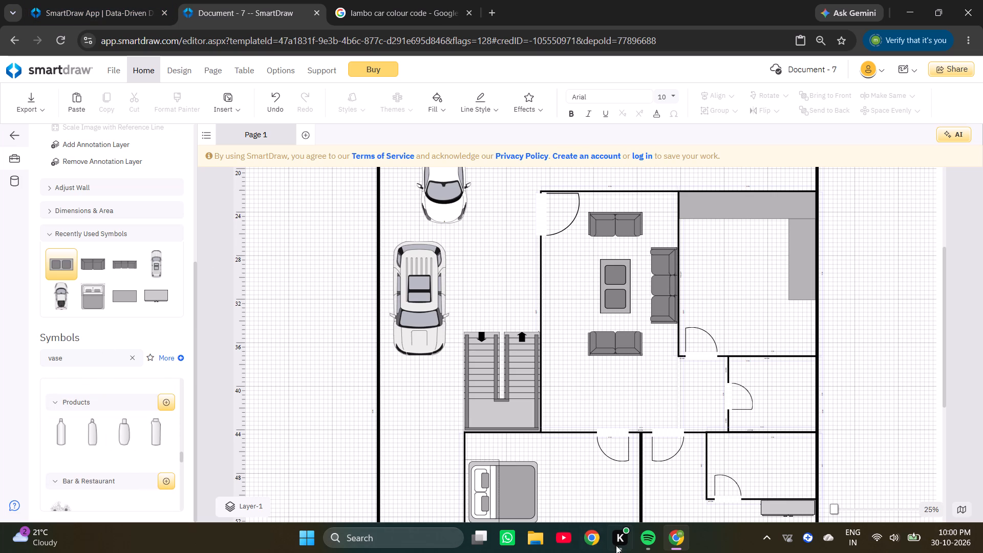
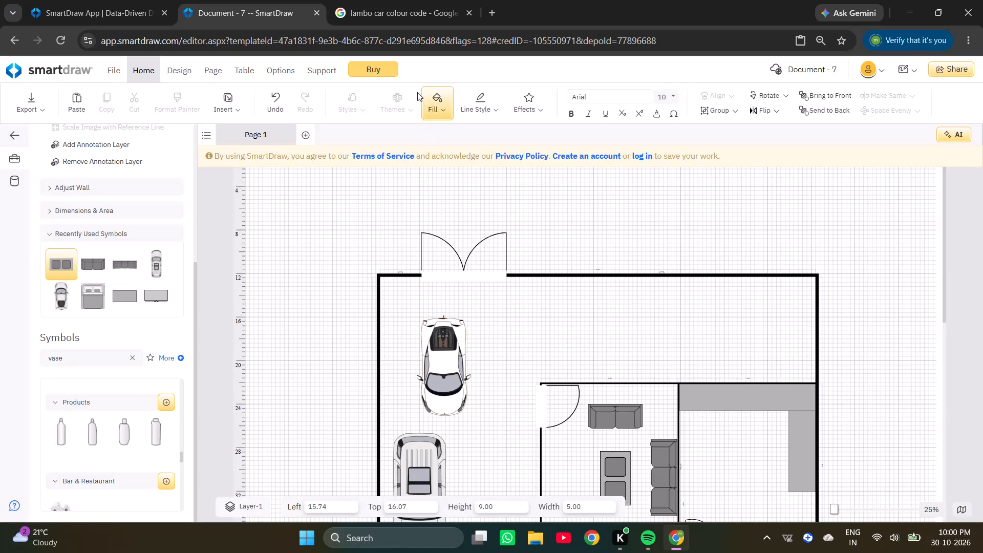
Fill the white sports car near the double entrance door with red.
left_click(443, 115)
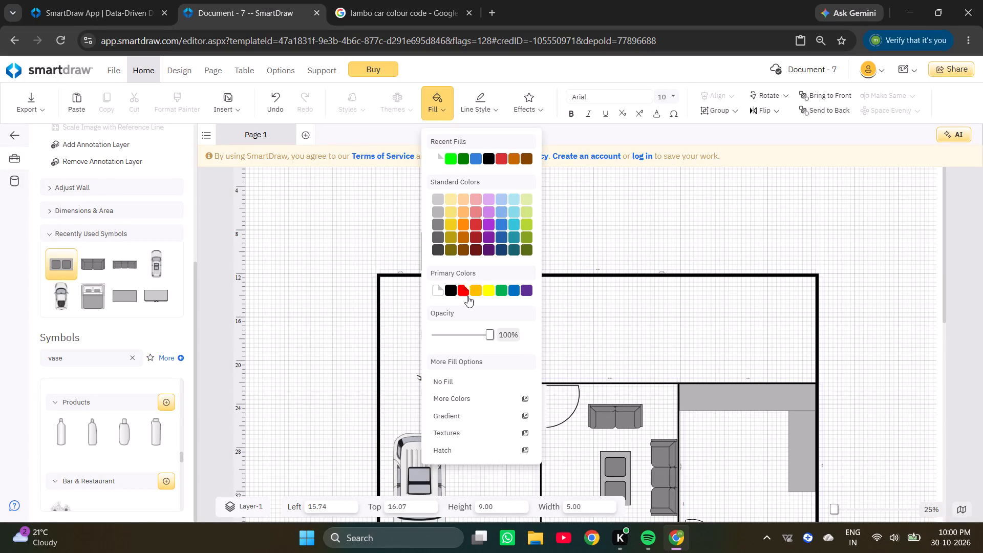
left_click(468, 297)
left_click(445, 369)
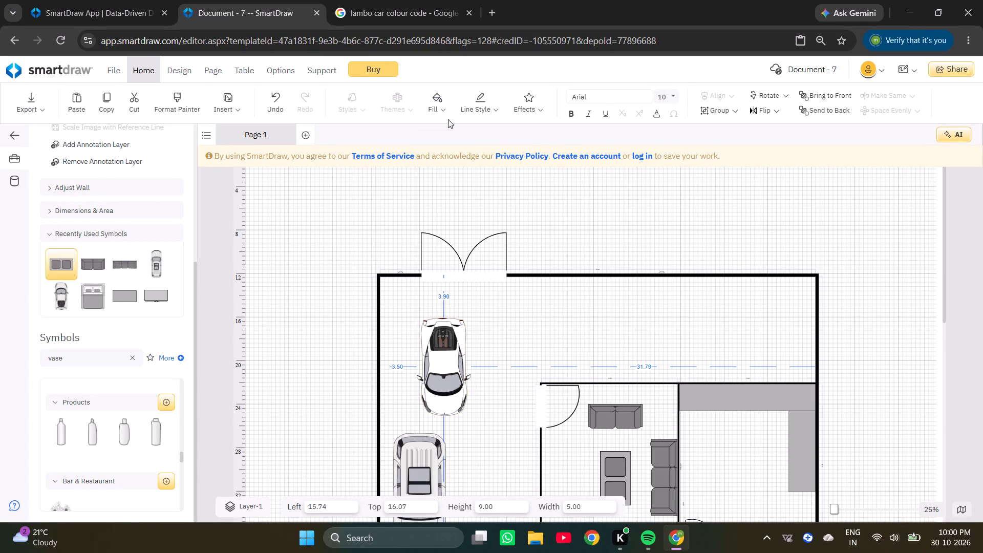
left_click(436, 110)
left_click(463, 293)
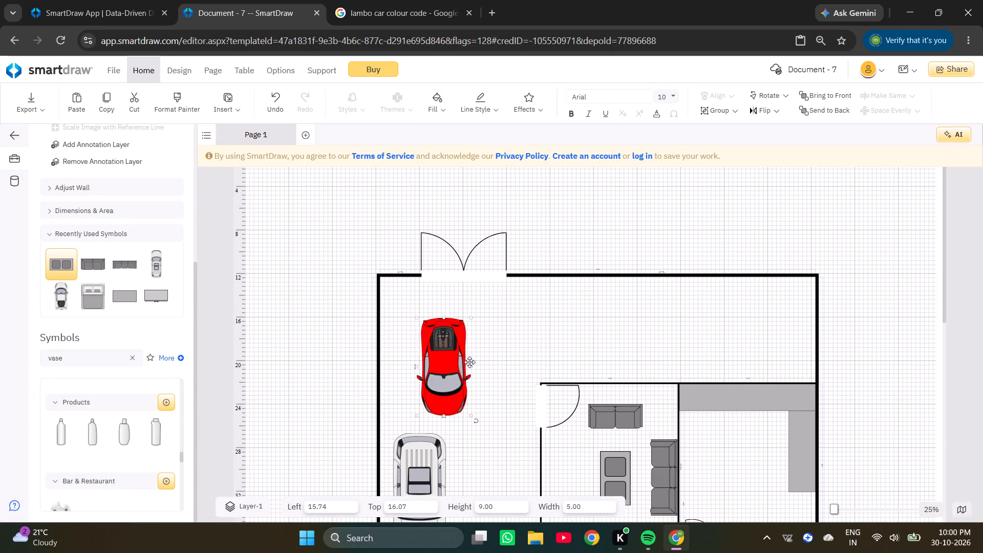
Fill the second car, parked beside the staircase, with black.
left_click(417, 472)
left_click(451, 122)
left_click(442, 110)
left_click(502, 159)
scroll(512, 195, "down", 2)
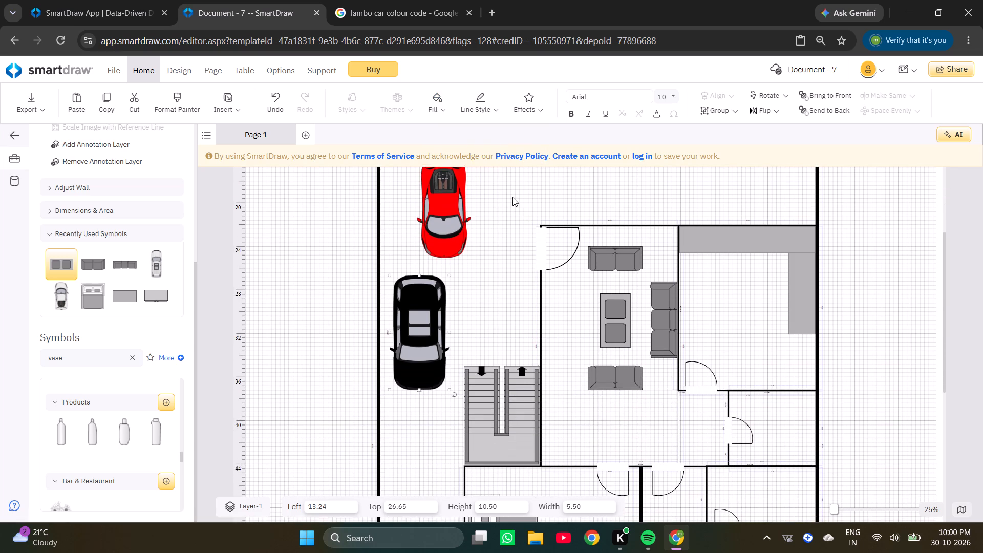
left_click(489, 294)
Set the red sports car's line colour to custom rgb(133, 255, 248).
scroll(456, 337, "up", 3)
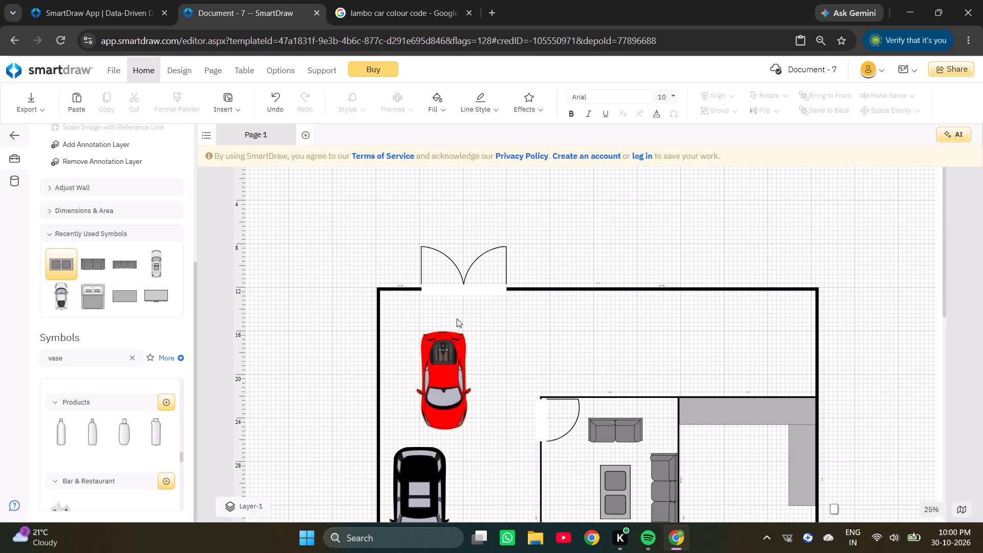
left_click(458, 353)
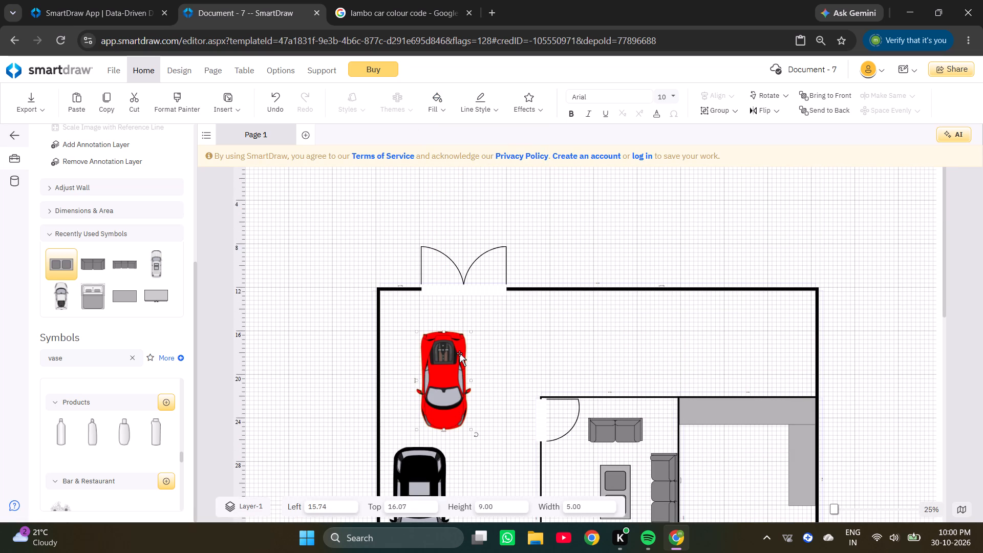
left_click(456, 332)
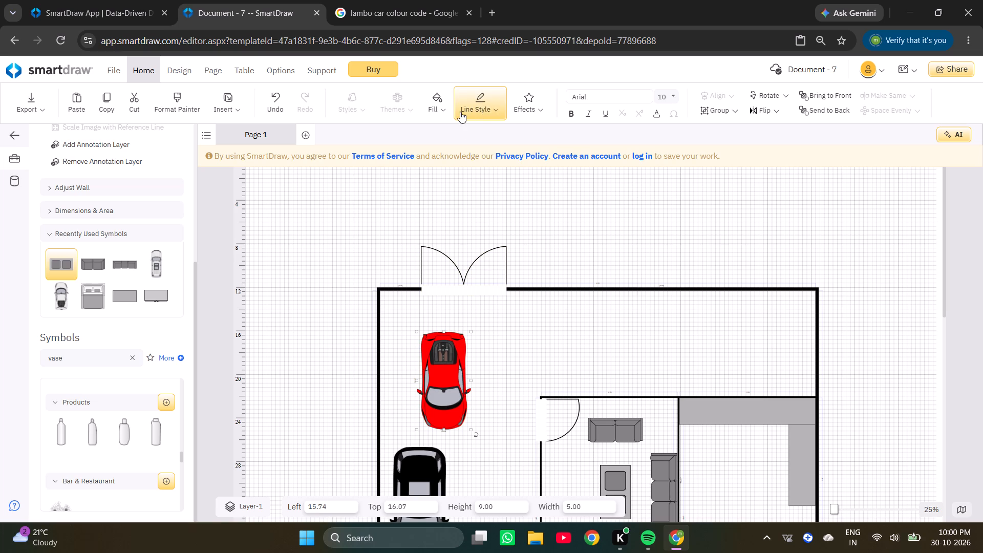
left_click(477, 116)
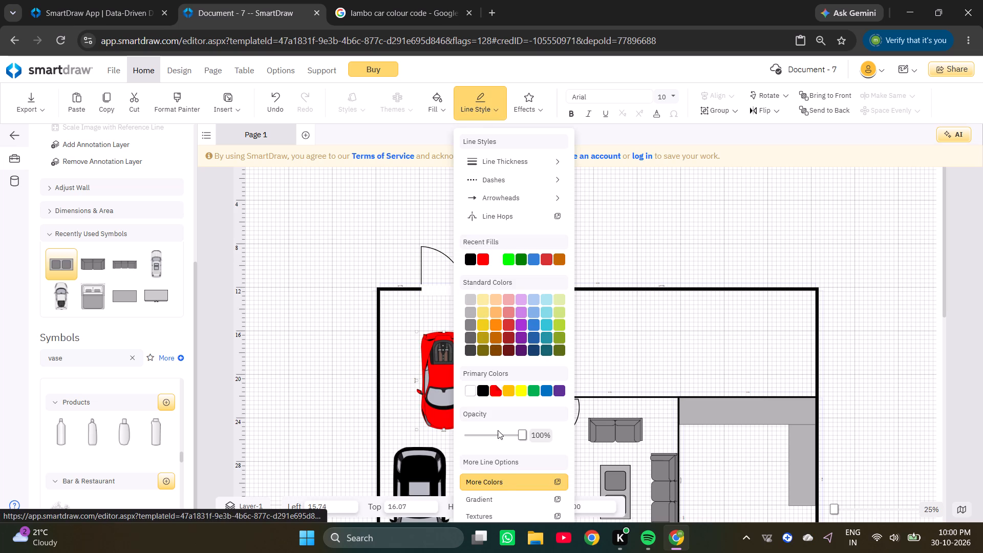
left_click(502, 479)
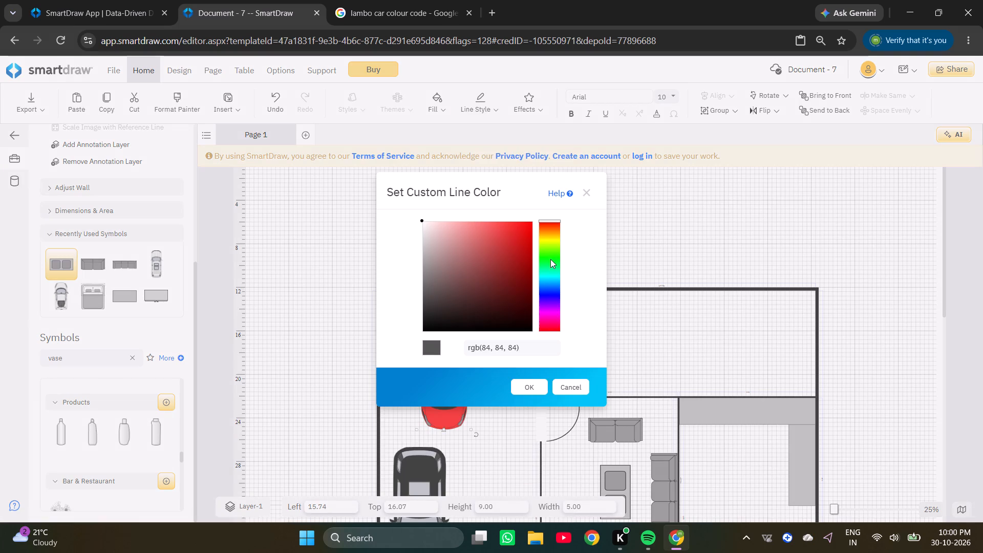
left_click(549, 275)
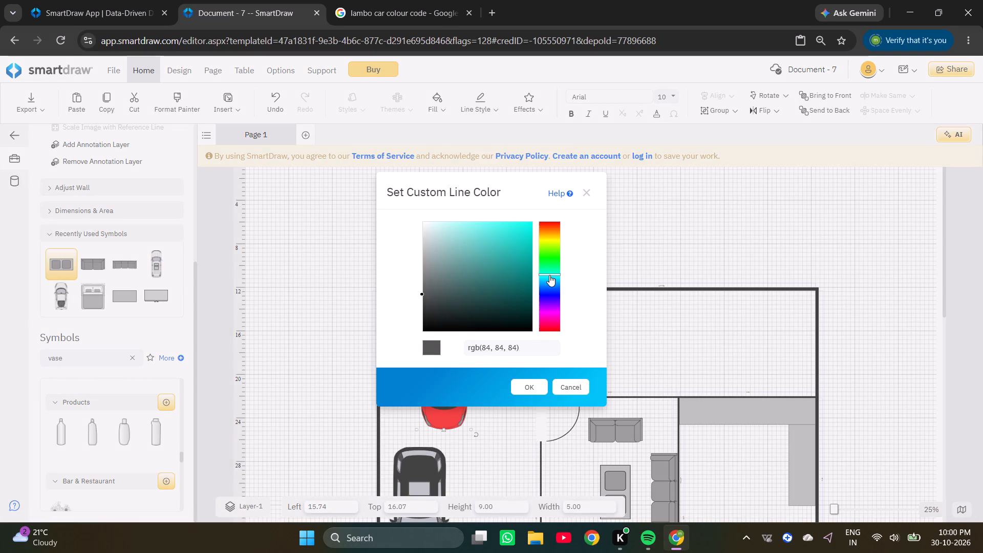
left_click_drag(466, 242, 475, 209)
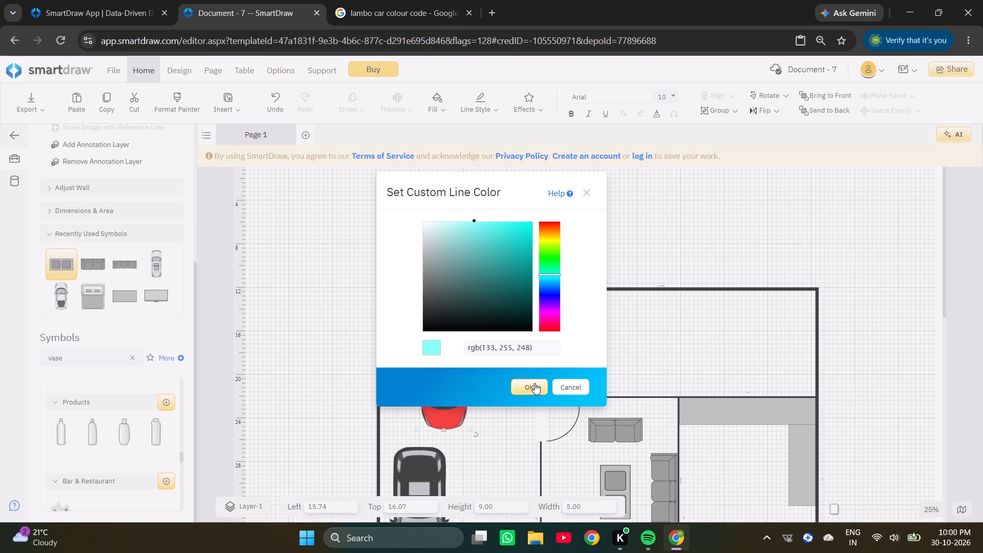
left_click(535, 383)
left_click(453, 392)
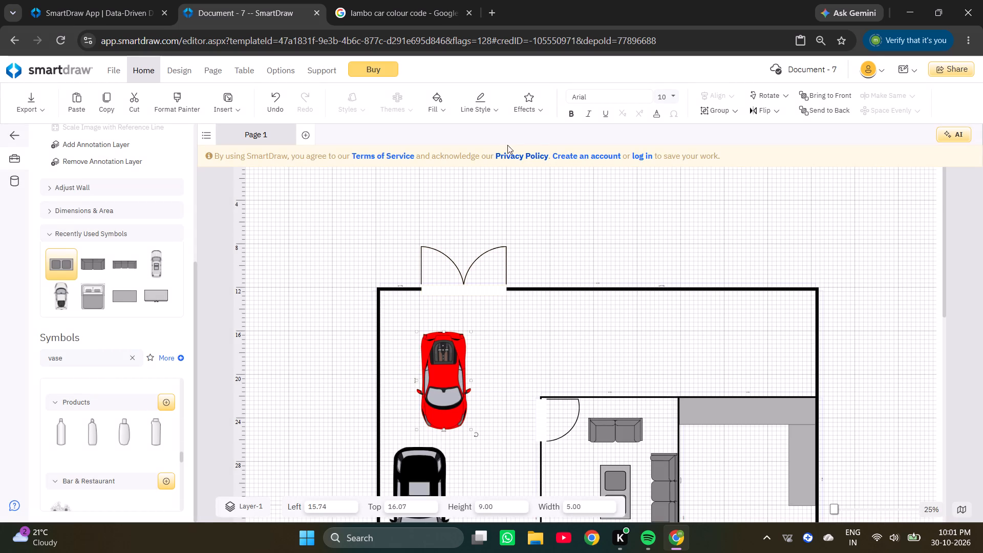
Try another custom line colour on the red sports car by moving its hue towards yellow-green.
left_click(494, 118)
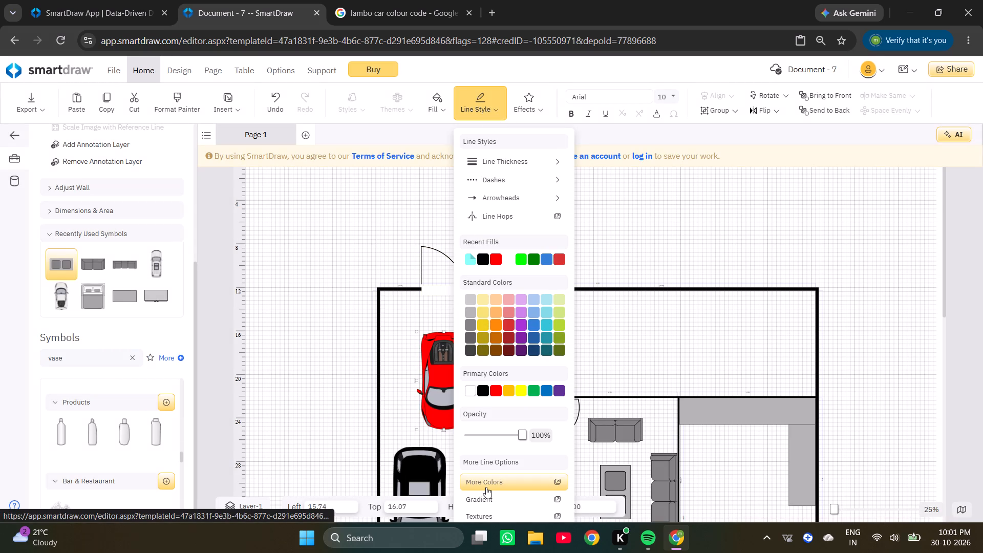
left_click(487, 480)
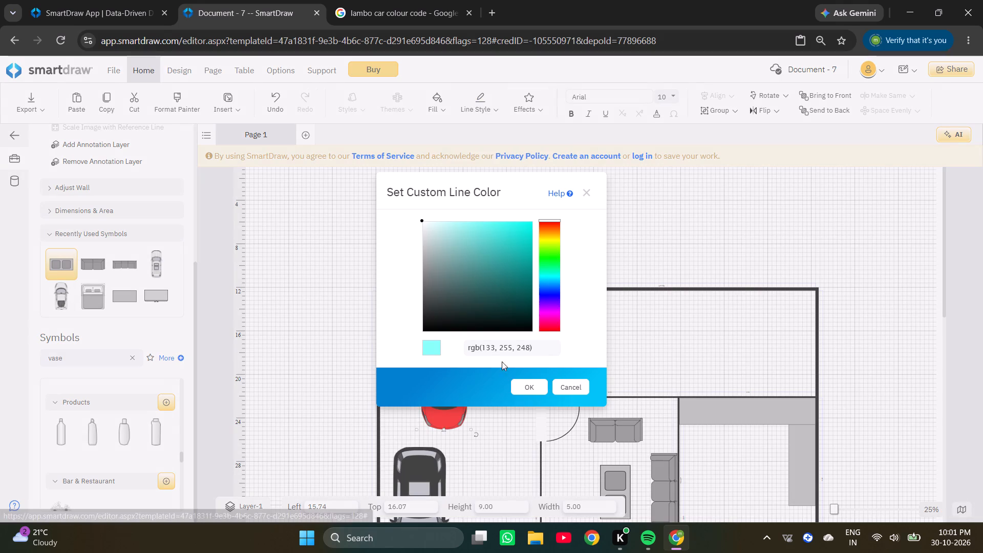
left_click_drag(548, 257, 553, 245)
left_click(532, 384)
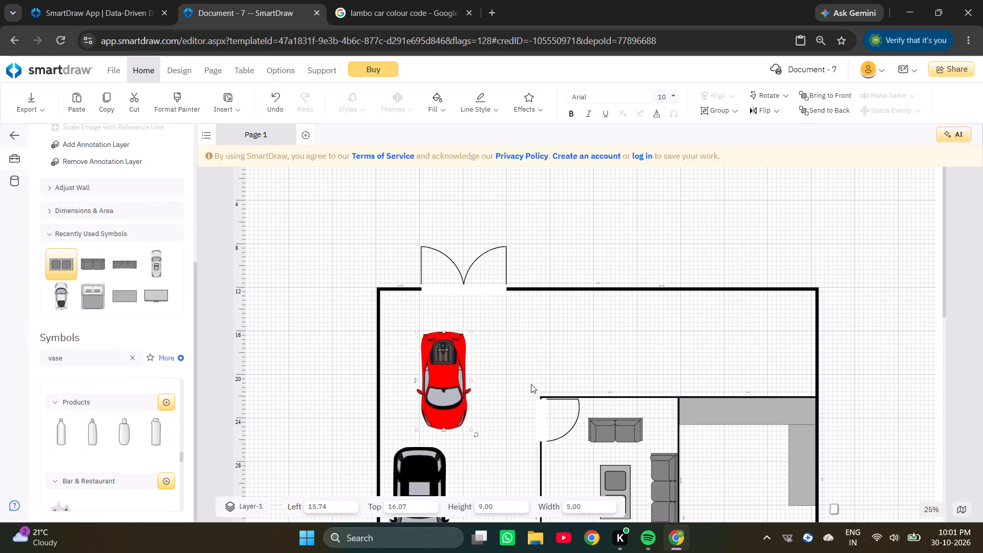
Examine the red and black cars up close to check their fill and outline colours.
scroll(455, 361, "up", 7, "ctrl")
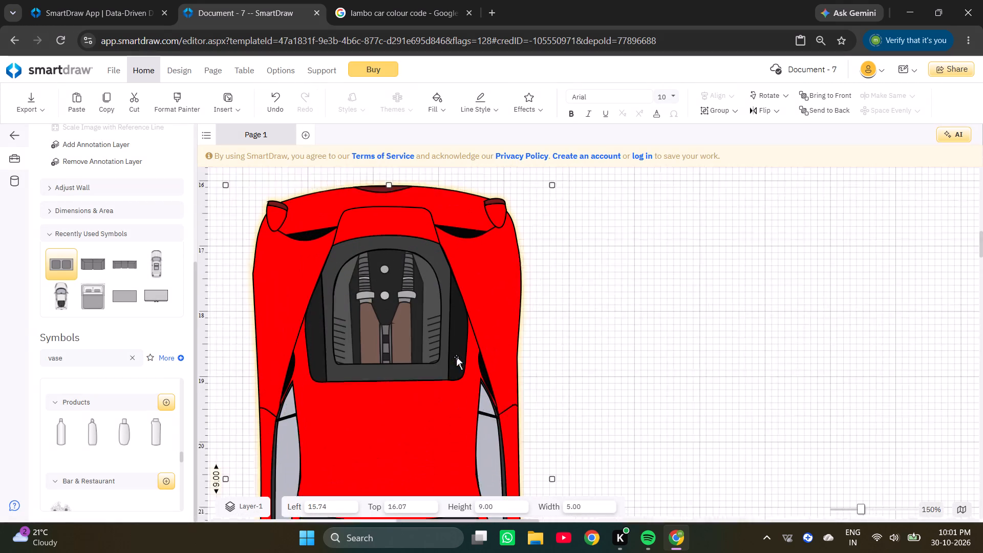
scroll(421, 311, "up", 2)
scroll(421, 309, "down", 2)
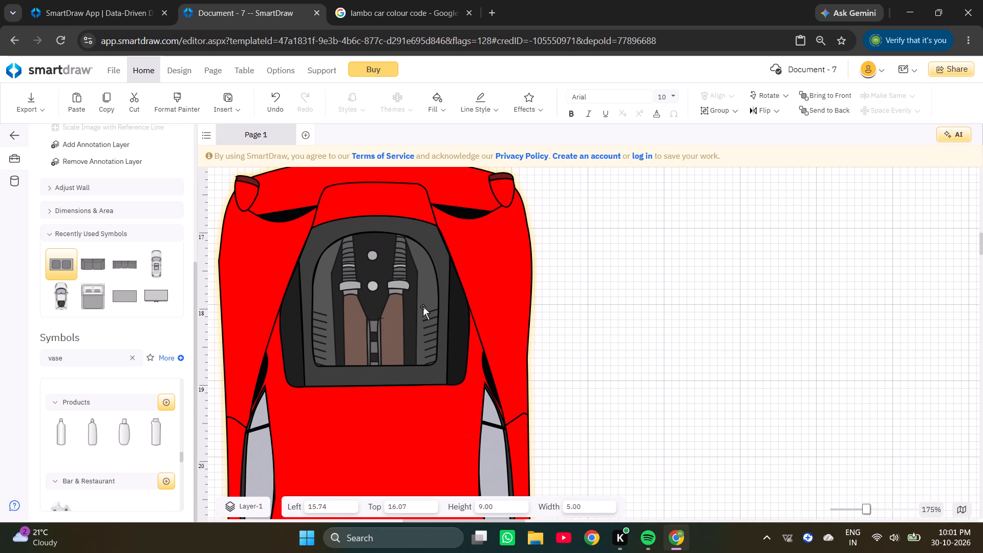
scroll(452, 170, "down", 8)
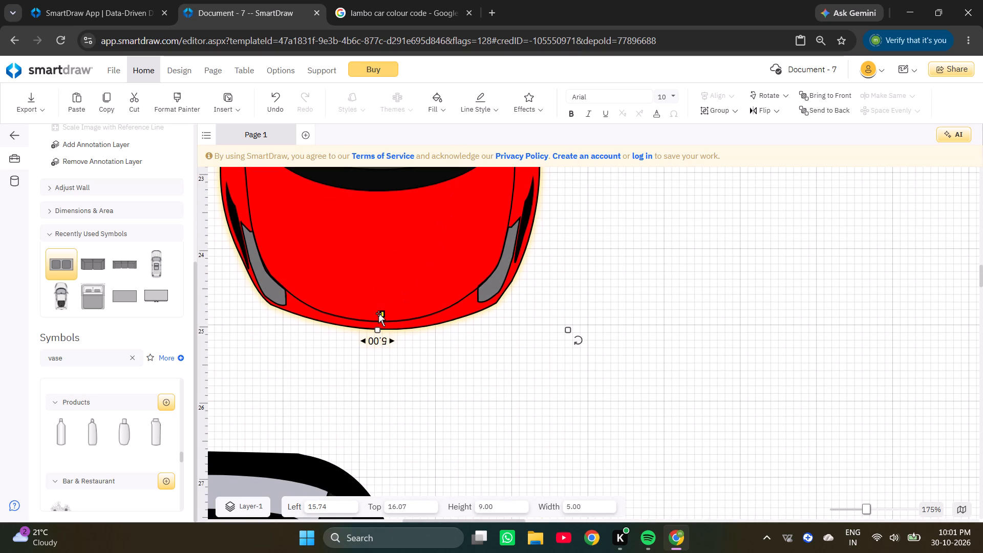
left_click(378, 313)
scroll(381, 309, "down", 7, "ctrl")
scroll(332, 301, "down", 5, "ctrl")
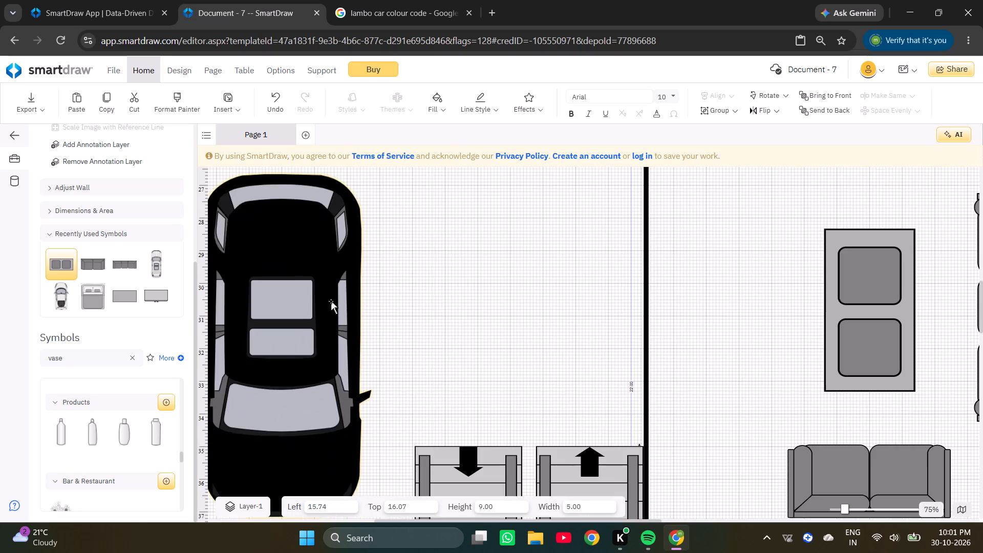
scroll(303, 282, "up", 4, "ctrl")
left_click(303, 282)
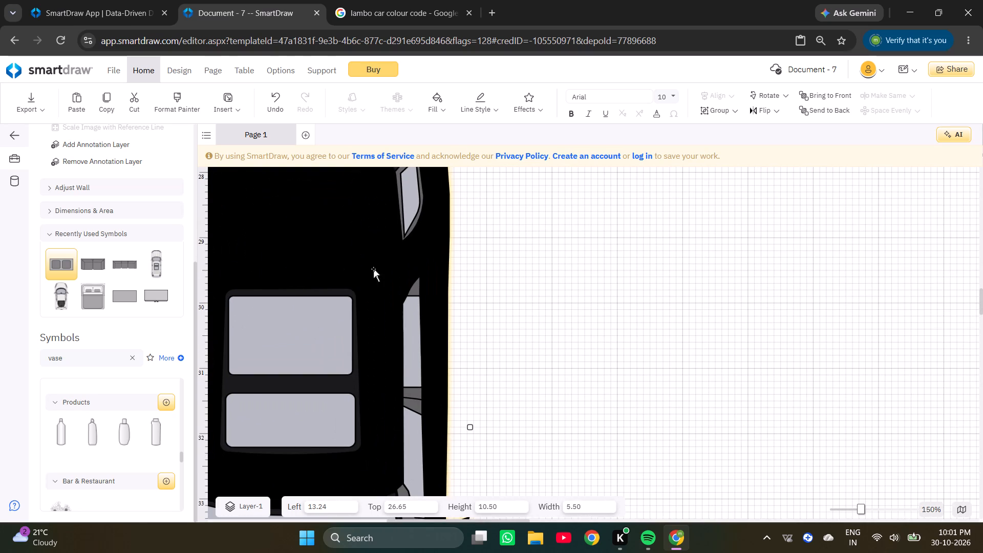
scroll(386, 271, "down", 5, "ctrl")
scroll(369, 275, "up", 3)
scroll(293, 276, "up", 4)
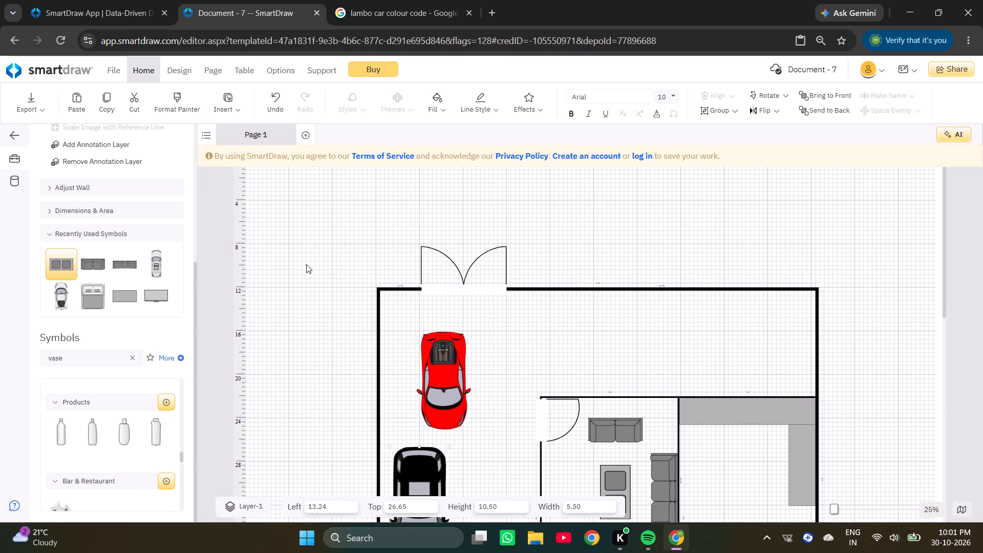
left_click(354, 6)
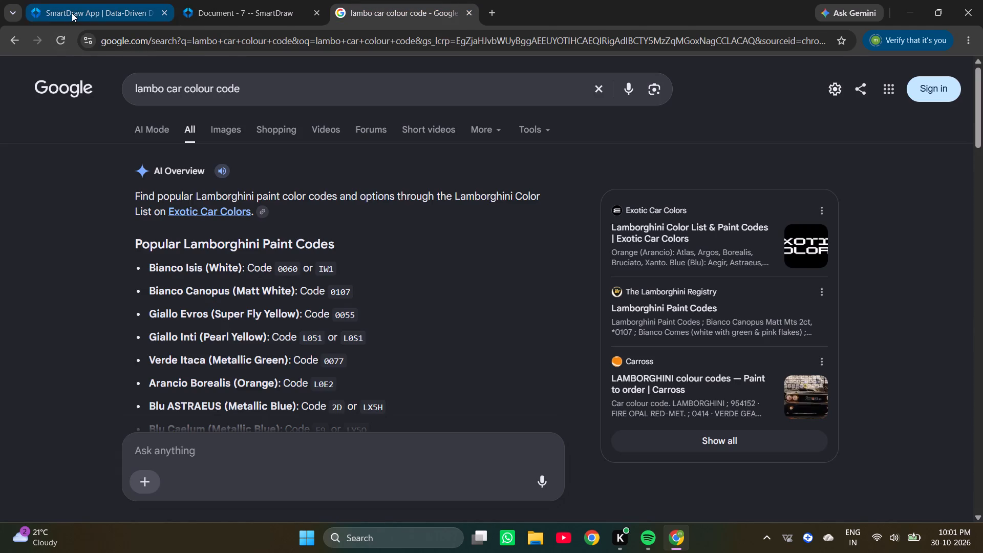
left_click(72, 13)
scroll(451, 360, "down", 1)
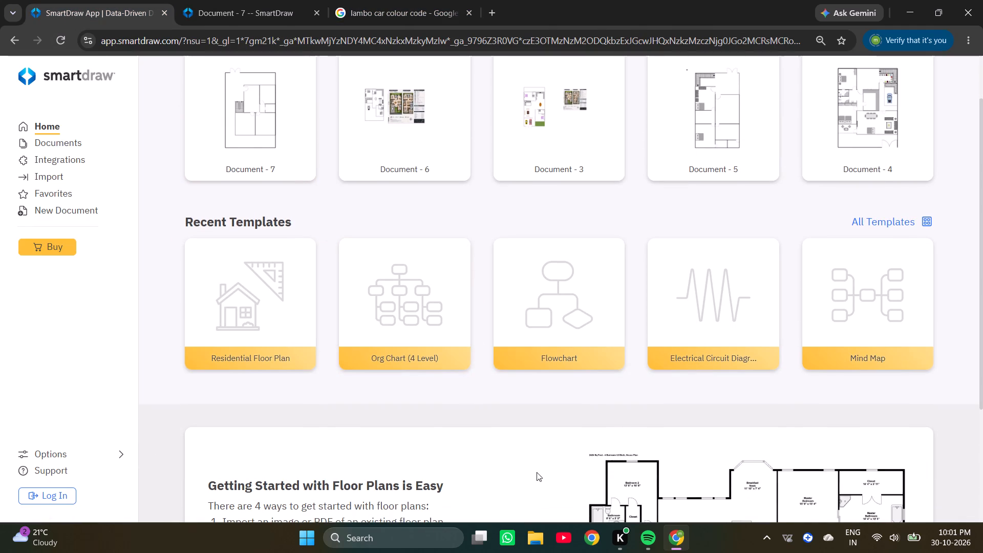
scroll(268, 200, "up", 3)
Switch to the Google results for the car colour code, search for "lense" instead, and look through the results.
left_click(353, 0)
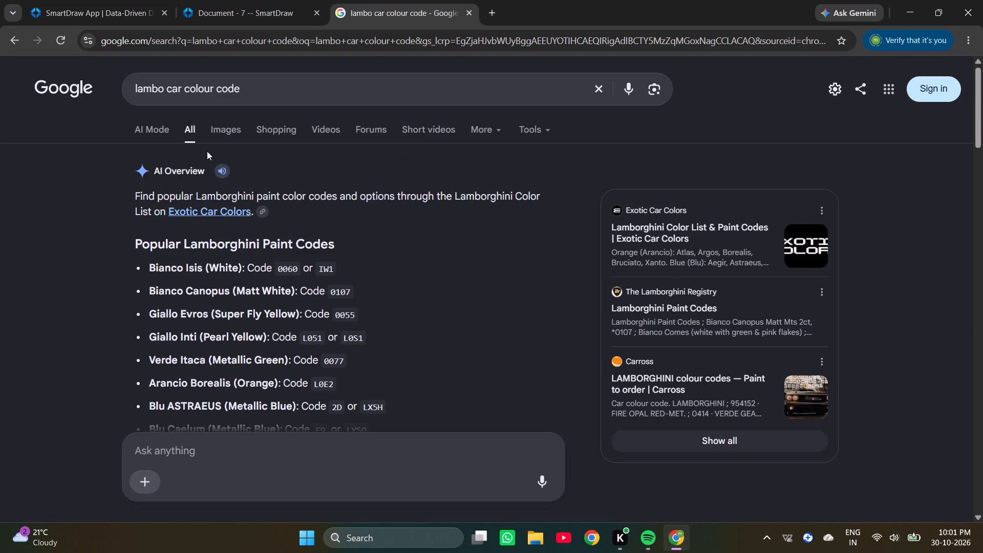
left_click_drag(270, 93, 92, 93)
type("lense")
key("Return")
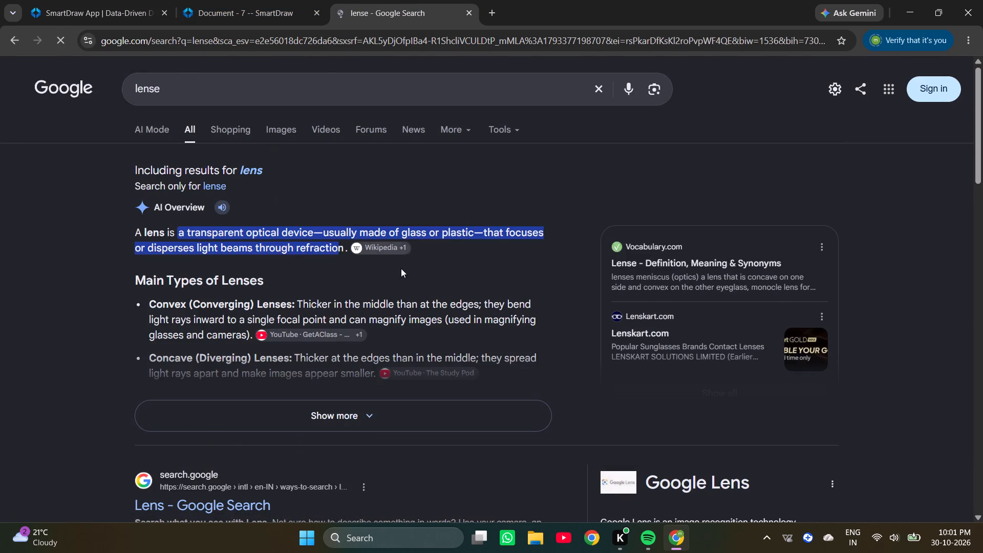
scroll(401, 268, "down", 5)
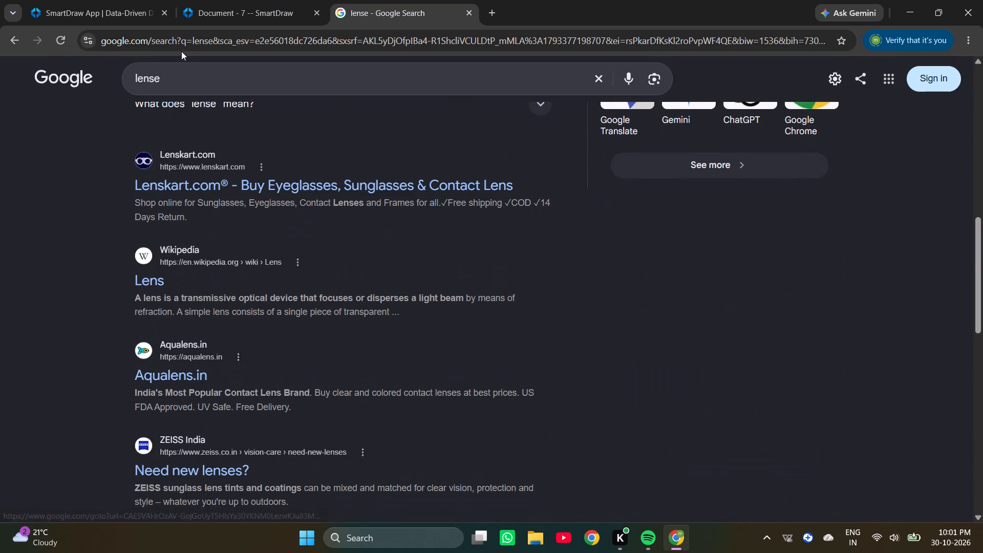
Extend the search with "fanouse", choose the suggested query "lens famous wings", and look through its results.
left_click(197, 87)
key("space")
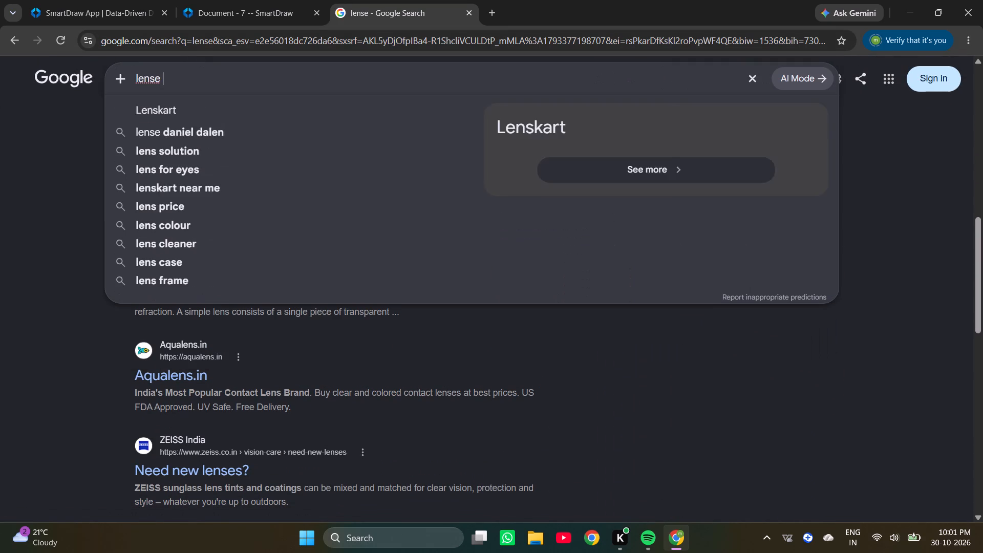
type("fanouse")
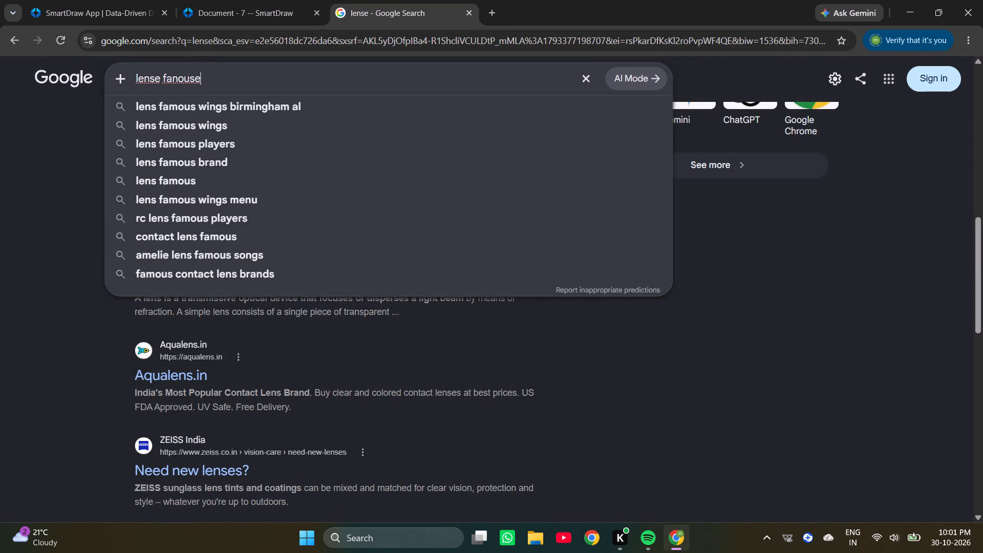
left_click(205, 125)
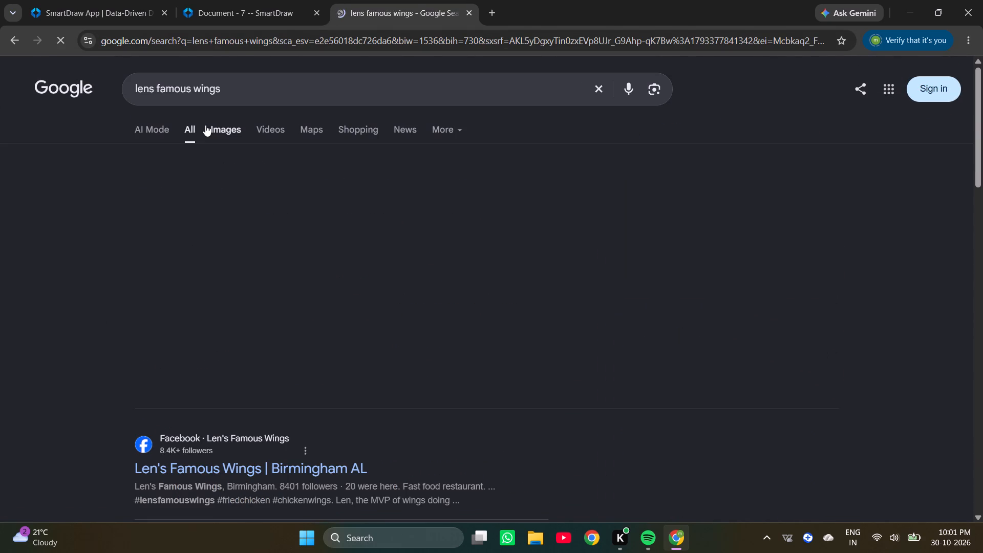
scroll(247, 194, "down", 1)
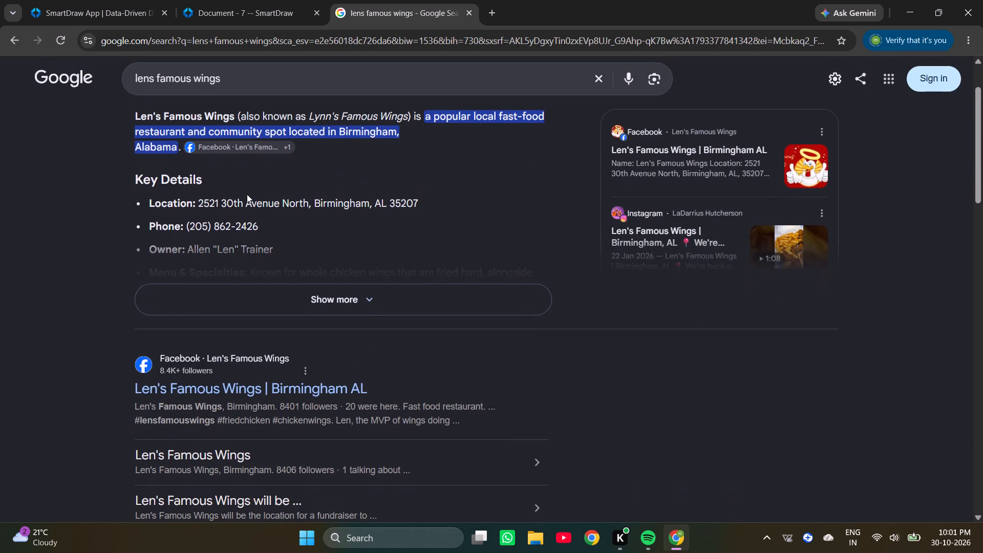
scroll(153, 393, "down", 2)
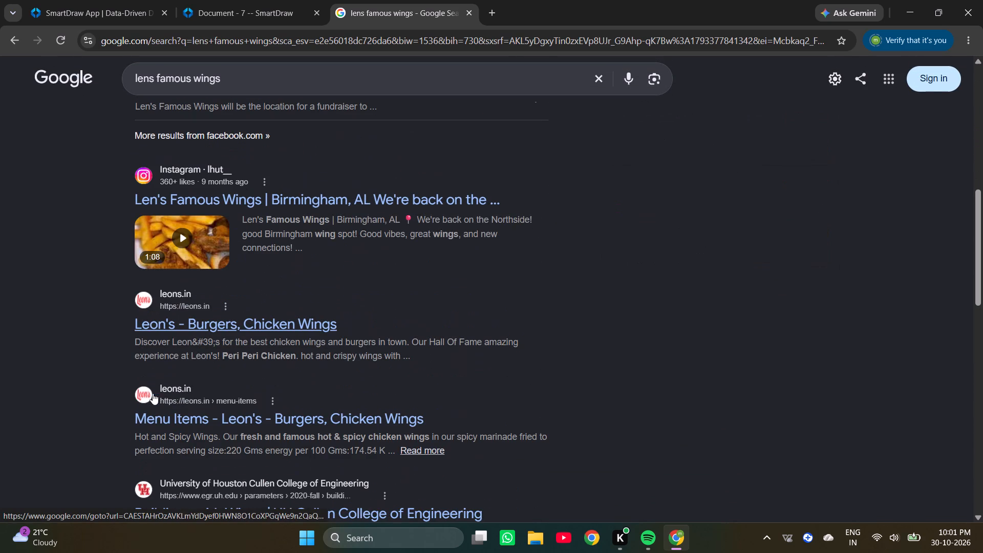
scroll(153, 393, "down", 1)
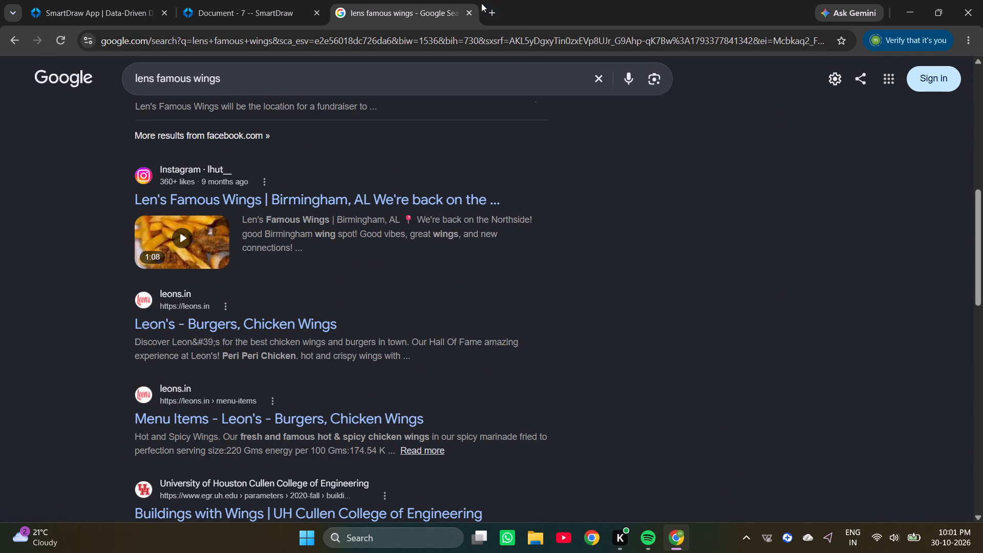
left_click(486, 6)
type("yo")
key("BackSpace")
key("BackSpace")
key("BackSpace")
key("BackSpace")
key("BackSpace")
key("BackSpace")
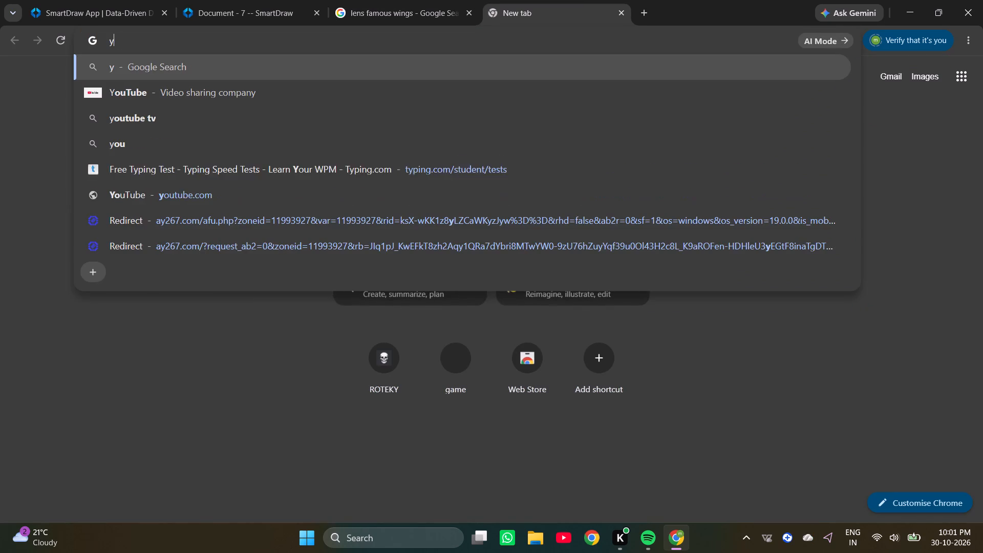
Return to the "lens famous wings" results and replace the query with the suggested search "lenskart famous frame".
left_click(448, 0)
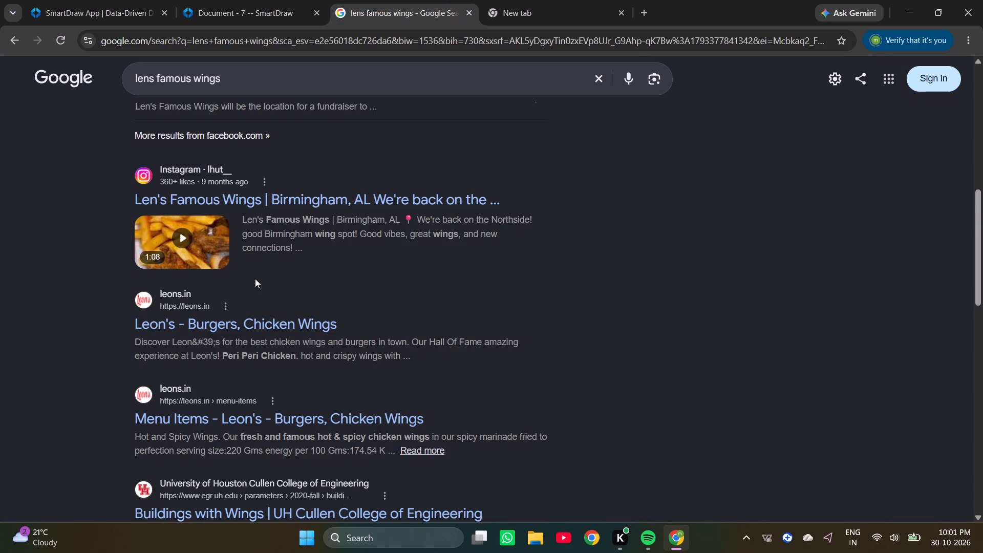
scroll(255, 279, "down", 2)
scroll(182, 315, "up", 5)
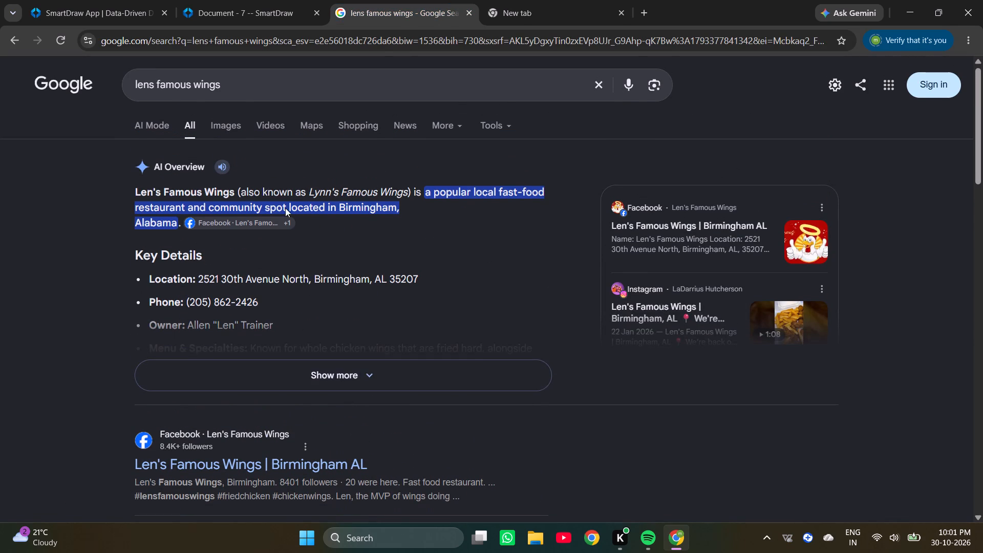
left_click_drag(254, 88, 202, 87)
left_click_drag(202, 87, 66, 93)
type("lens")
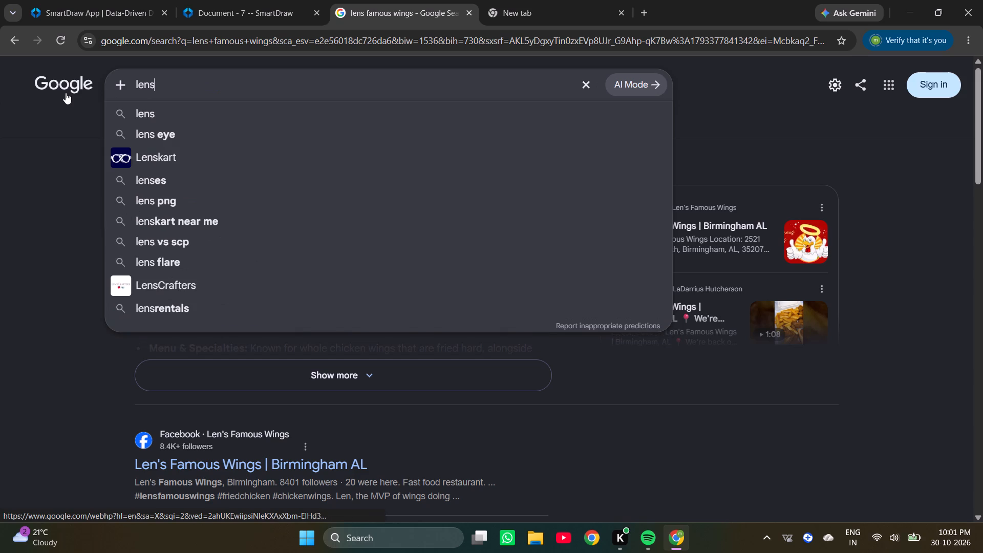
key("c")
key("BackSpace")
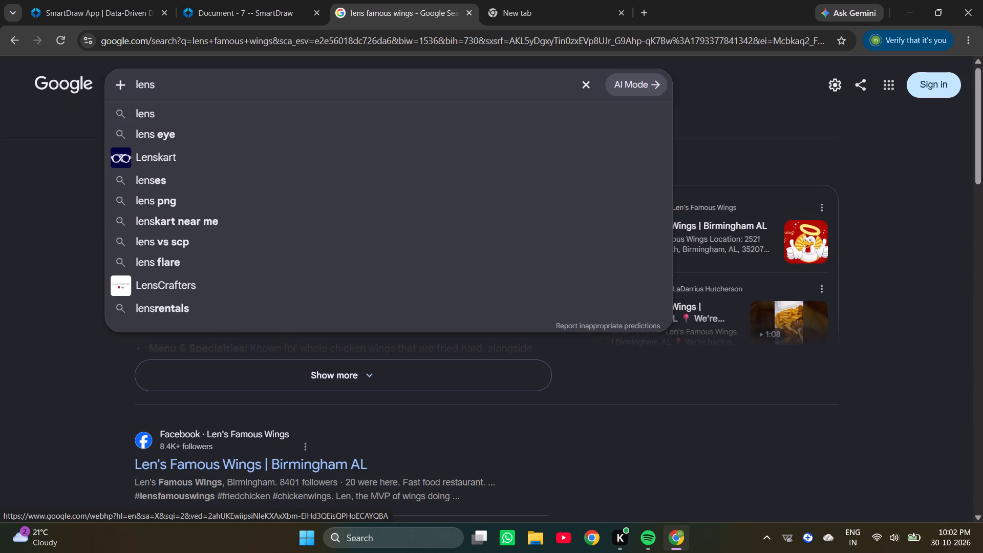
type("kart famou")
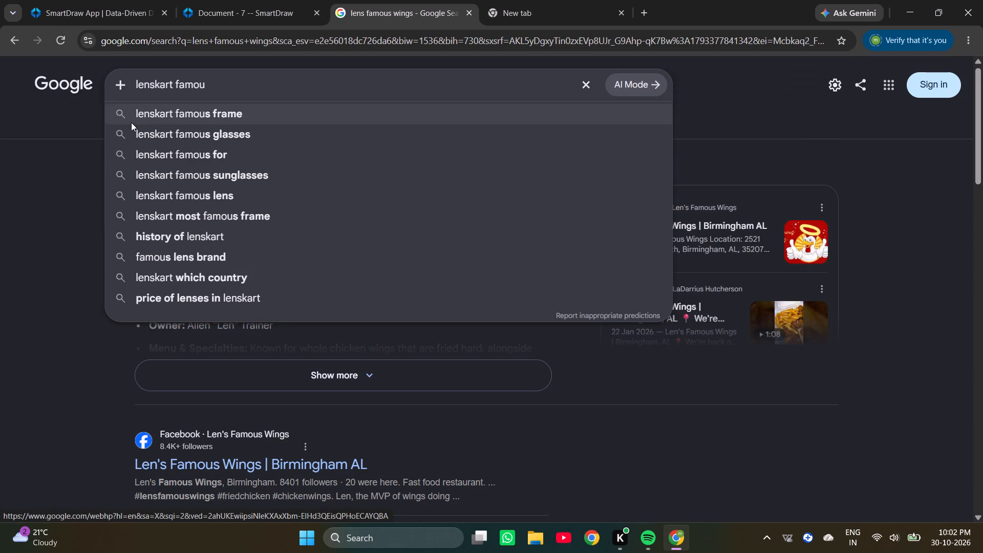
left_click(190, 114)
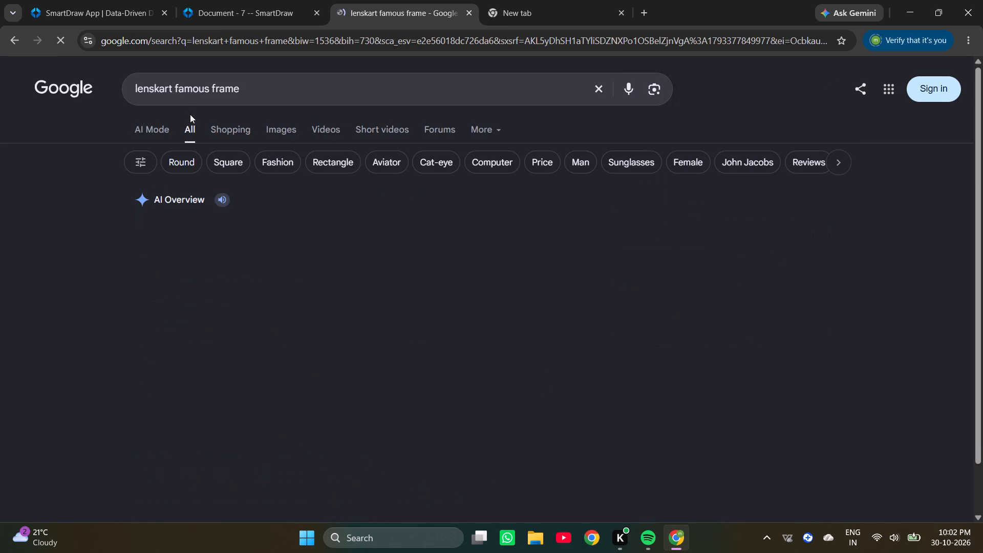
Open the Lenskart Eyewear Catalog linked in the AI overview.
left_click(296, 410)
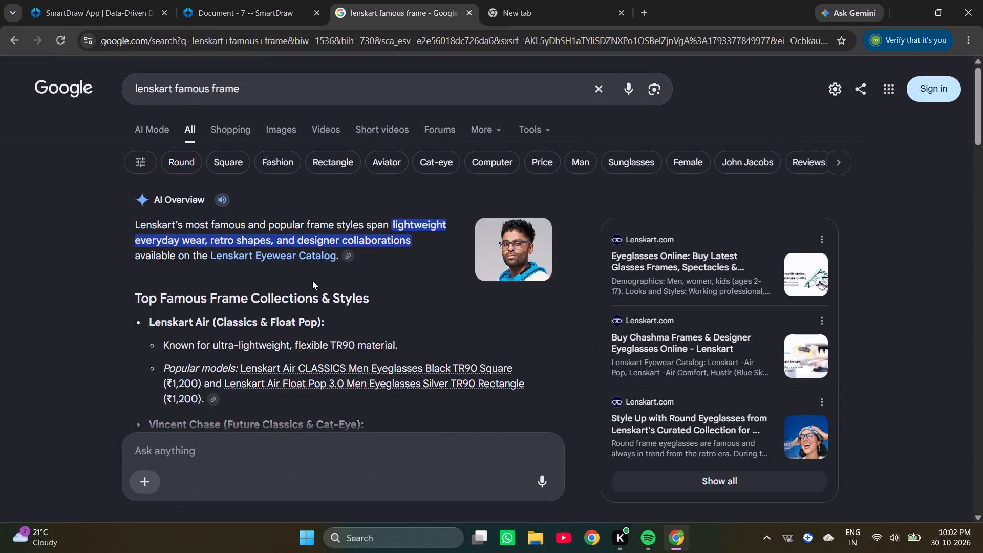
scroll(312, 281, "down", 2)
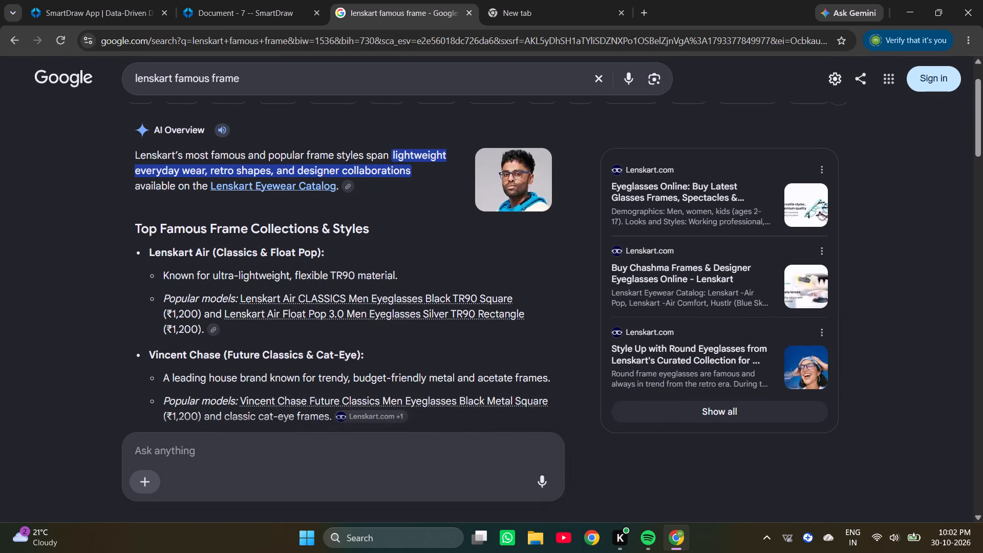
left_click(313, 184)
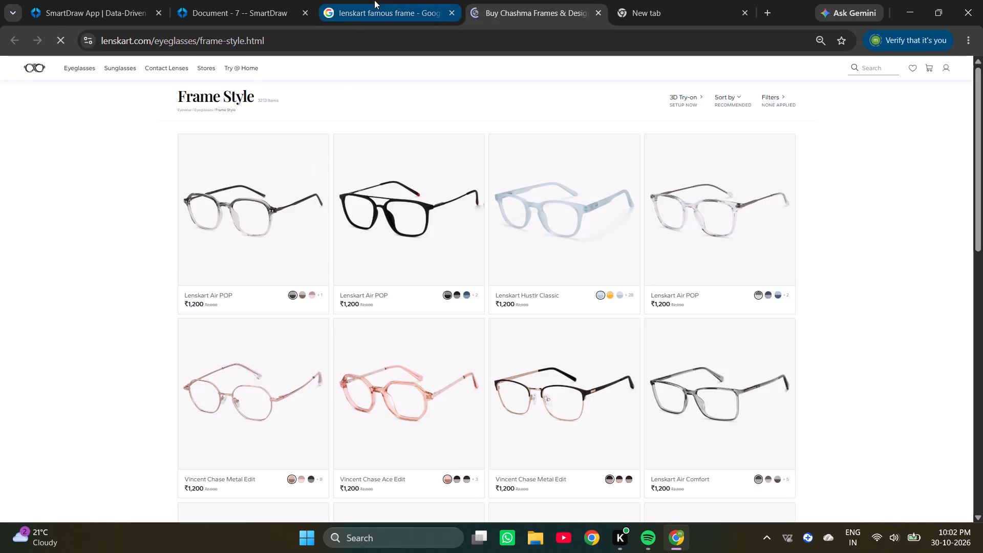
Return to the "lenskart famous frame" Google results and read the AI overview of famous frame collections.
left_click(373, 0)
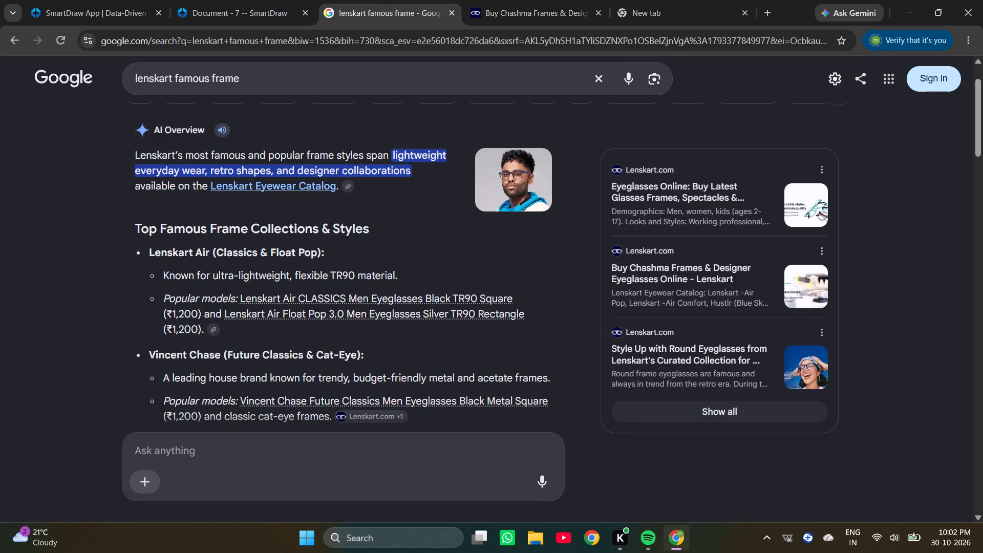
scroll(384, 268, "down", 1)
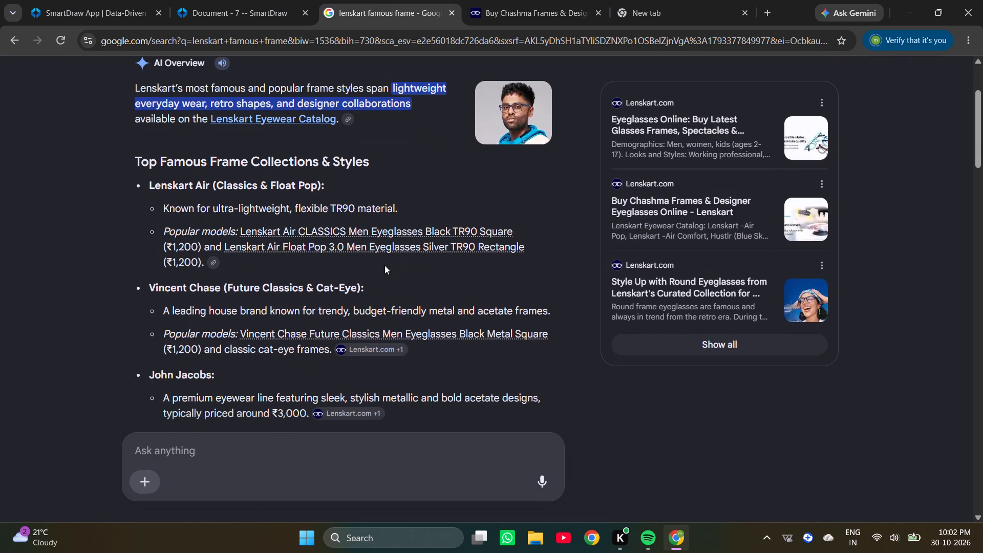
scroll(386, 246, "down", 2)
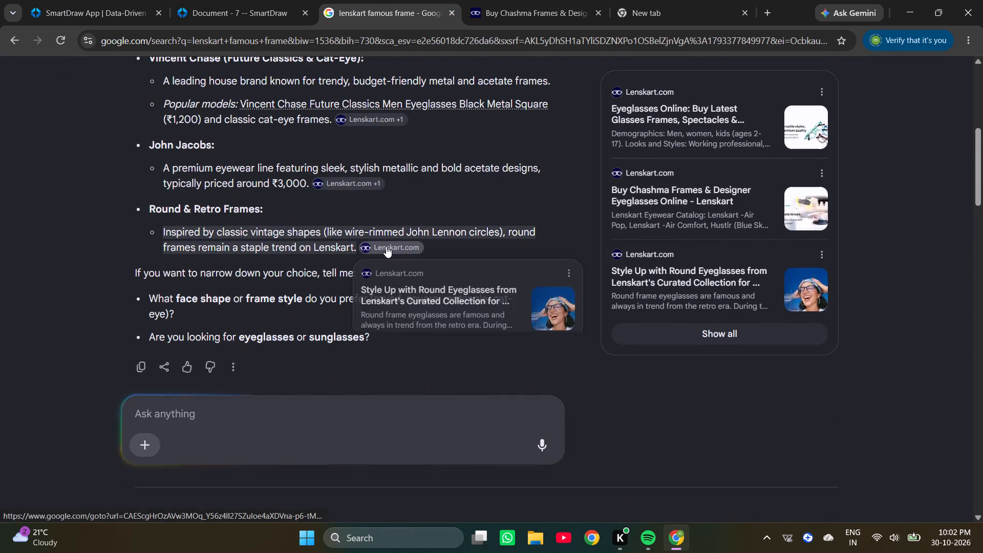
scroll(386, 246, "down", 4)
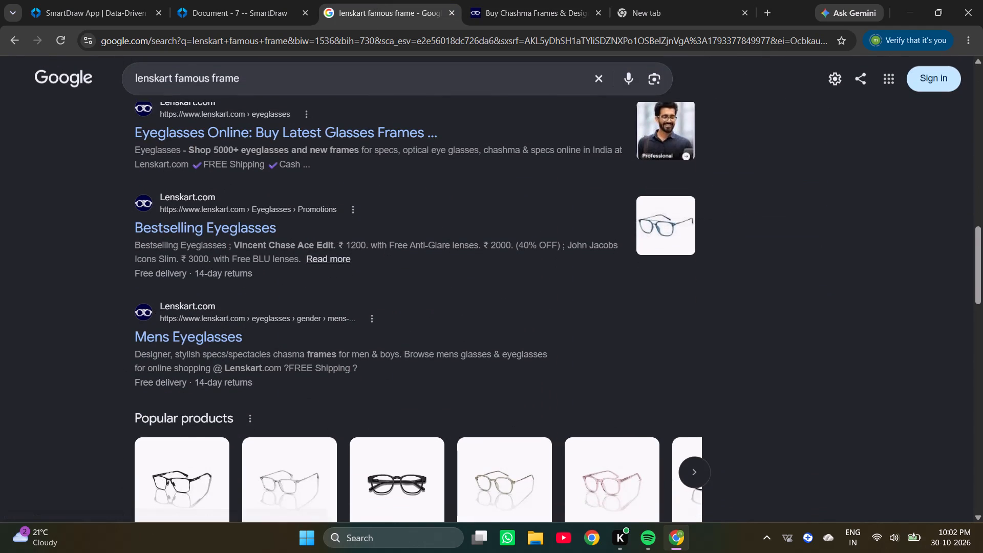
Browse the whole row of popular Lenskart products in the search results.
scroll(386, 246, "down", 2)
scroll(458, 379, "left", 3)
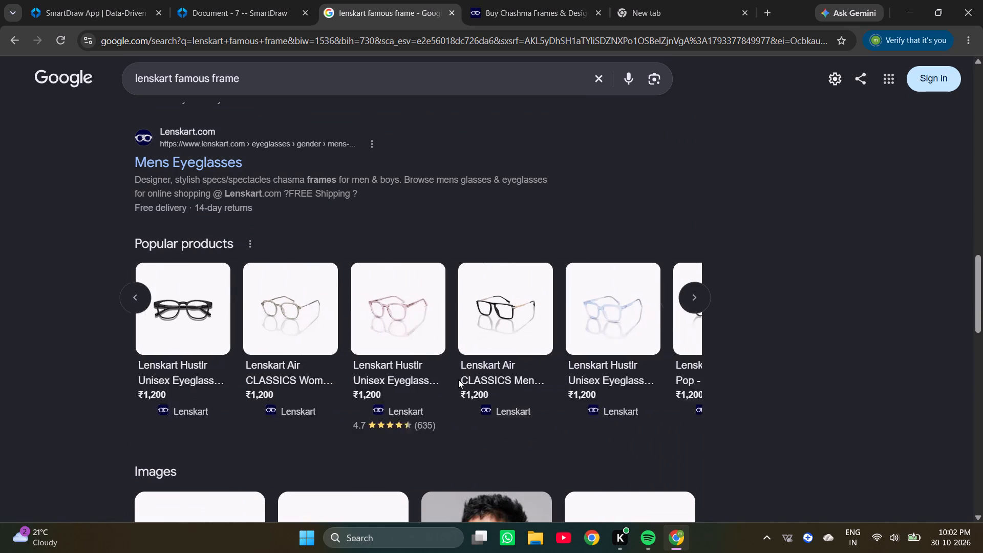
scroll(458, 379, "left", 8)
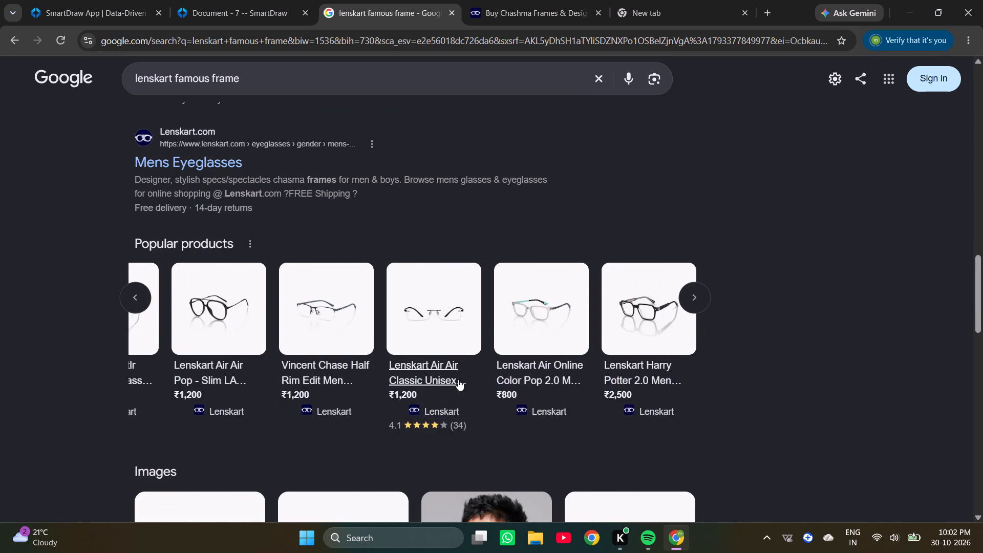
scroll(458, 379, "left", 7)
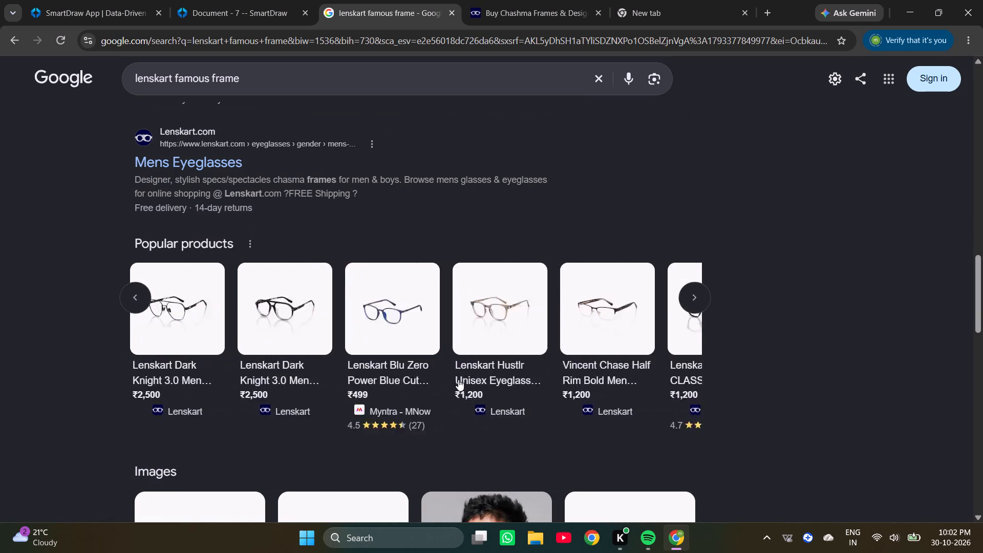
scroll(458, 379, "left", 3)
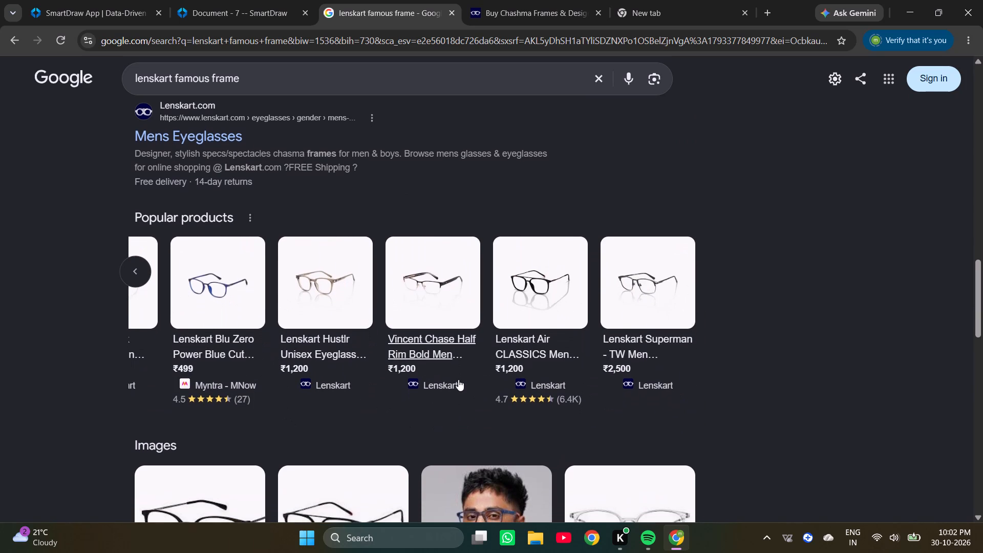
Look through the frame images and the remaining search results for popular Lenskart frames.
scroll(458, 379, "down", 2)
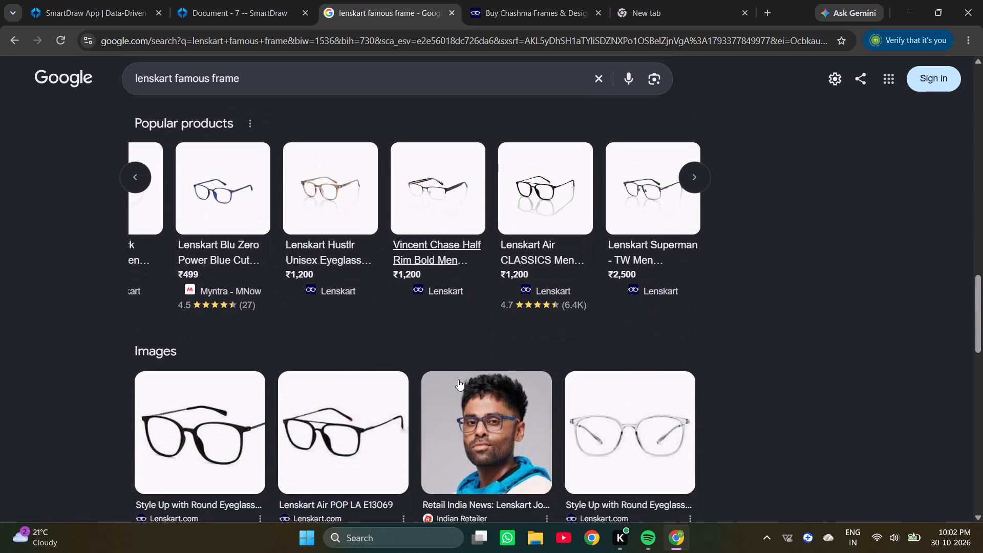
scroll(458, 379, "down", 1)
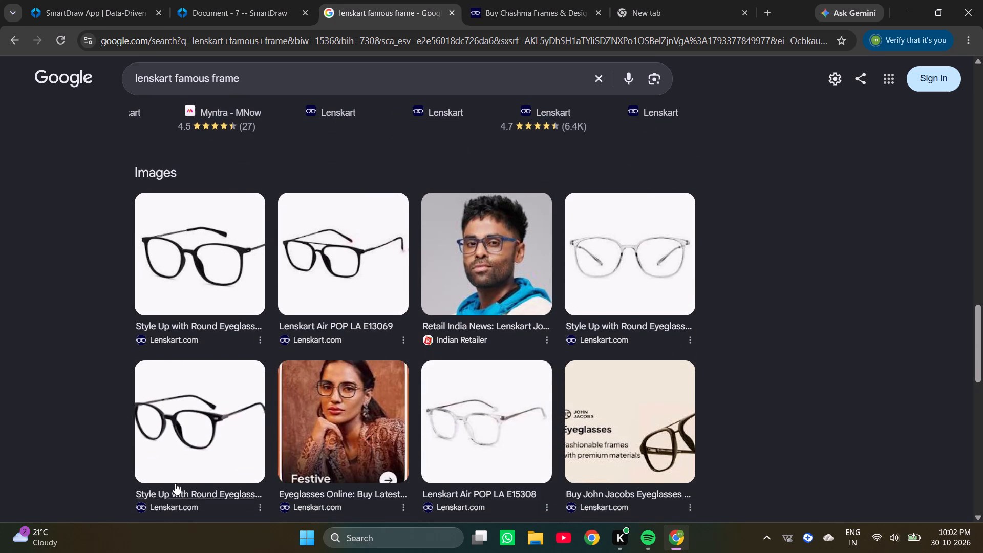
scroll(355, 368, "down", 5)
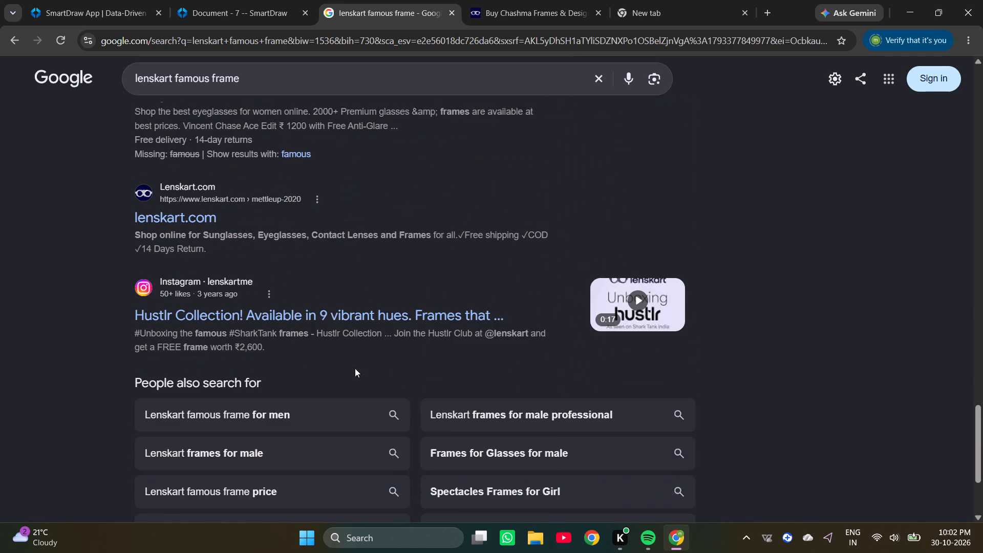
scroll(355, 368, "down", 3)
scroll(355, 368, "up", 3)
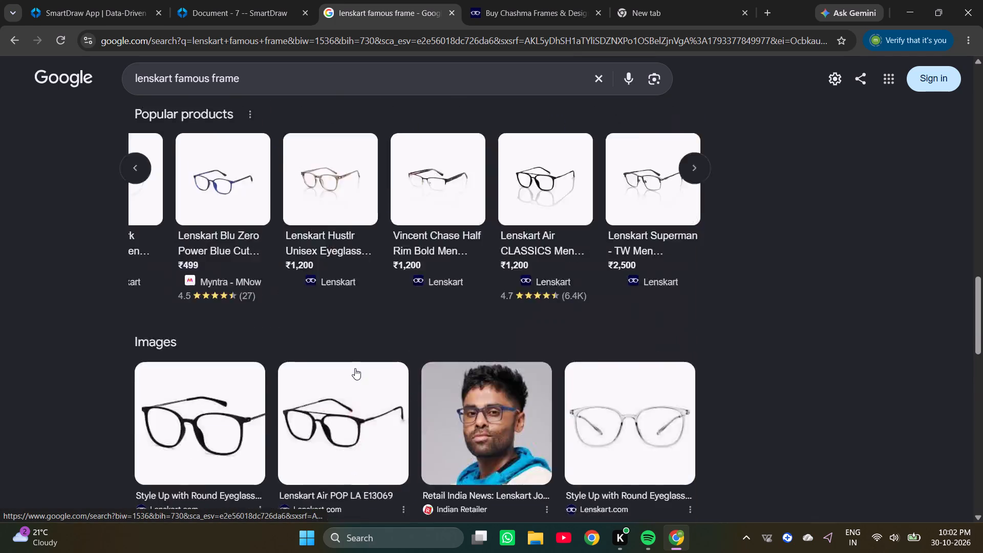
scroll(355, 368, "up", 7)
Switch to the SmartDraw floor plan and review the bedroom furniture, the inner door and the parked cars.
left_click(252, 0)
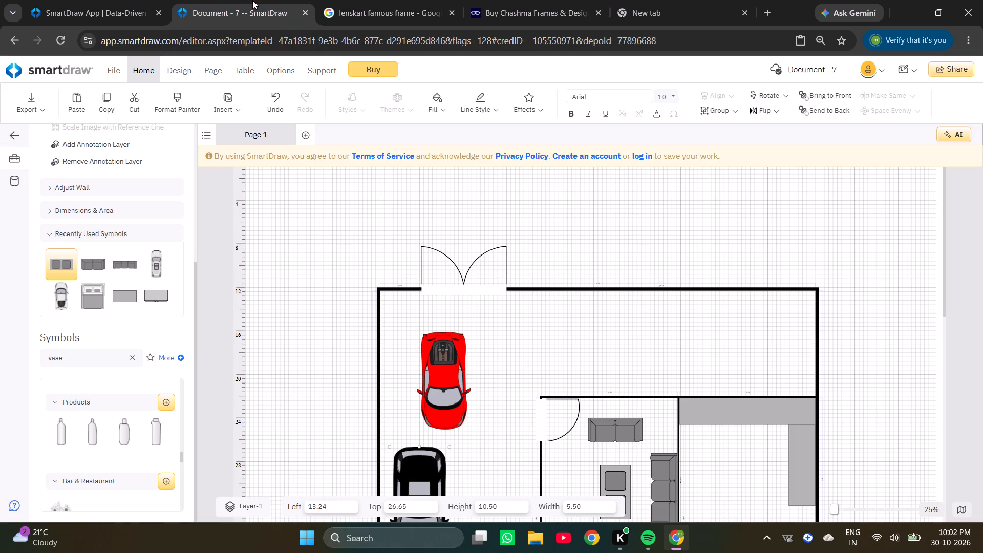
scroll(412, 249, "down", 3)
scroll(630, 401, "down", 3)
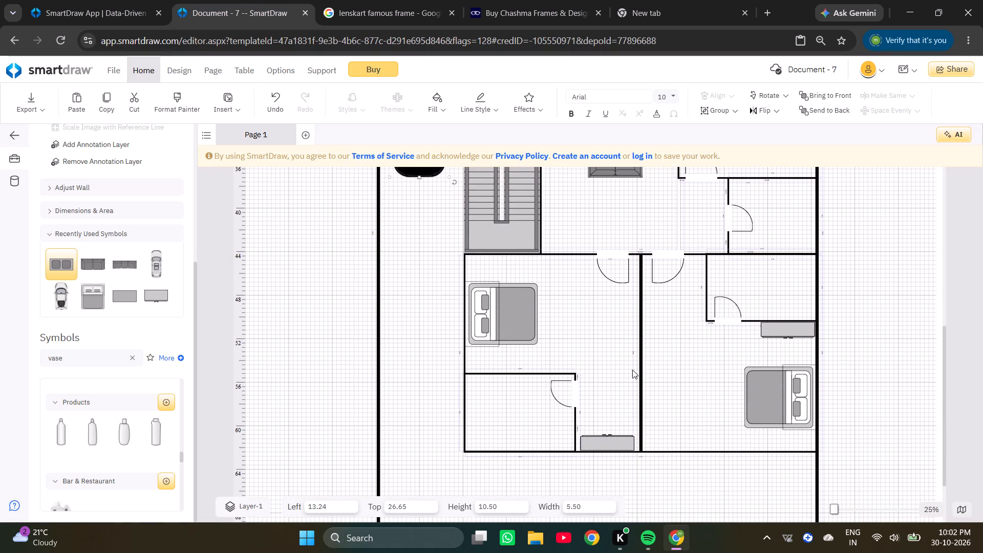
left_click(522, 305)
left_click(590, 437)
left_click(569, 400)
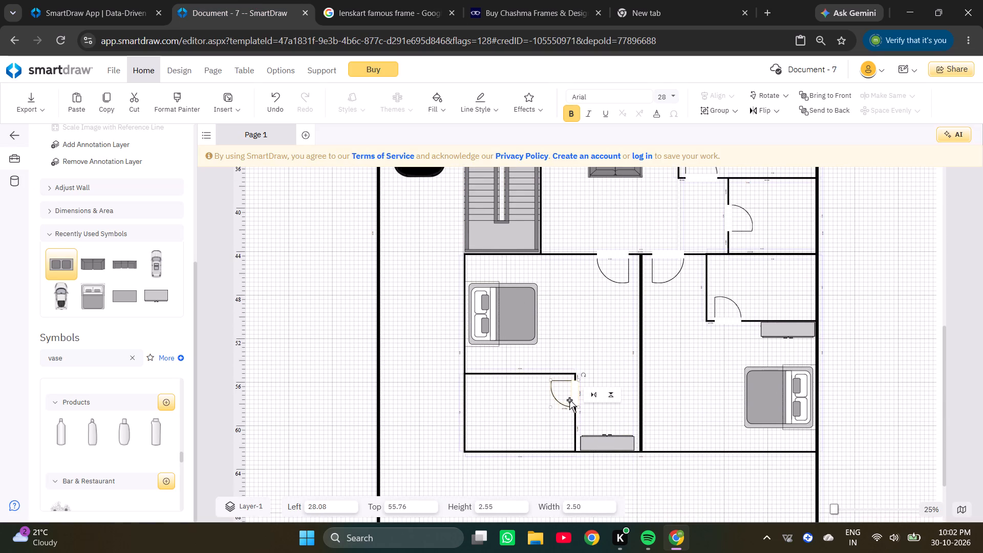
scroll(298, 312, "up", 4)
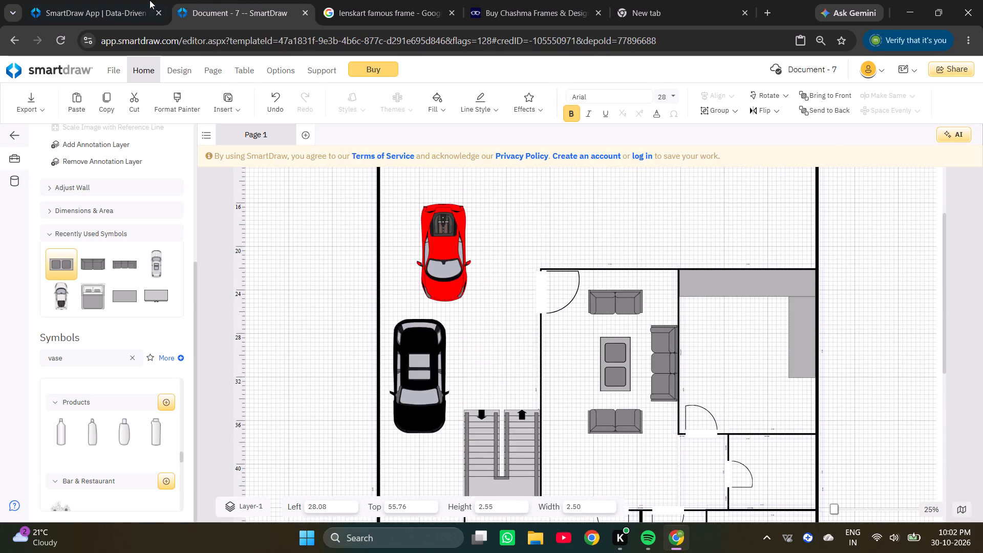
Close the spare SmartDraw App browser page, keeping Document - 7 open.
left_click(149, 0)
left_click(158, 15)
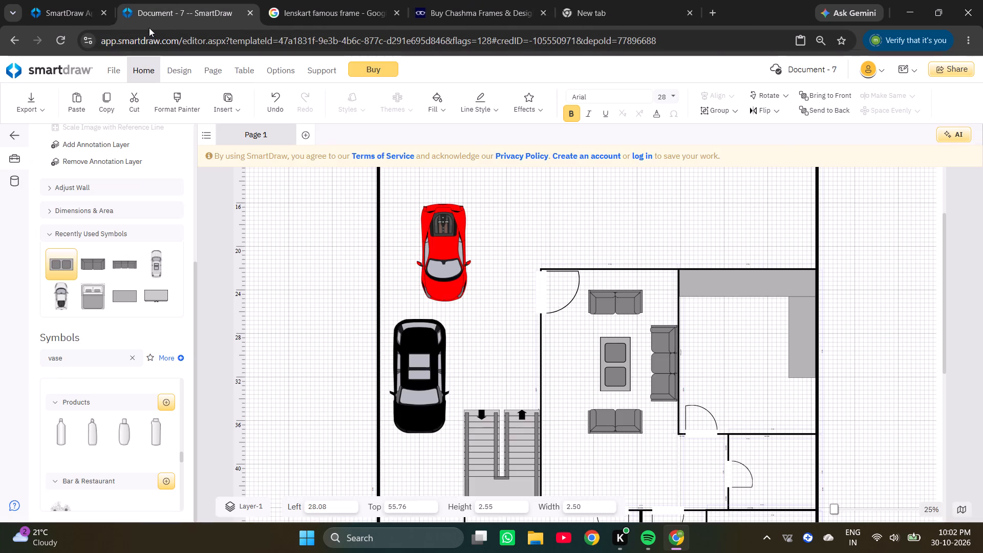
Switch to the Lenskart Frame Style catalog and open the black square Vincent Chase Ace Edit eyeglasses.
left_click(275, 3)
left_click(368, 10)
left_click(516, 9)
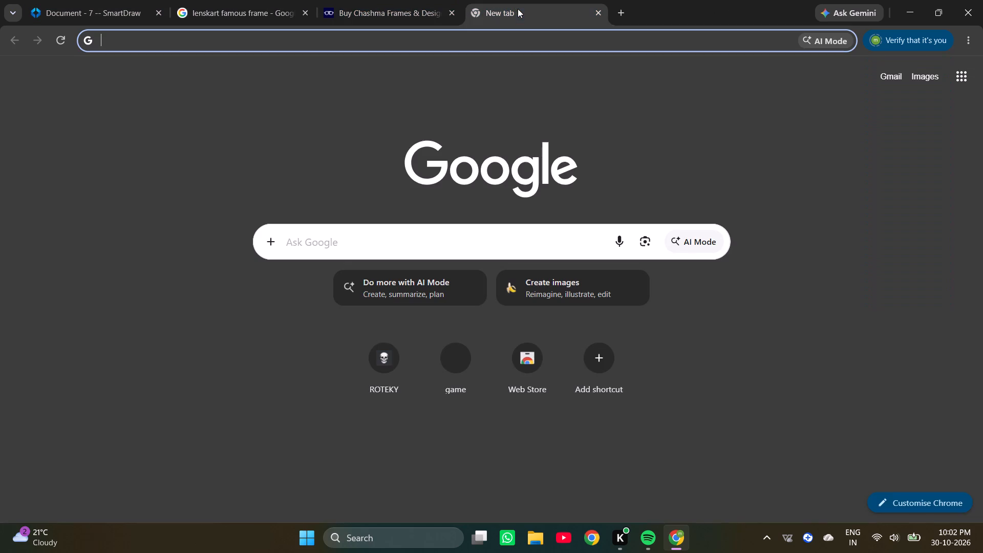
left_click(373, 0)
scroll(546, 315, "up", 1)
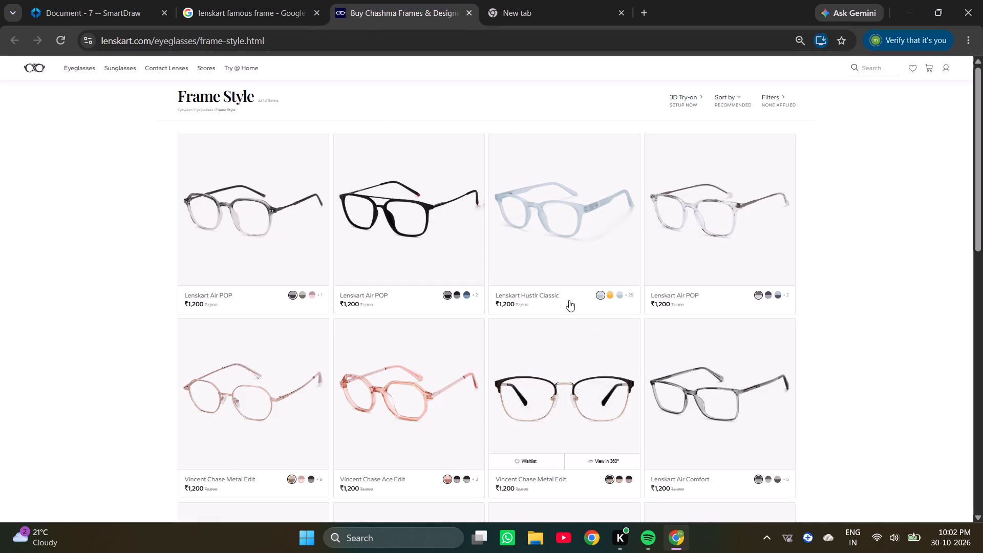
scroll(683, 311, "up", 2)
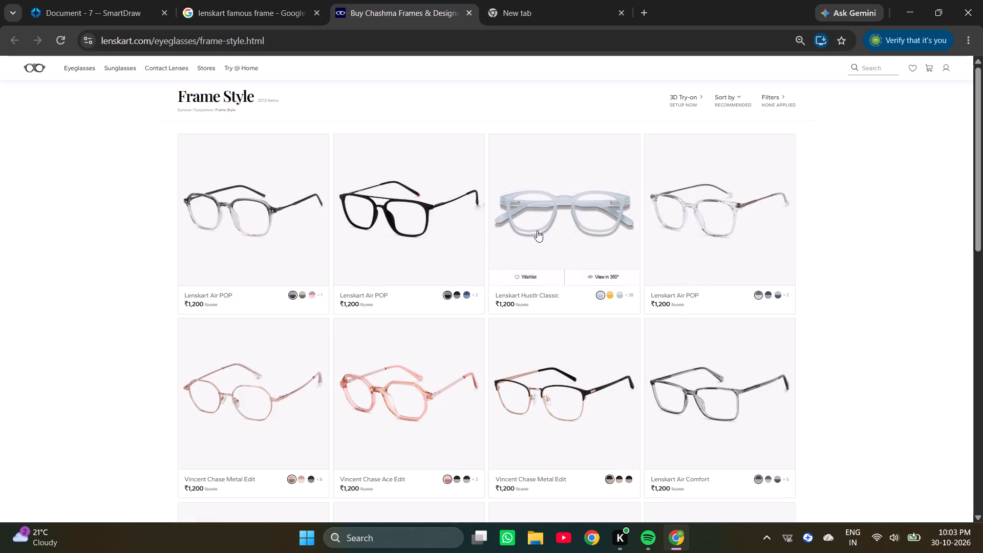
scroll(457, 236, "down", 5)
scroll(409, 162, "down", 1)
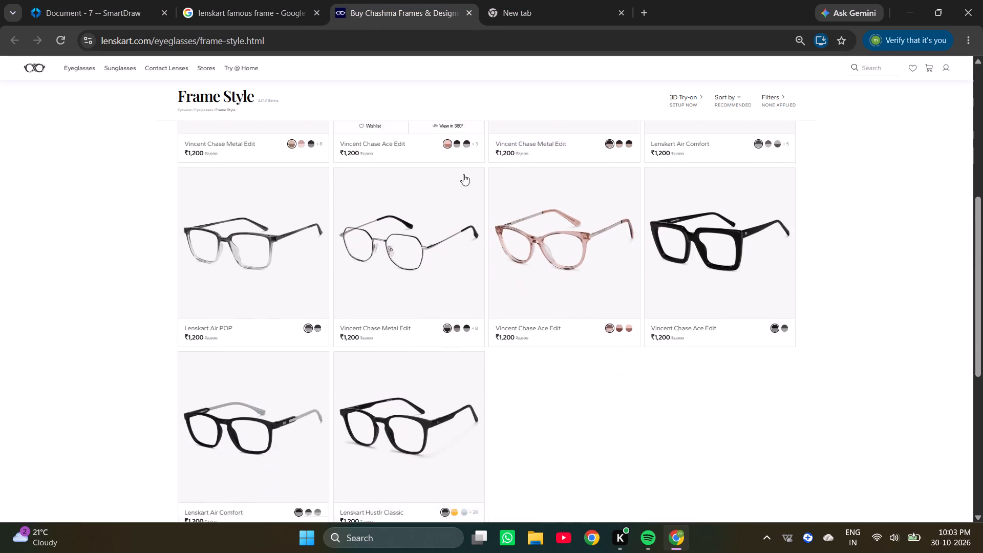
left_click(698, 203)
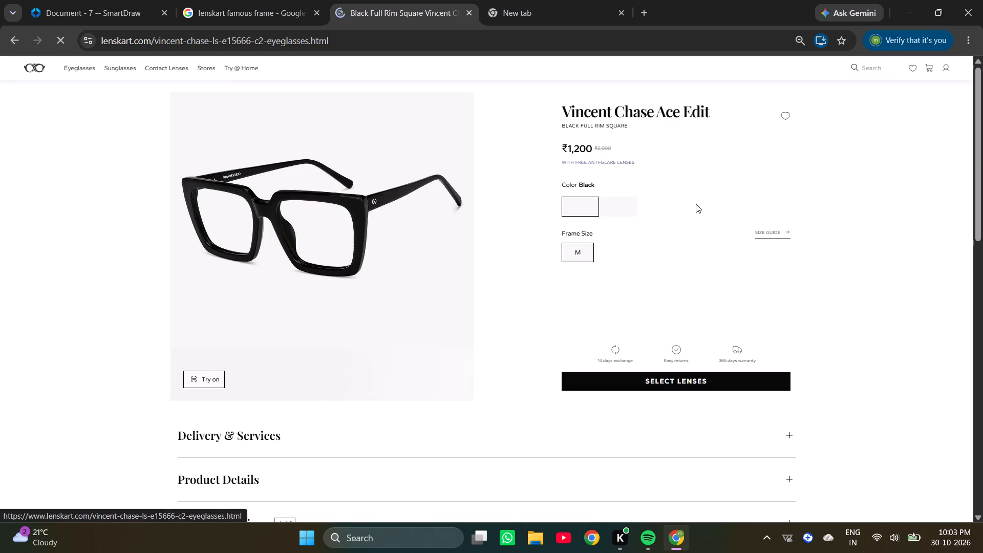
Compare the product photos of the Vincent Chase Ace Edit frame in Gray and in Black, ending on Black.
scroll(319, 310, "down", 2)
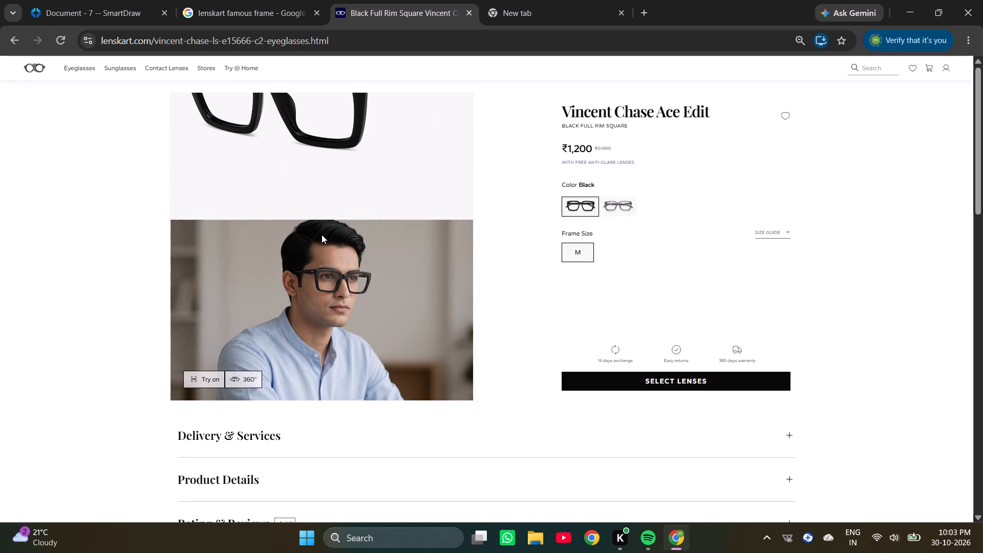
left_click(351, 283)
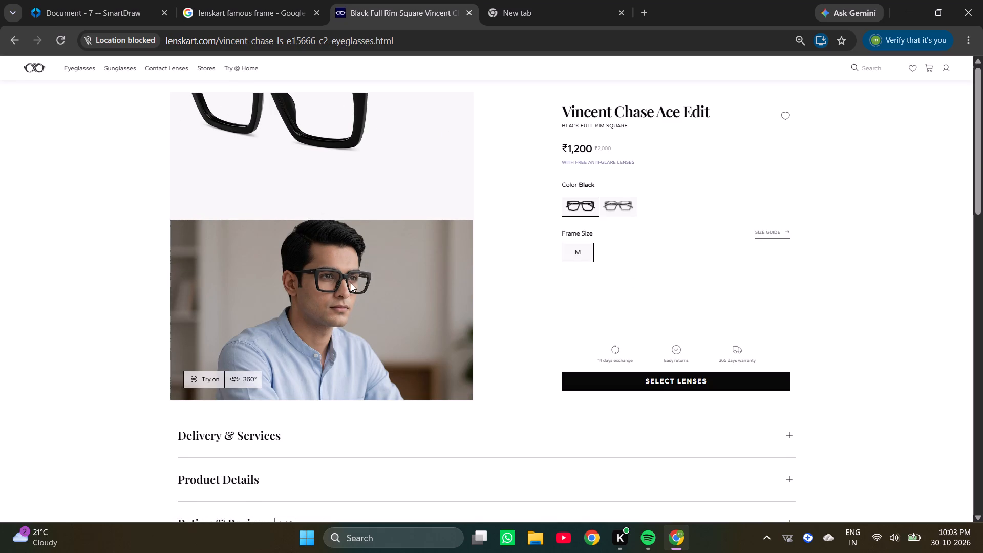
left_click(610, 216)
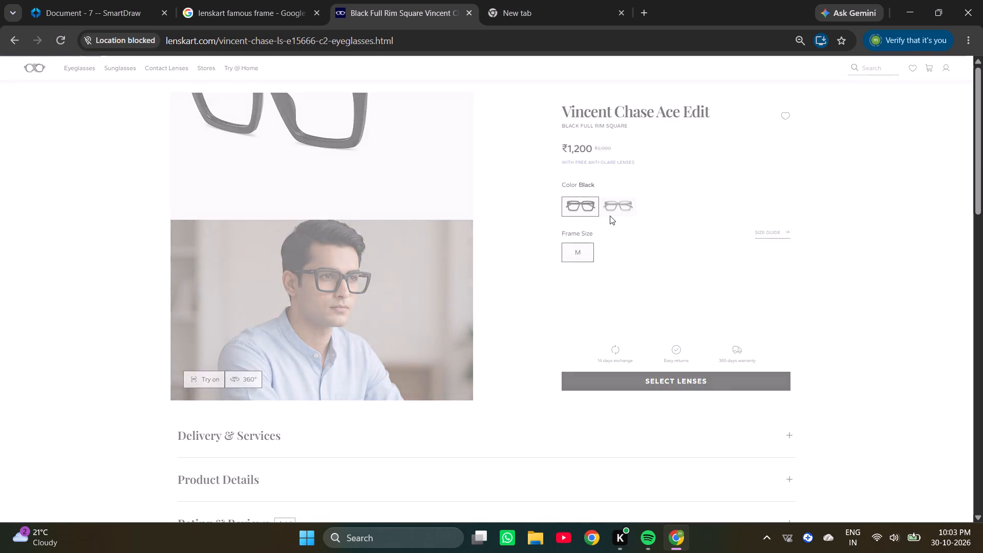
scroll(363, 226, "down", 2)
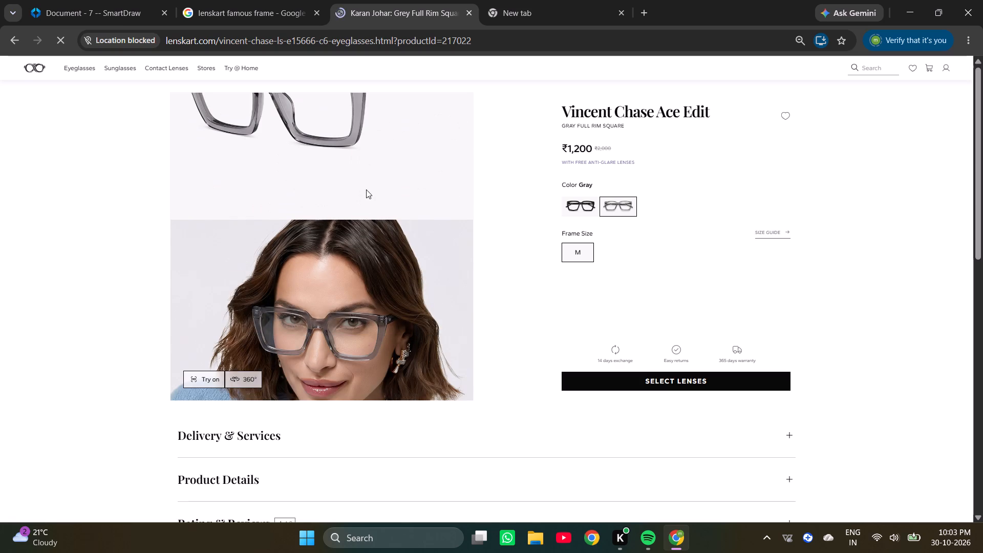
scroll(365, 193, "down", 1)
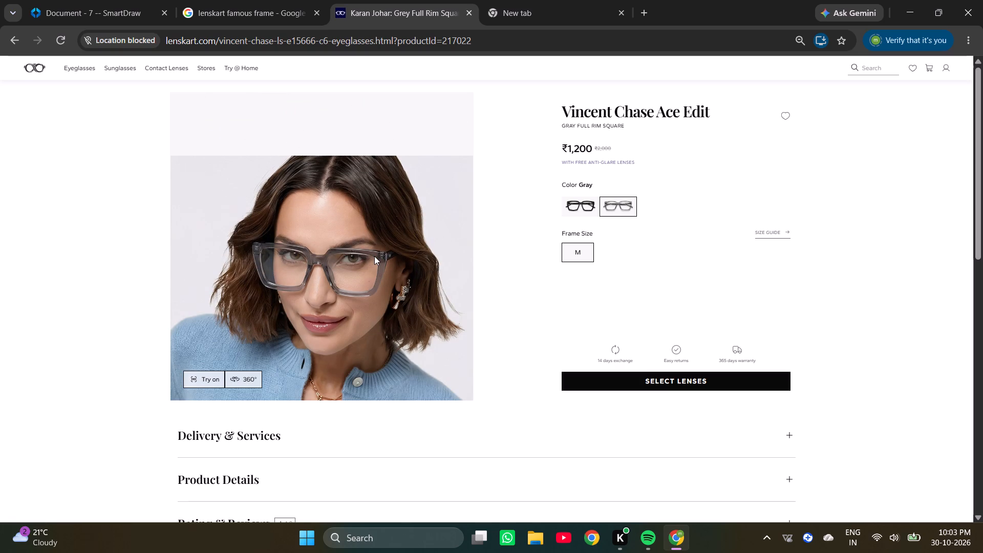
left_click(583, 208)
scroll(368, 254, "down", 2)
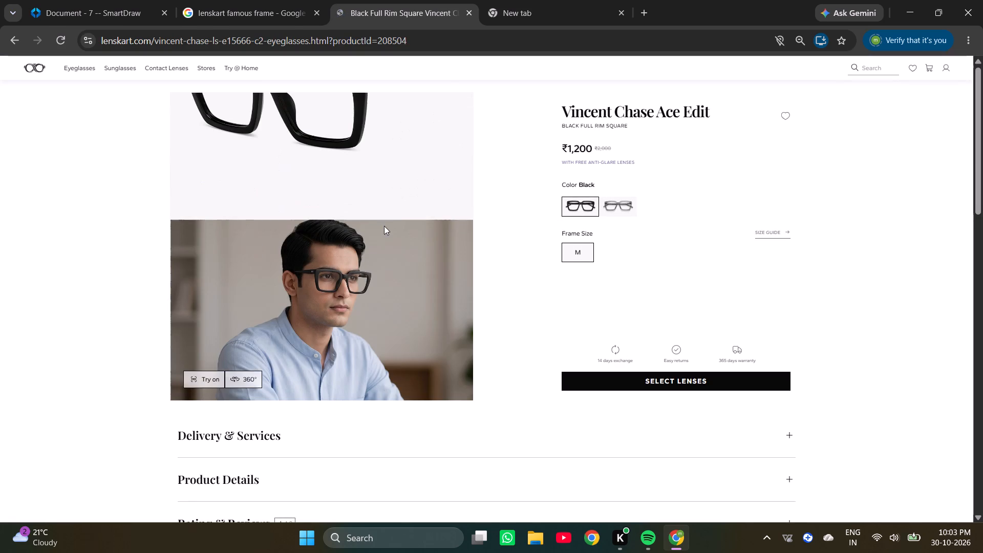
scroll(305, 286, "down", 3)
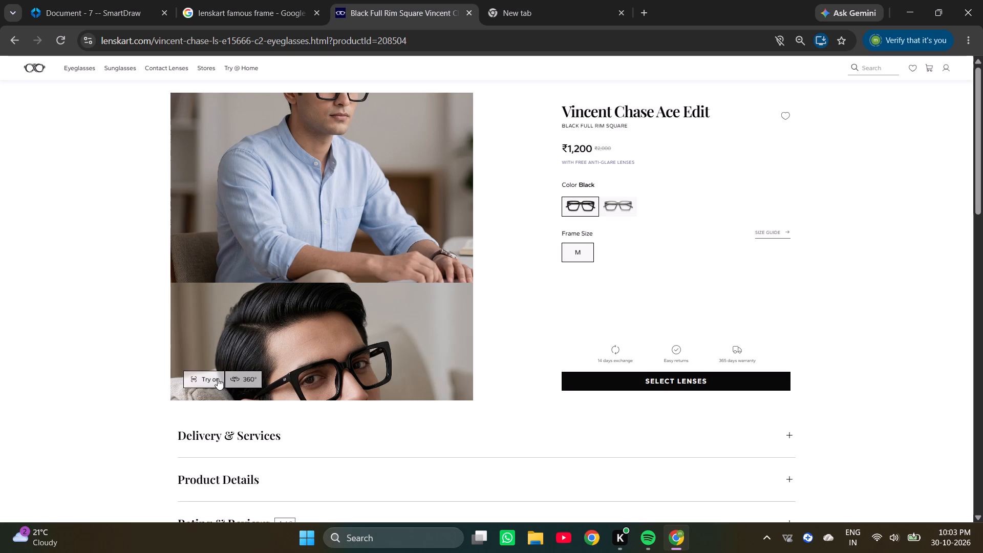
scroll(283, 332, "down", 3)
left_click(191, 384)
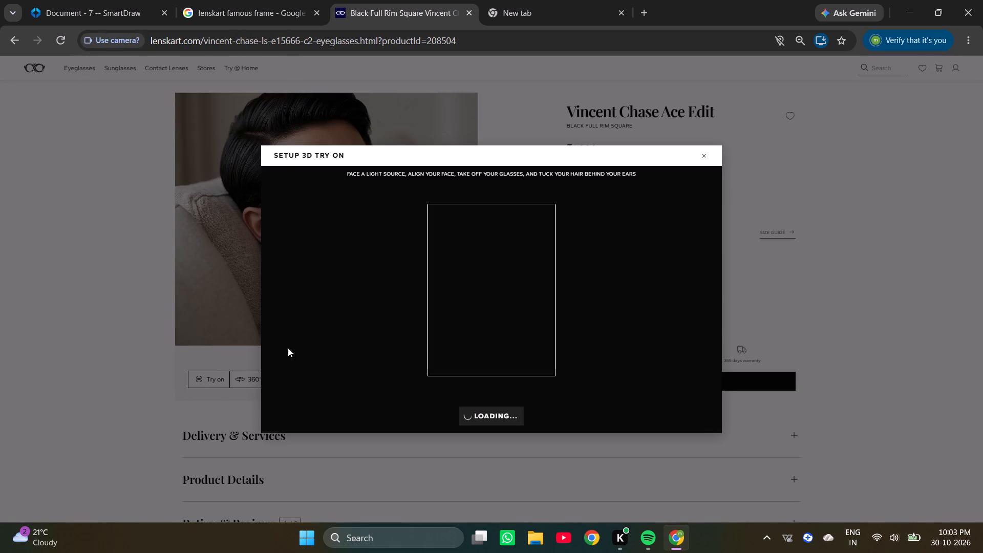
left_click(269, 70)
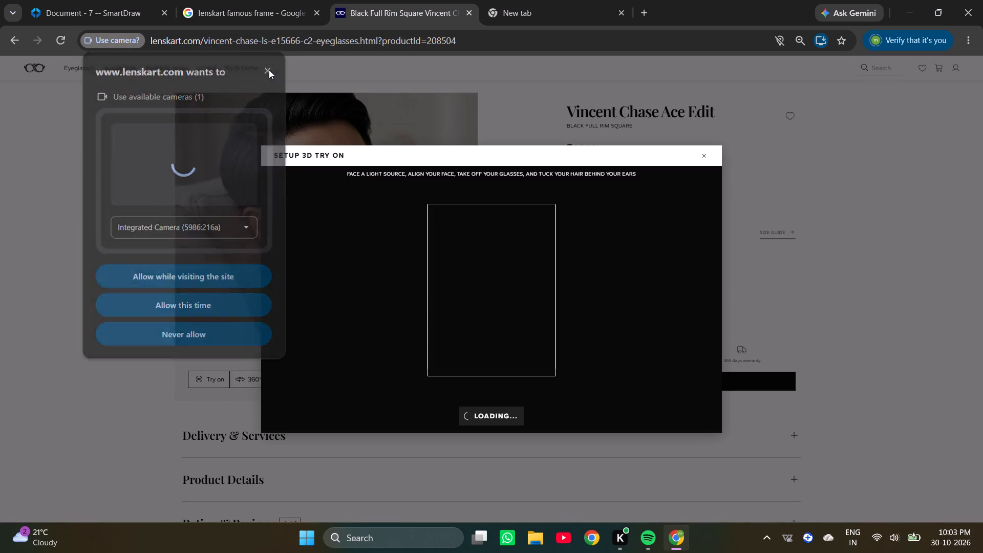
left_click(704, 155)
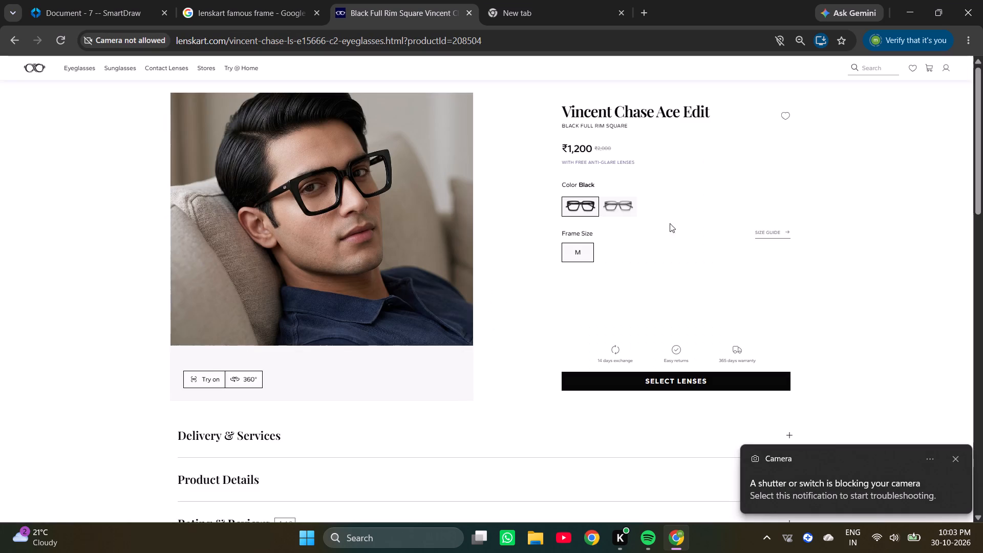
Open the 360° view of the black Vincent Chase Ace Edit frame and rotate it to see the back.
scroll(317, 271, "down", 4)
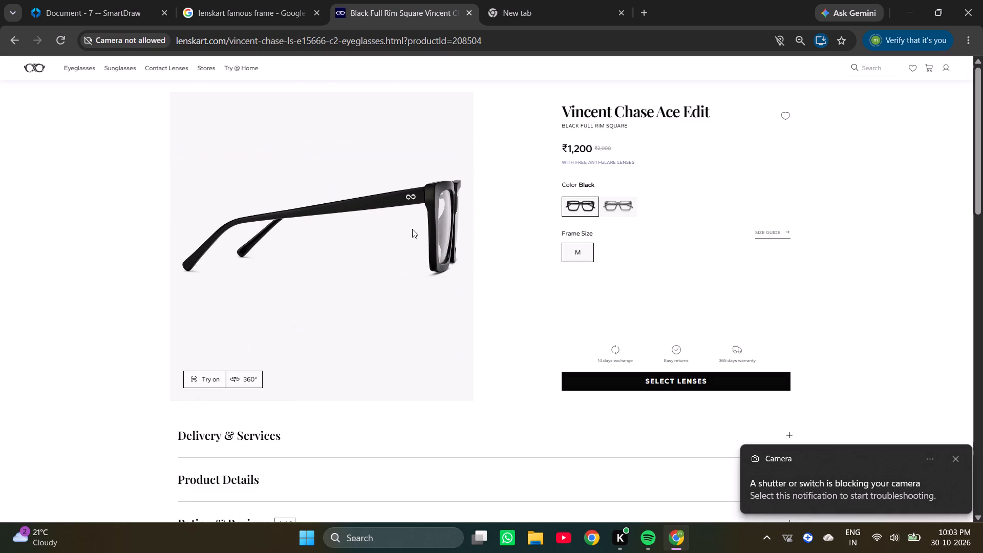
left_click(255, 372)
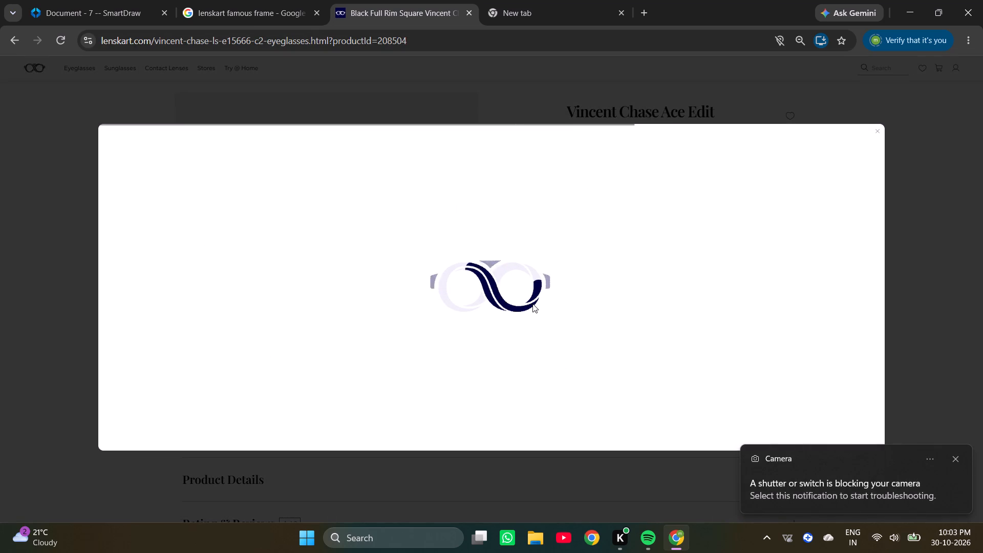
left_click_drag(596, 277, 462, 285)
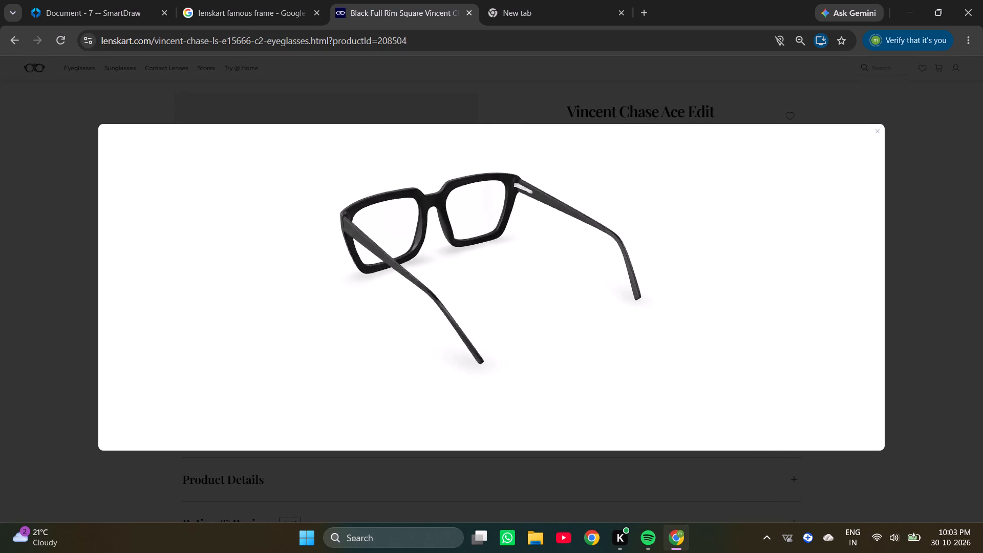
Examine the black Vincent Chase Ace Edit frame from the front and sides in the 360° view, close it and look through its photos.
left_click_drag(462, 285, 706, 231)
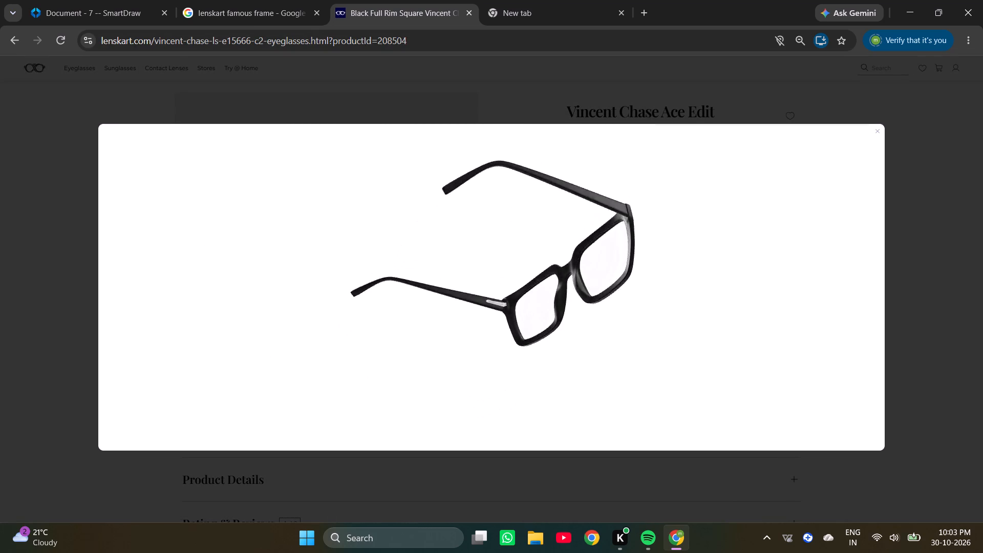
left_click_drag(706, 231, 606, 272)
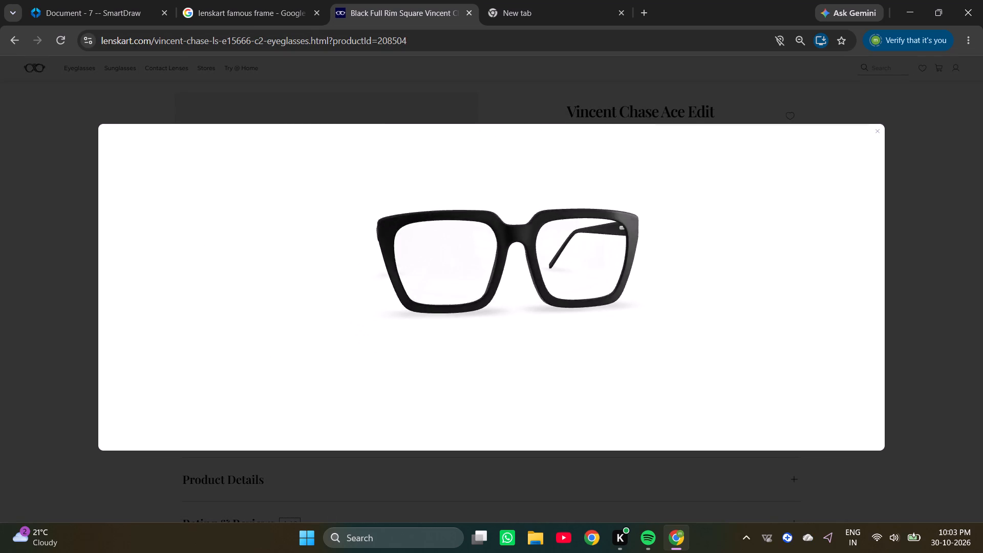
left_click_drag(606, 272, 540, 287)
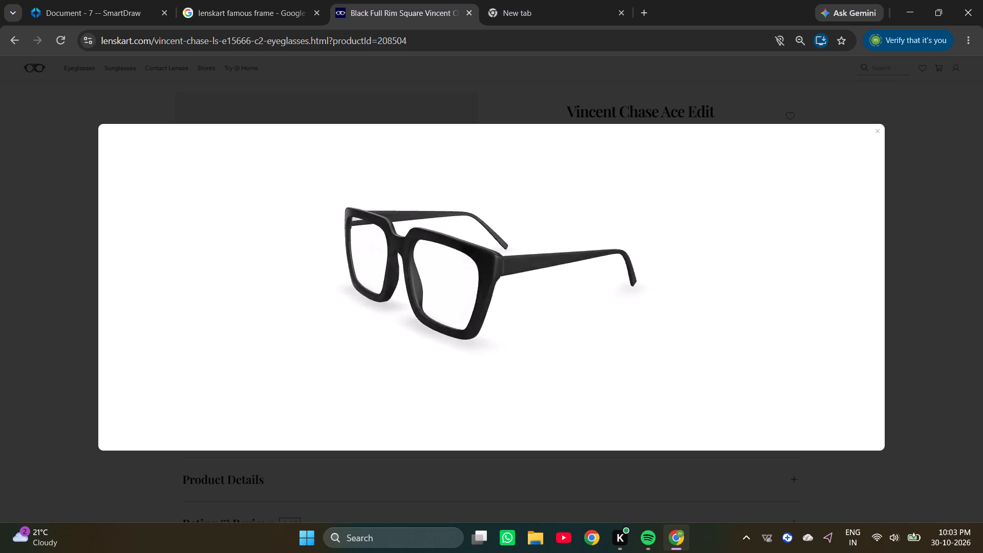
left_click_drag(540, 287, 392, 276)
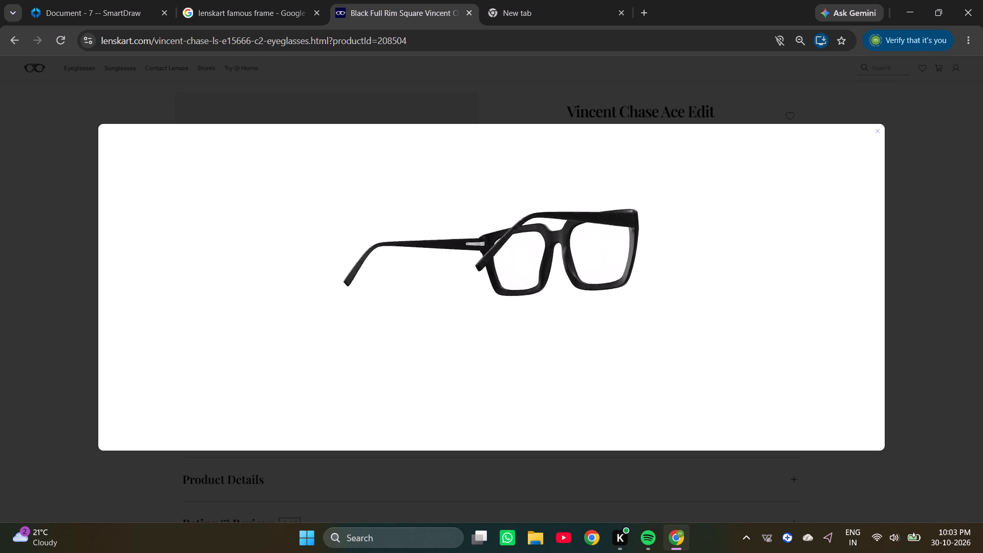
left_click_drag(392, 276, 735, 279)
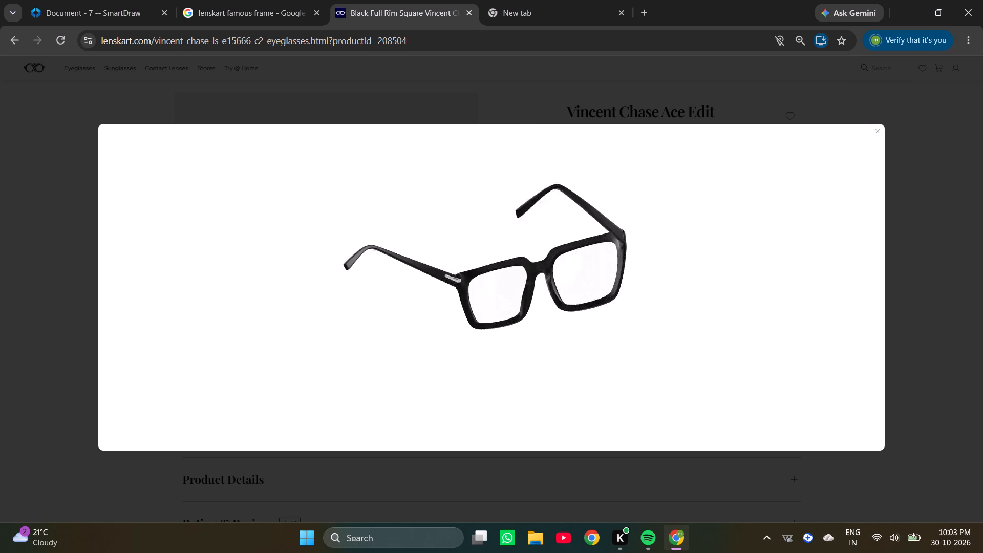
left_click_drag(735, 279, 565, 285)
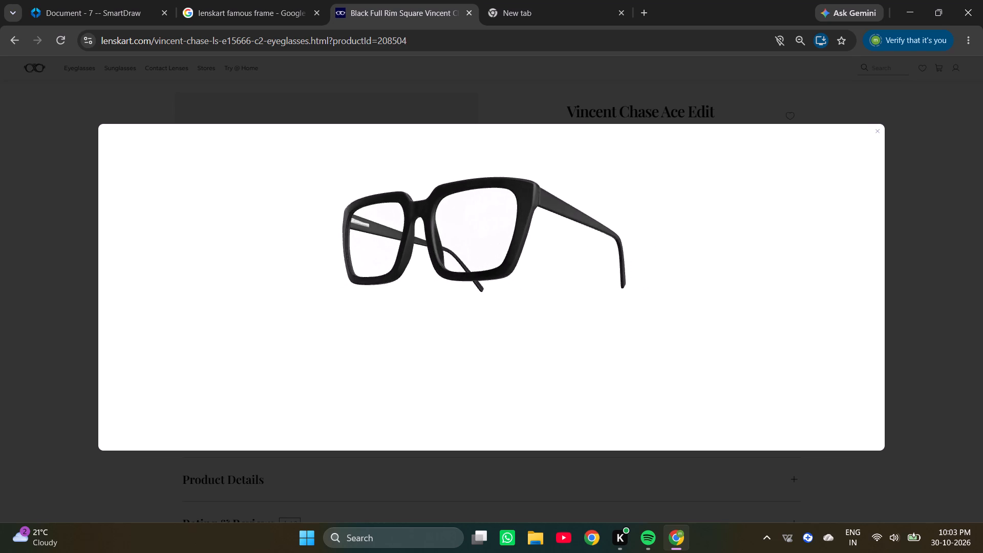
left_click_drag(565, 285, 601, 304)
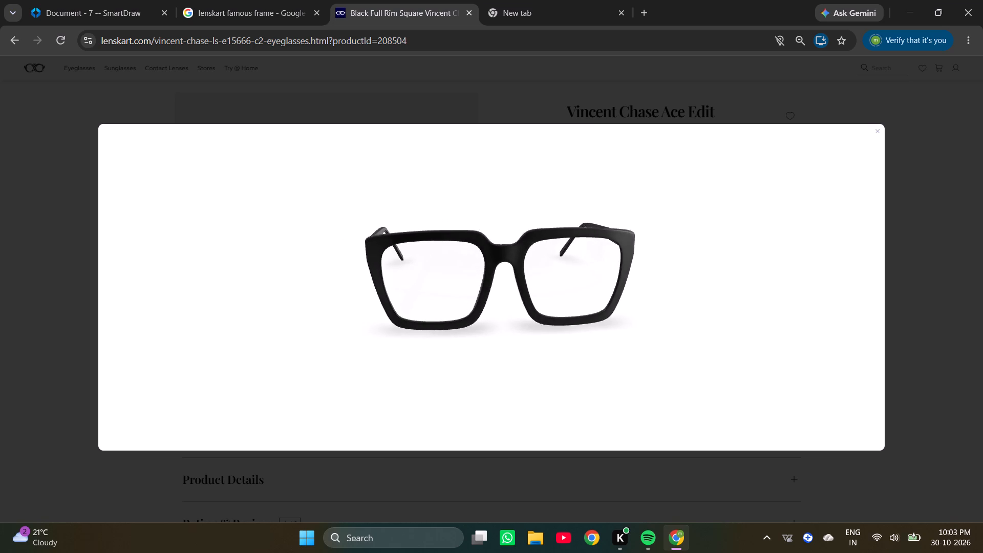
left_click(899, 247)
scroll(599, 238, "down", 2)
scroll(429, 278, "down", 4)
scroll(566, 370, "down", 3)
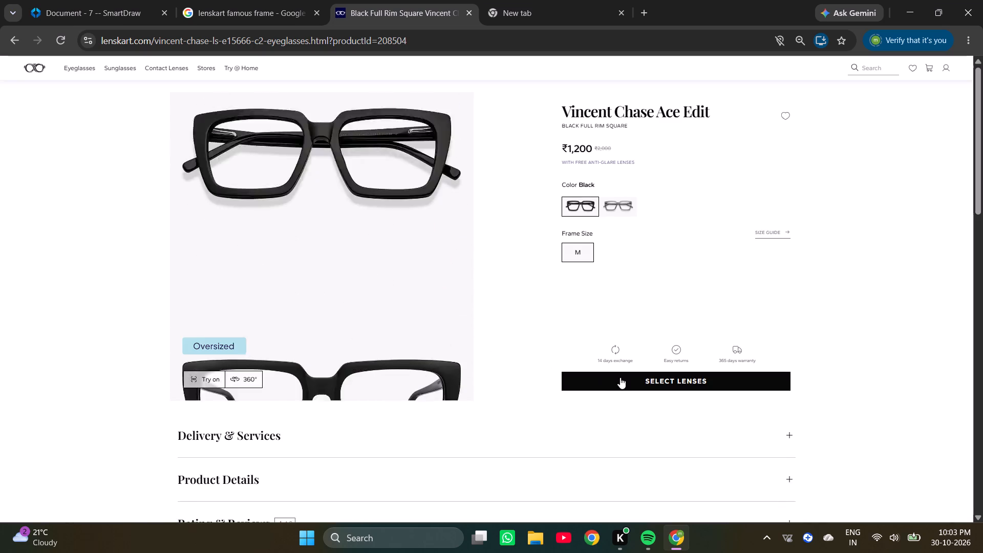
scroll(620, 377, "down", 2)
Go back to the Gray Vincent Chase Ace Edit frame, examine it from the front and sides in its 360° view, and close the view.
left_click(8, 37)
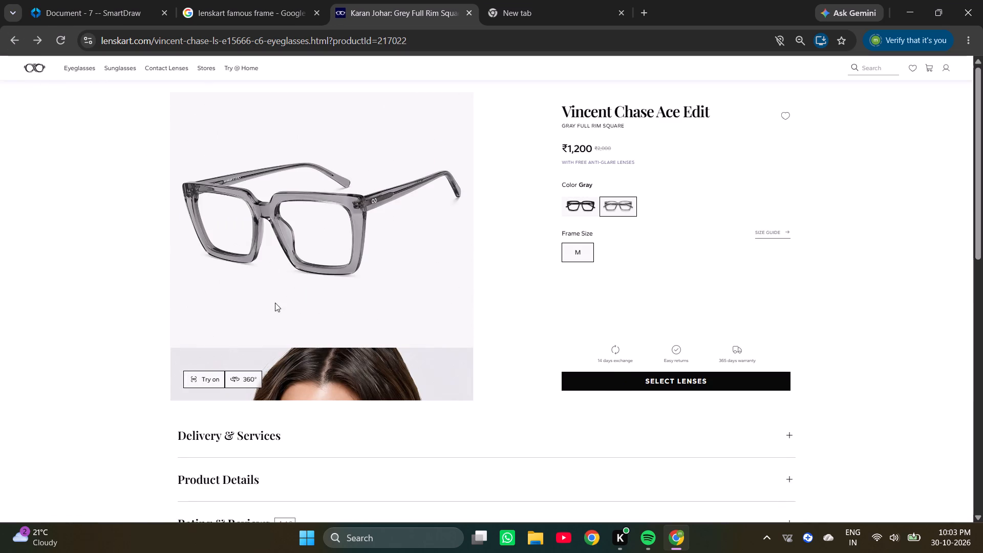
scroll(310, 299, "down", 6)
left_click(248, 376)
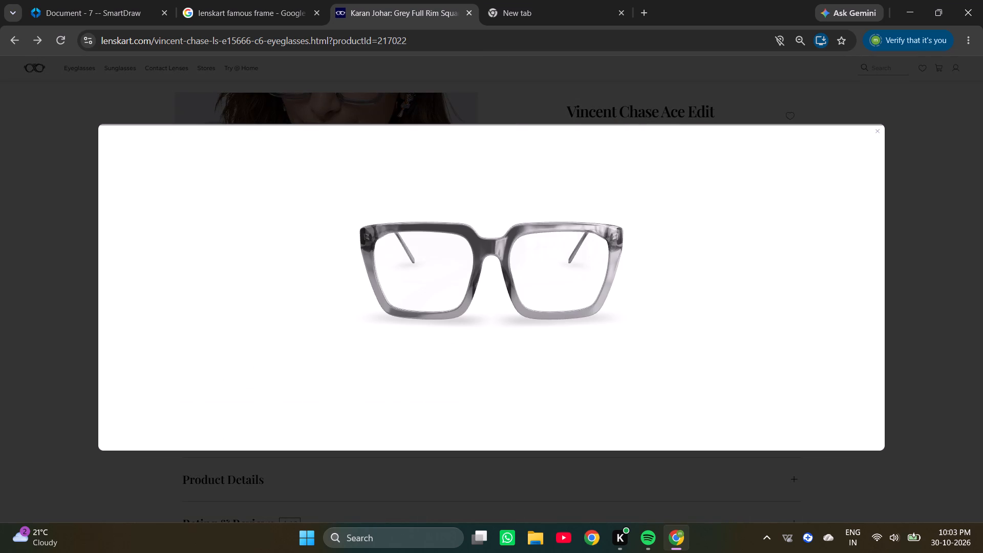
left_click_drag(403, 286, 484, 267)
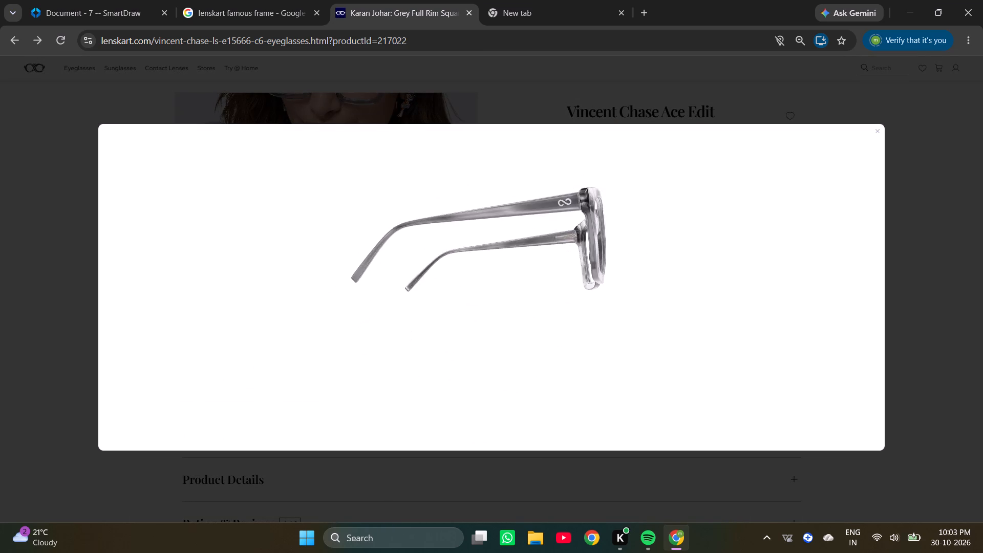
left_click_drag(484, 267, 694, 262)
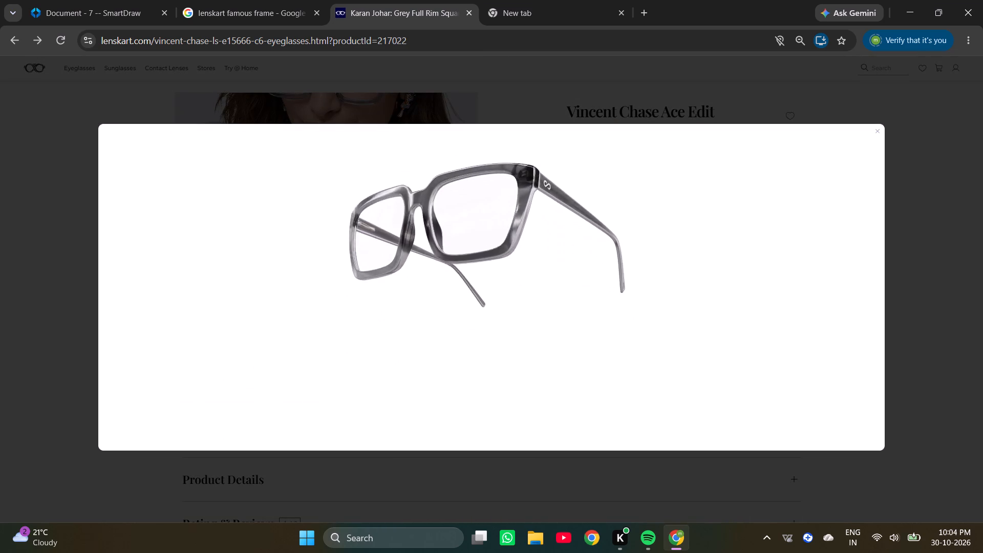
left_click_drag(694, 262, 434, 257)
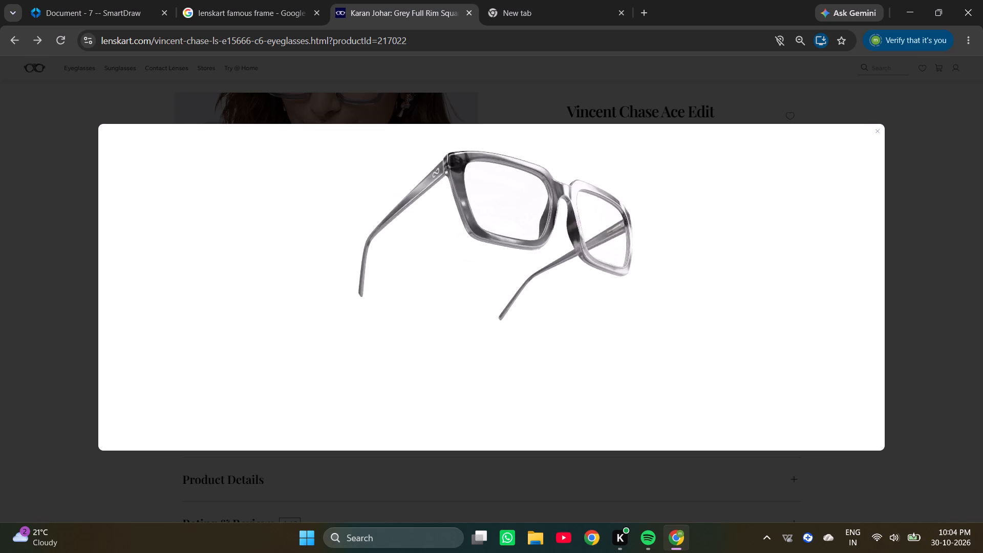
left_click_drag(434, 257, 396, 285)
left_click_drag(683, 275, 681, 275)
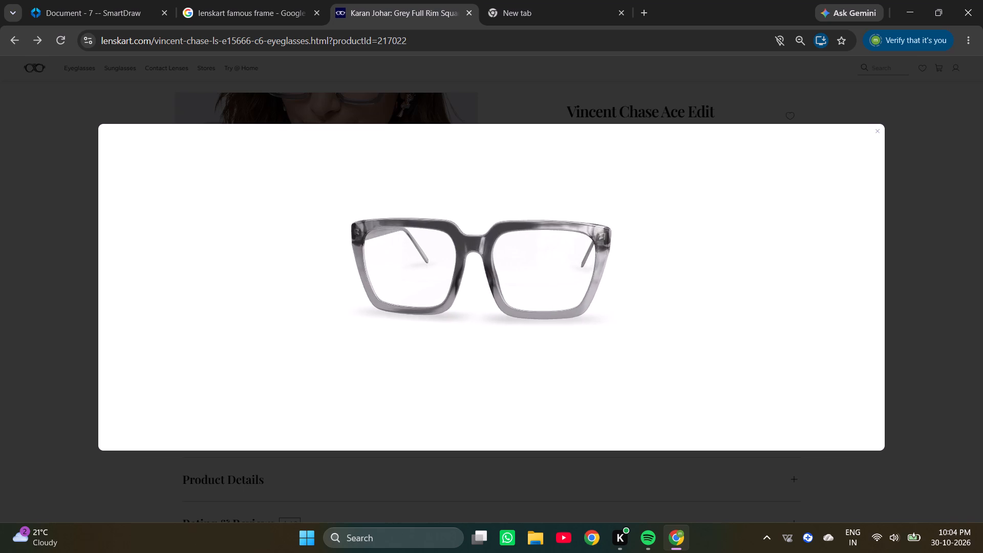
left_click_drag(681, 275, 609, 267)
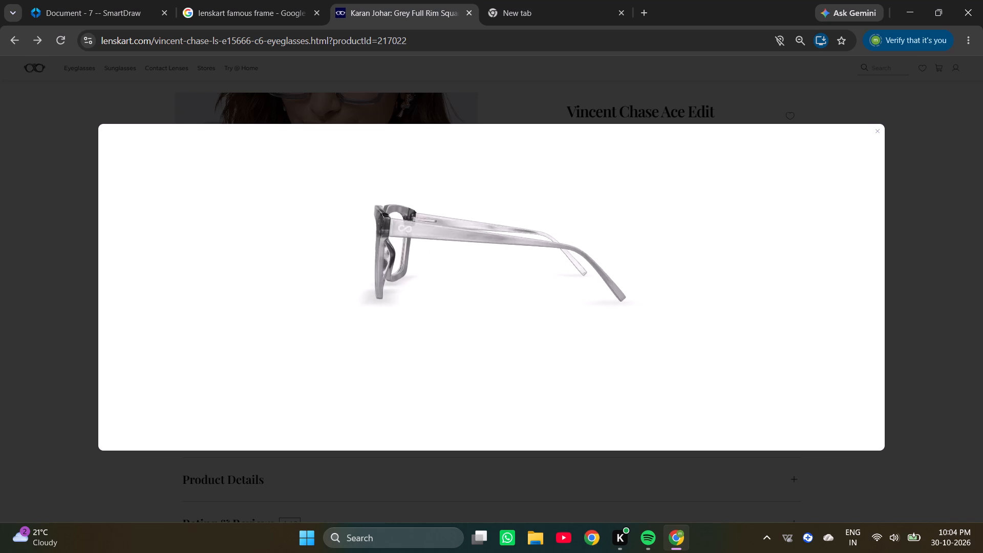
left_click_drag(609, 267, 671, 270)
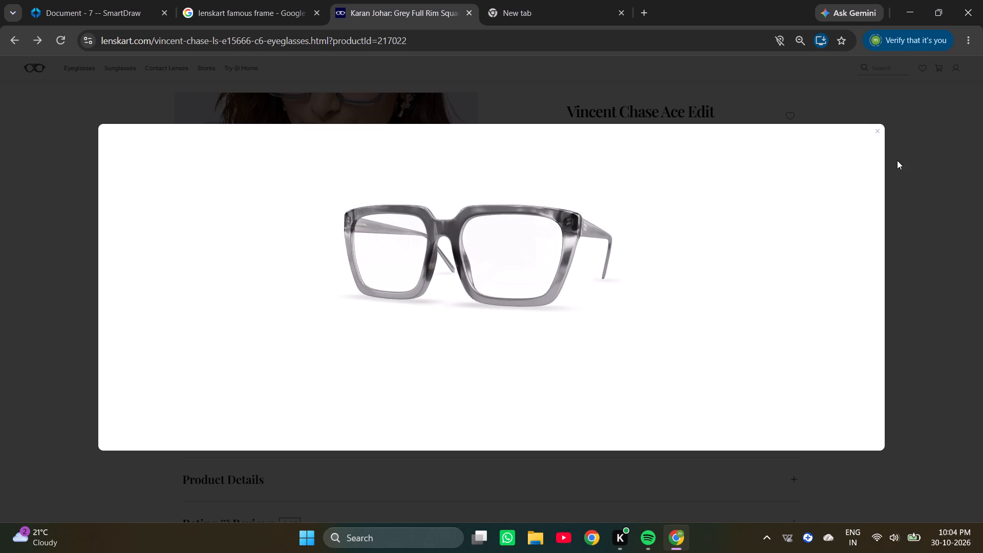
left_click(880, 132)
left_click(878, 132)
Look through the model and product photos of the Gray Vincent Chase Ace Edit frame.
scroll(366, 281, "down", 3)
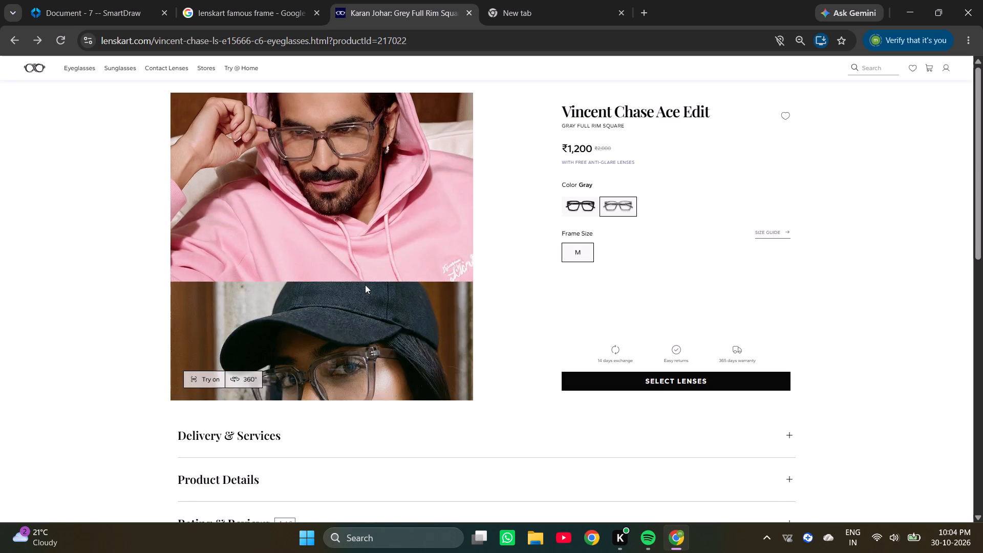
scroll(364, 278, "down", 5)
scroll(365, 272, "up", 3)
scroll(366, 271, "down", 5)
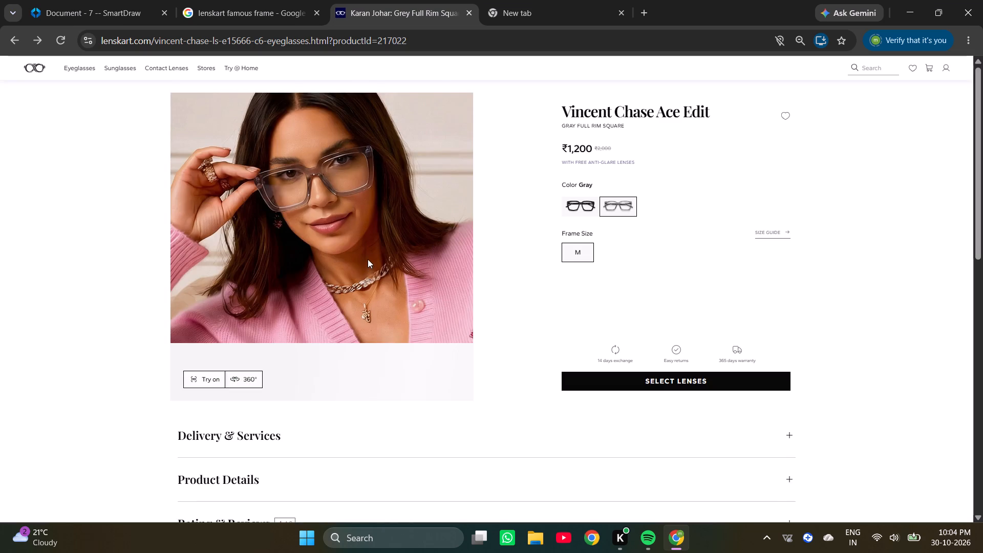
scroll(369, 256, "down", 7)
scroll(371, 252, "up", 3)
scroll(372, 251, "down", 10)
scroll(375, 245, "up", 3)
scroll(376, 242, "down", 7)
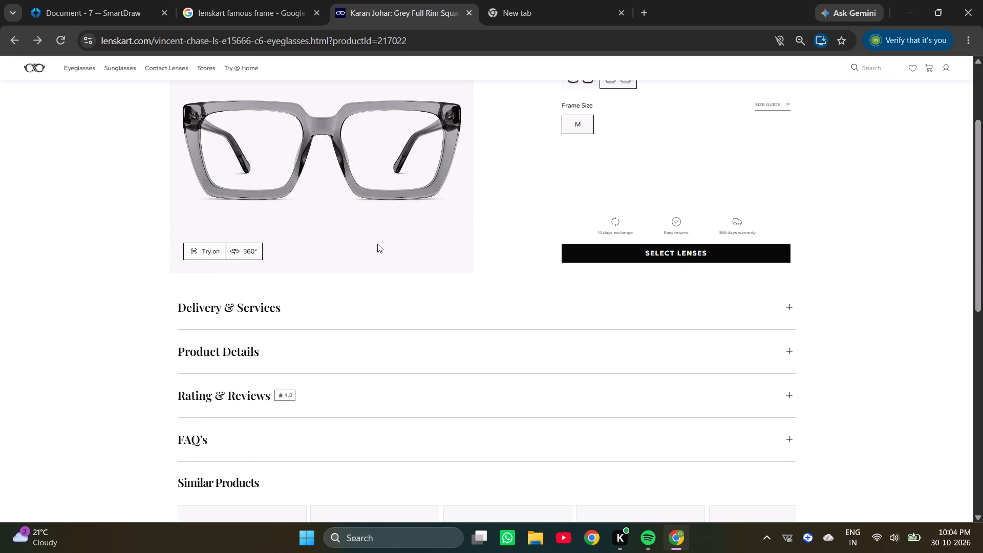
scroll(380, 262, "down", 4)
scroll(383, 266, "up", 7)
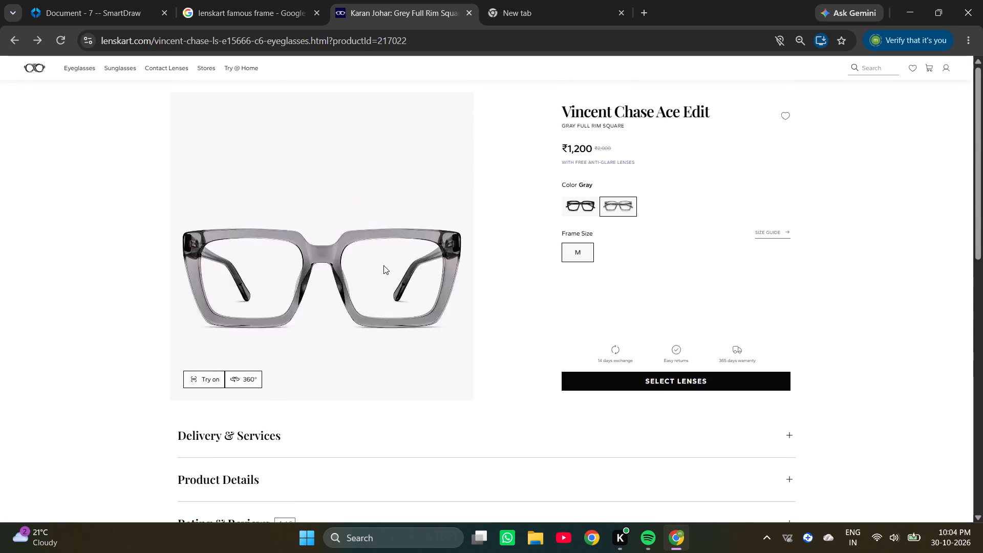
scroll(383, 265, "up", 10)
Leave the Gray Vincent Chase Ace Edit page and return to the Frame Style eyeglasses list.
left_click(22, 41)
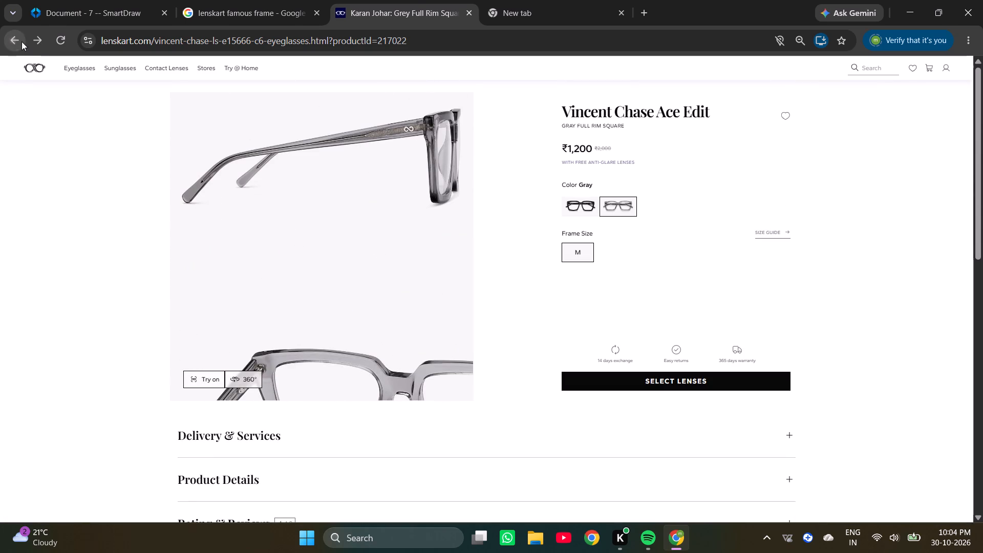
scroll(228, 190, "down", 1)
left_click(5, 37)
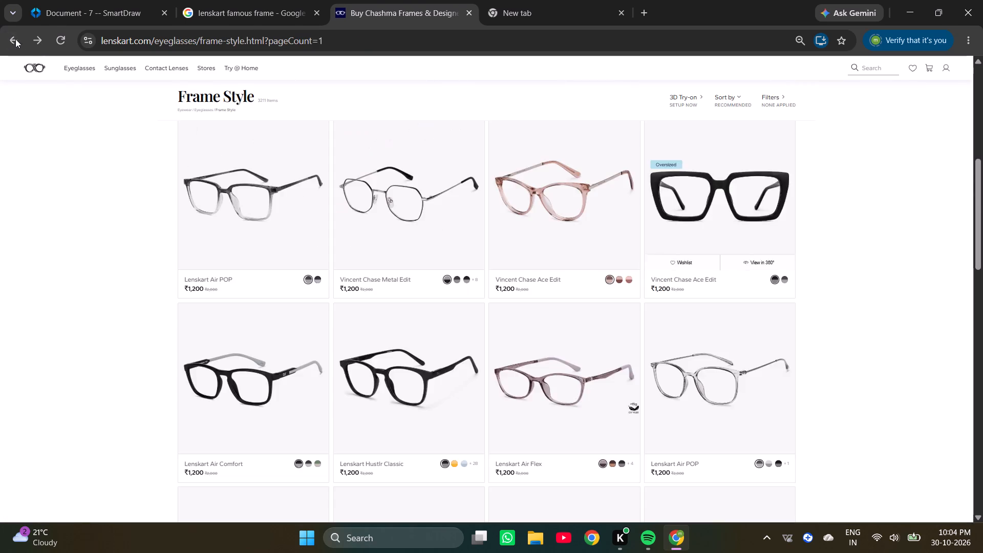
left_click(902, 187)
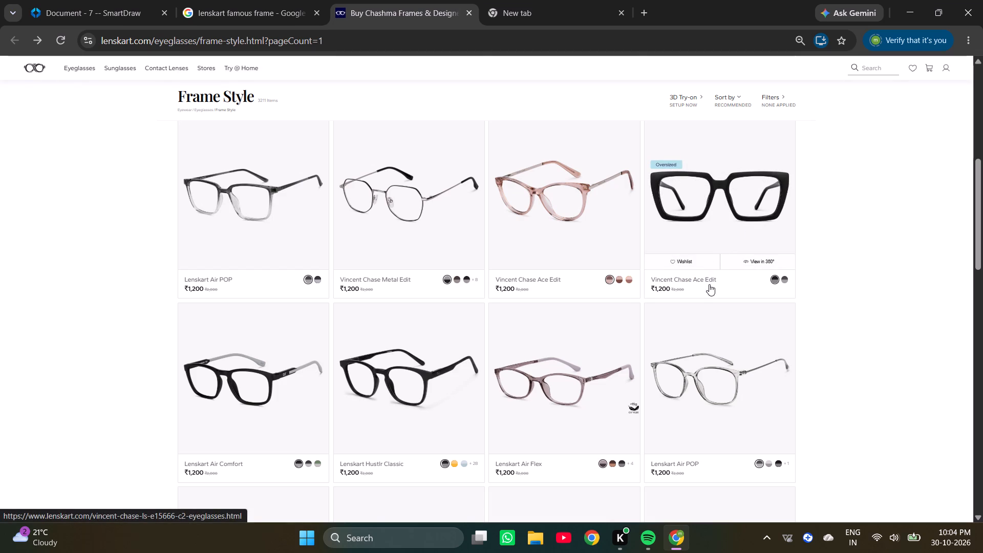
Look through the Lenskart Air, Vincent Chase, John Jacobs and other frames further down the Frame Style list.
scroll(698, 283, "down", 3)
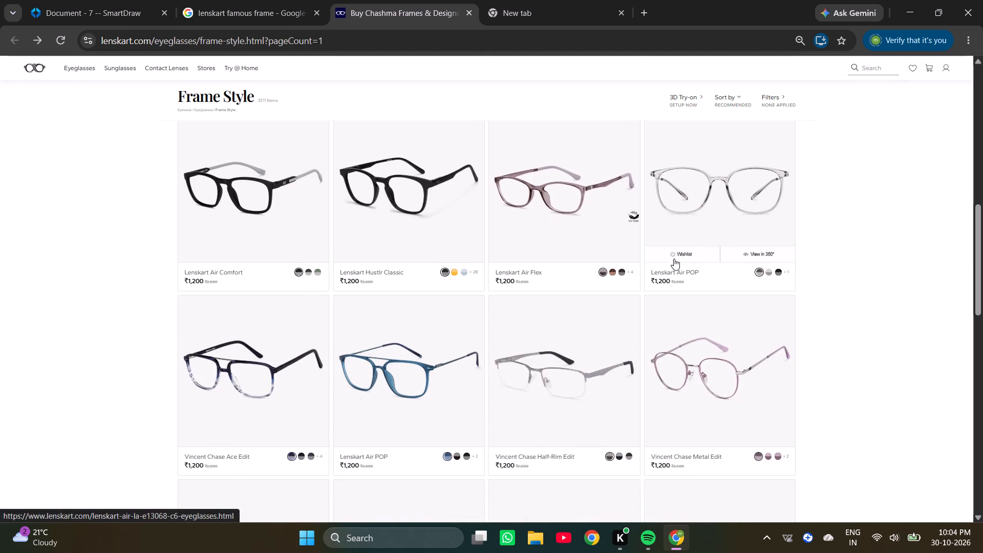
scroll(674, 258, "down", 10)
scroll(673, 254, "up", 5)
scroll(673, 254, "down", 7)
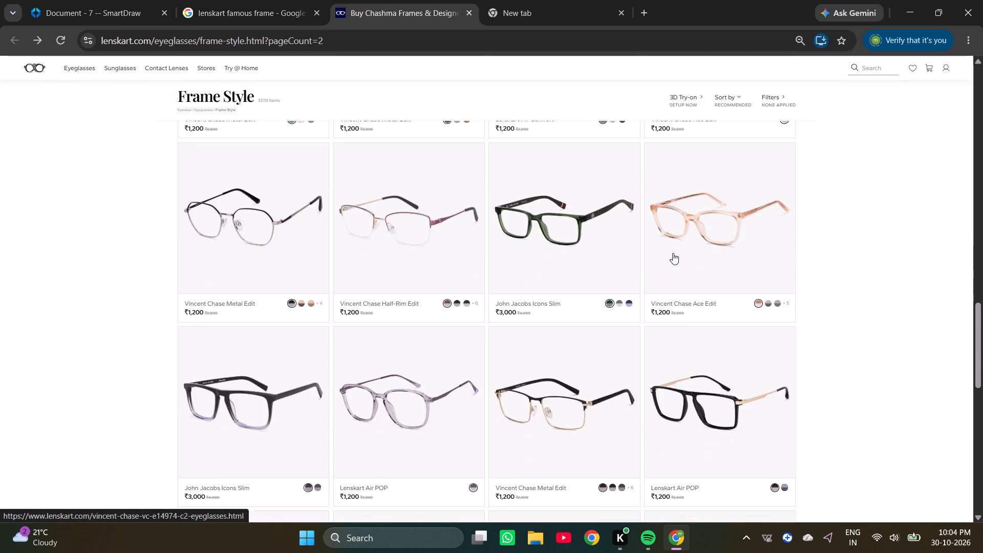
scroll(673, 253, "down", 8)
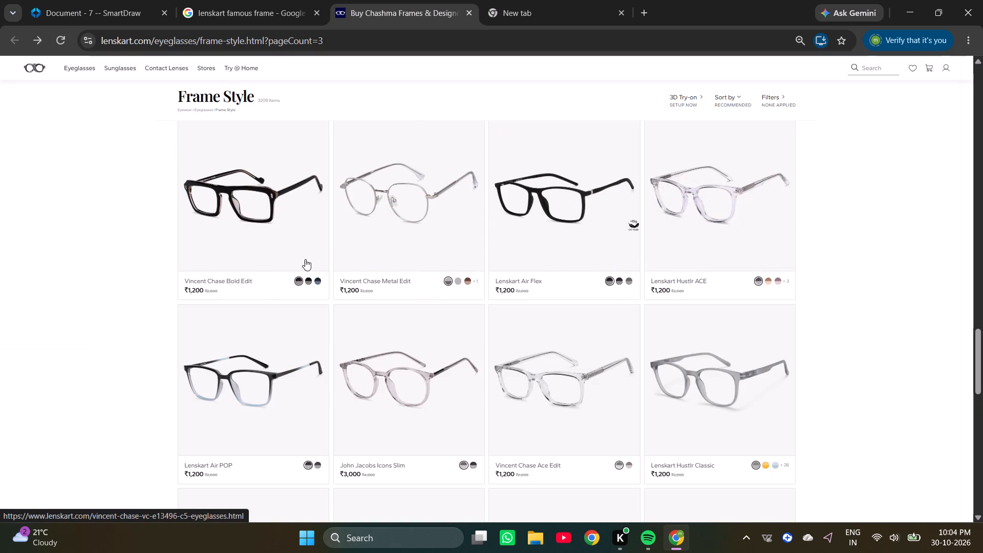
scroll(293, 242, "down", 6)
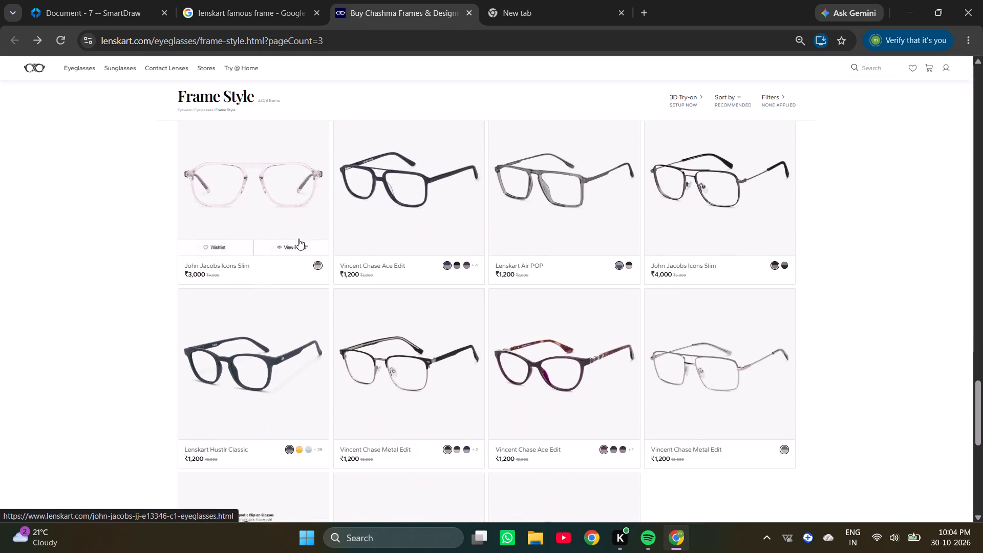
scroll(298, 239, "down", 9)
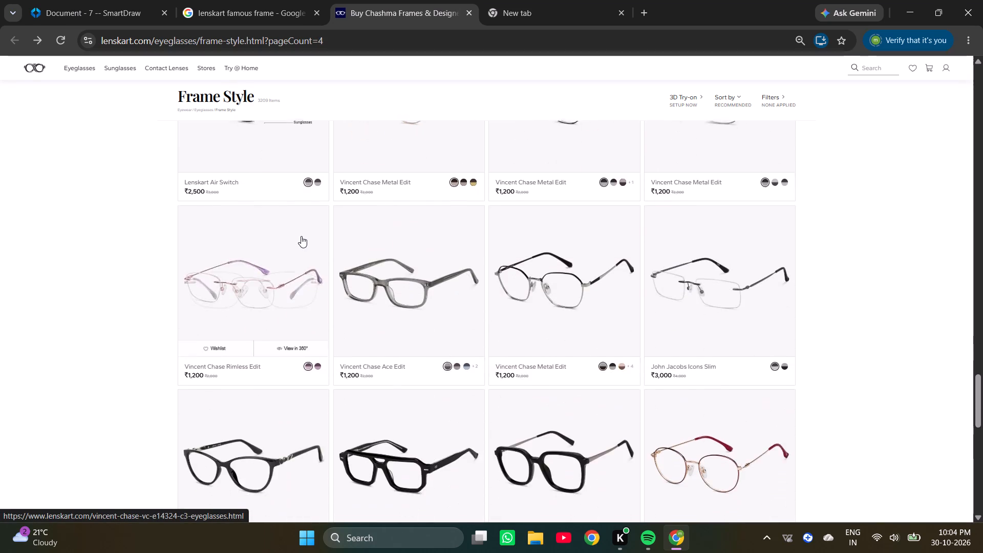
scroll(301, 236, "down", 1)
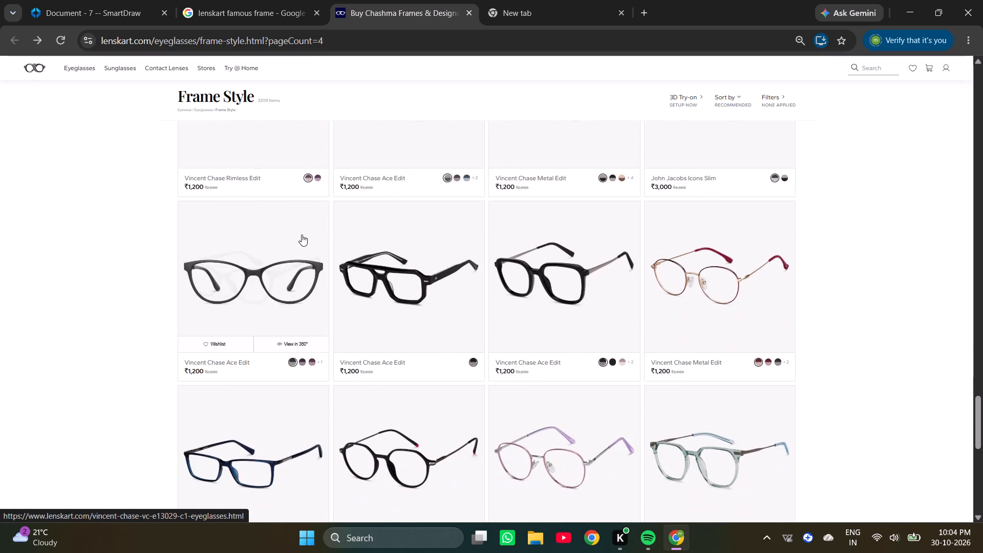
scroll(302, 235, "down", 7)
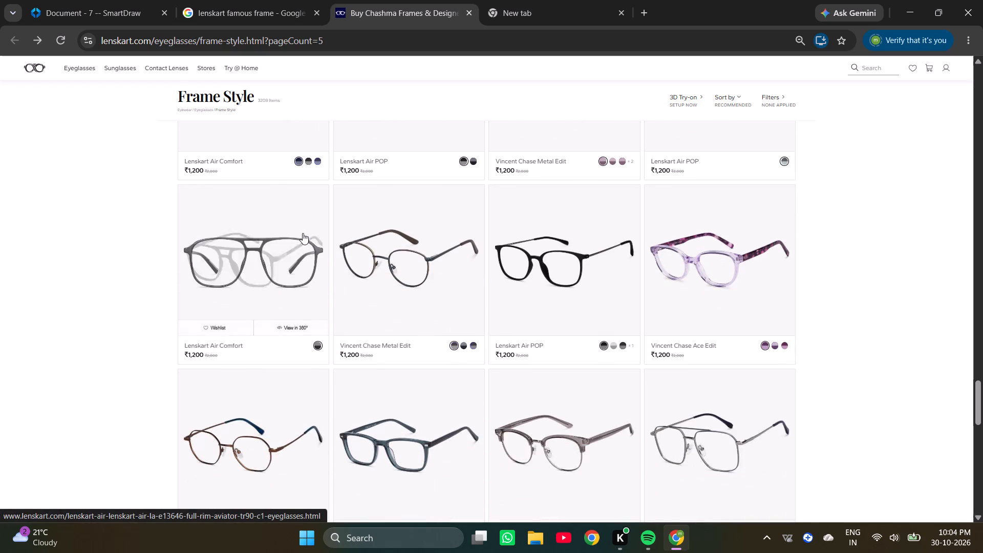
scroll(303, 233, "down", 7)
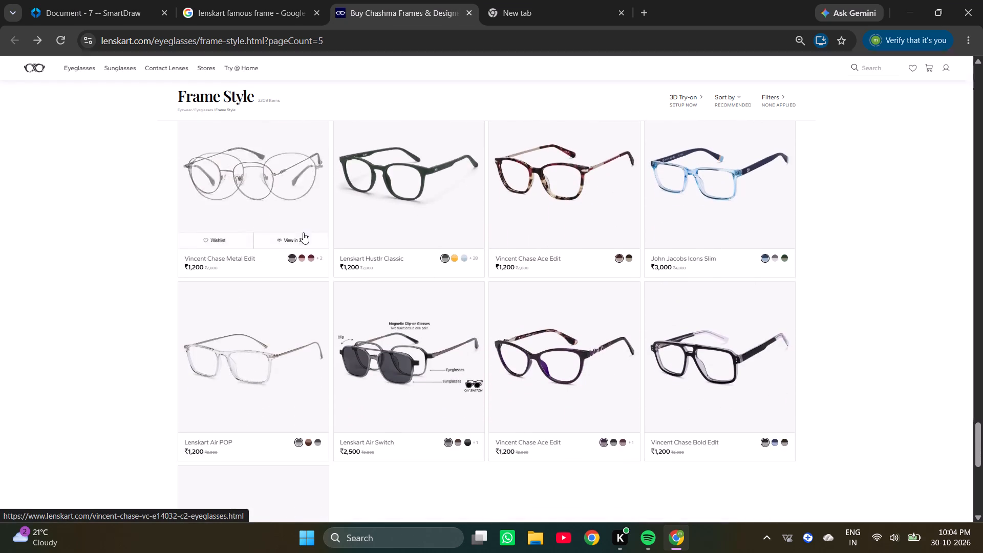
scroll(303, 232, "down", 1)
scroll(356, 235, "down", 5)
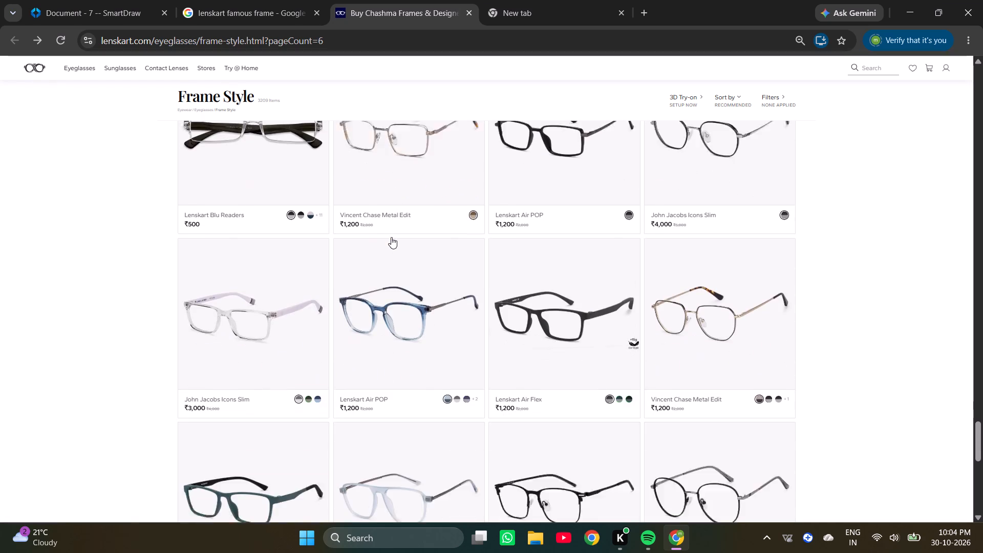
scroll(392, 237, "down", 6)
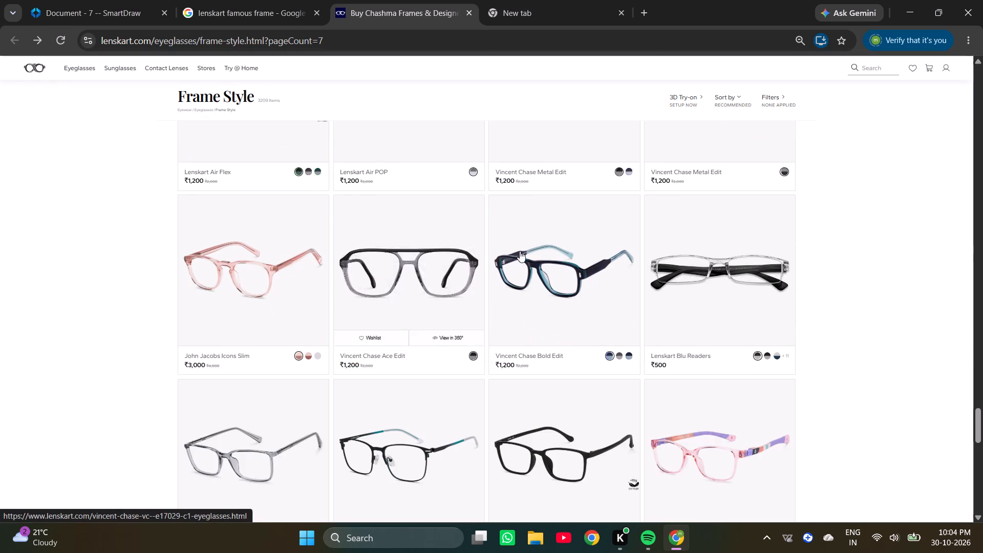
scroll(651, 254, "down", 8)
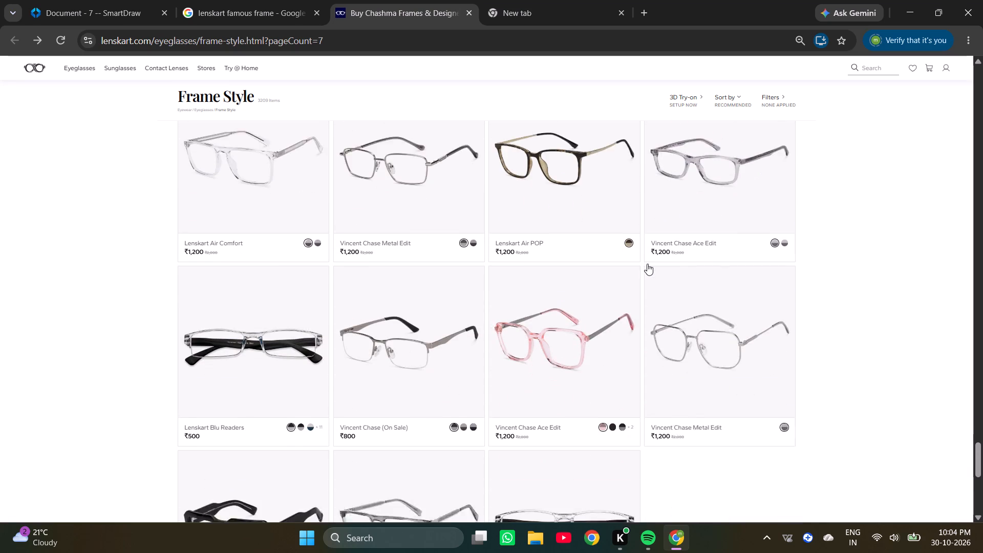
scroll(510, 289, "down", 3)
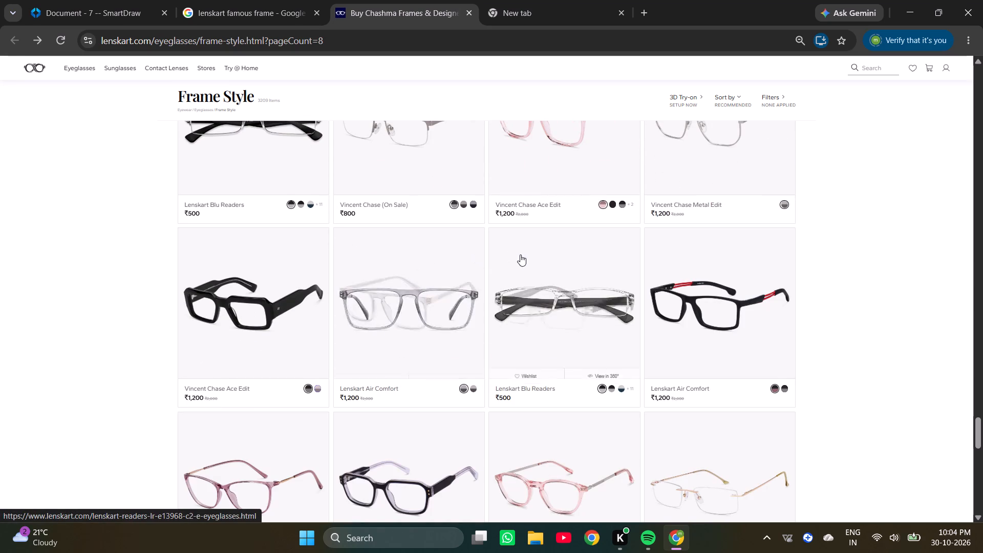
Return to the start of the Frame Style list and look over its first rows of frames again.
scroll(720, 303, "up", 8)
left_click_drag(981, 389, 979, 126)
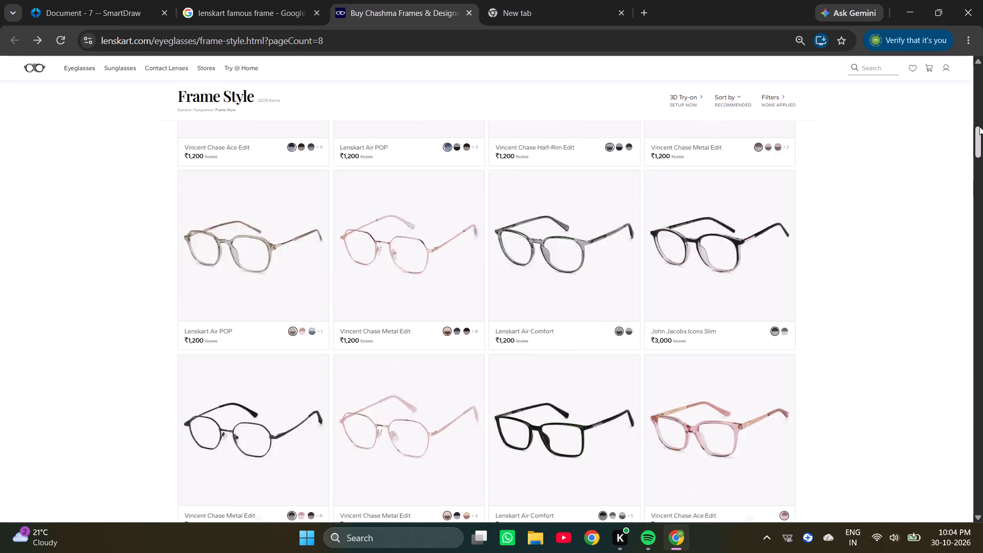
left_click_drag(979, 126, 979, 122)
scroll(810, 270, "up", 13)
scroll(774, 269, "down", 4)
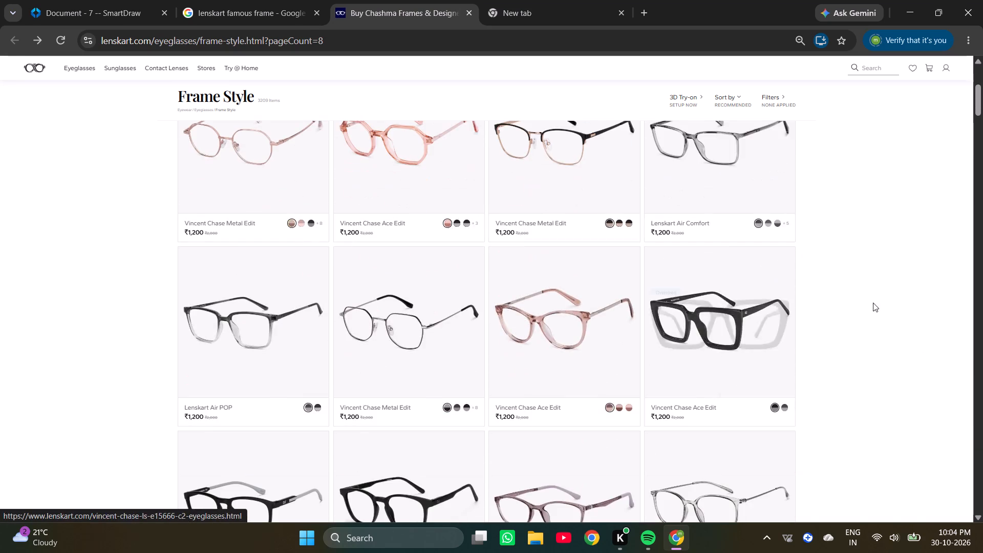
scroll(848, 302, "up", 7)
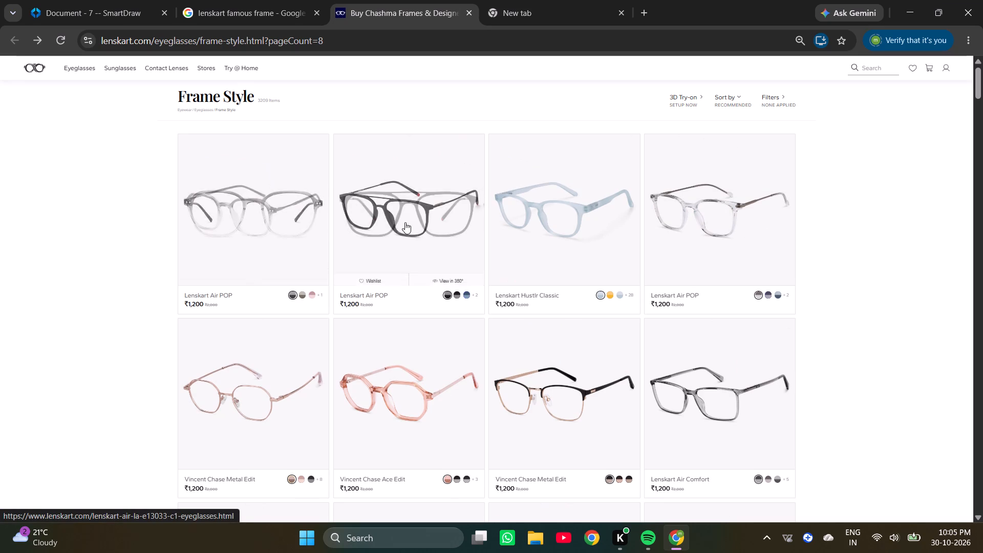
scroll(595, 229, "down", 4)
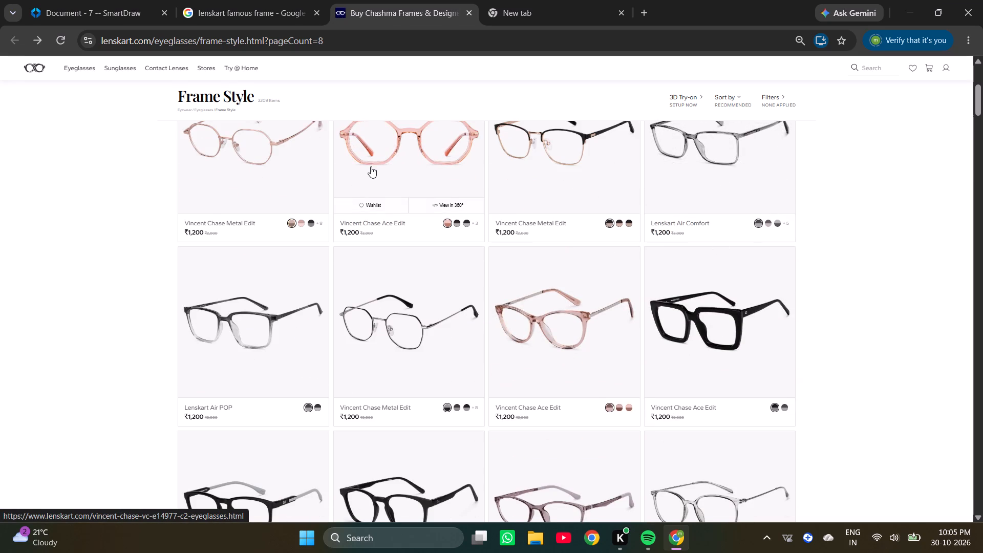
Open the black oversized Vincent Chase Ace Edit frame's product page and view its Similar Products section.
left_click(703, 323)
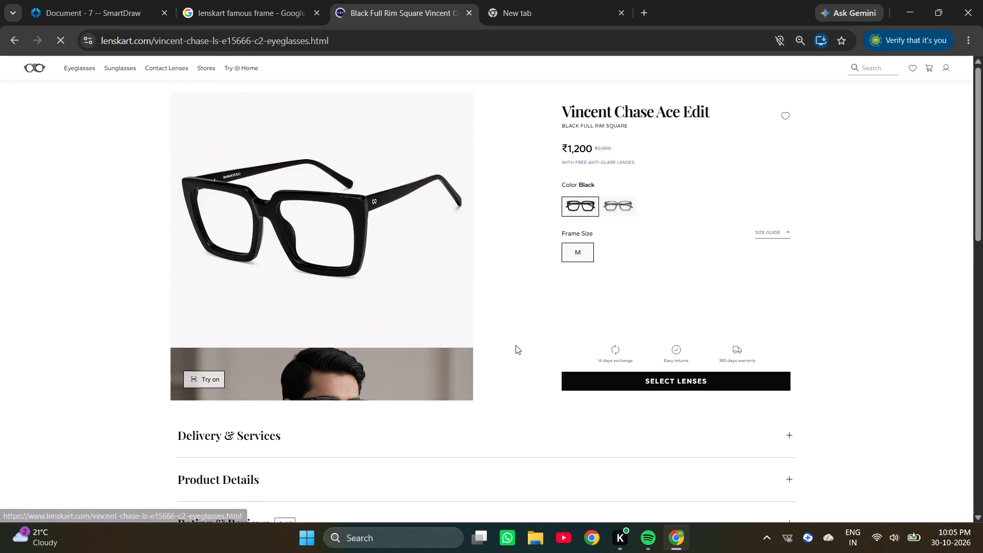
scroll(454, 342, "down", 9)
scroll(804, 233, "down", 16)
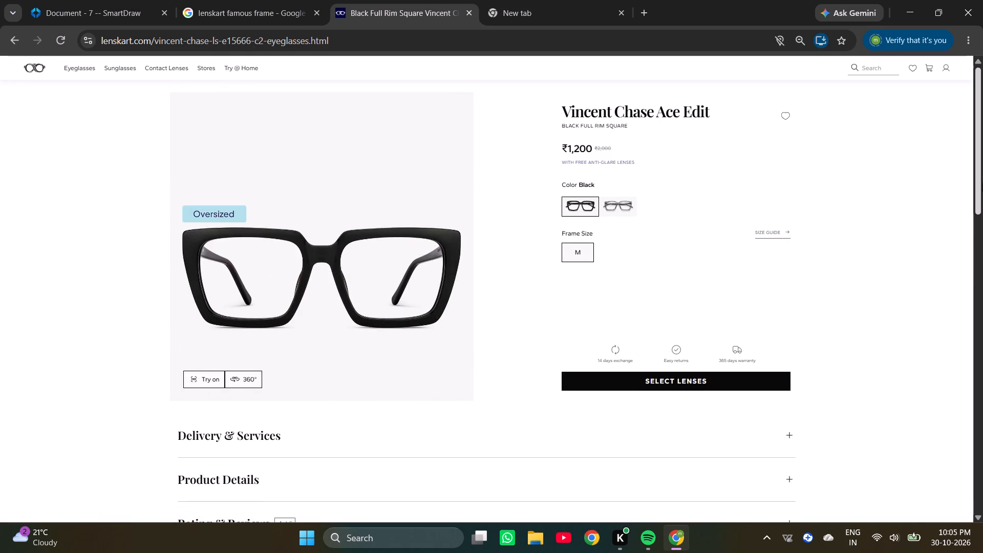
left_click_drag(982, 181, 979, 441)
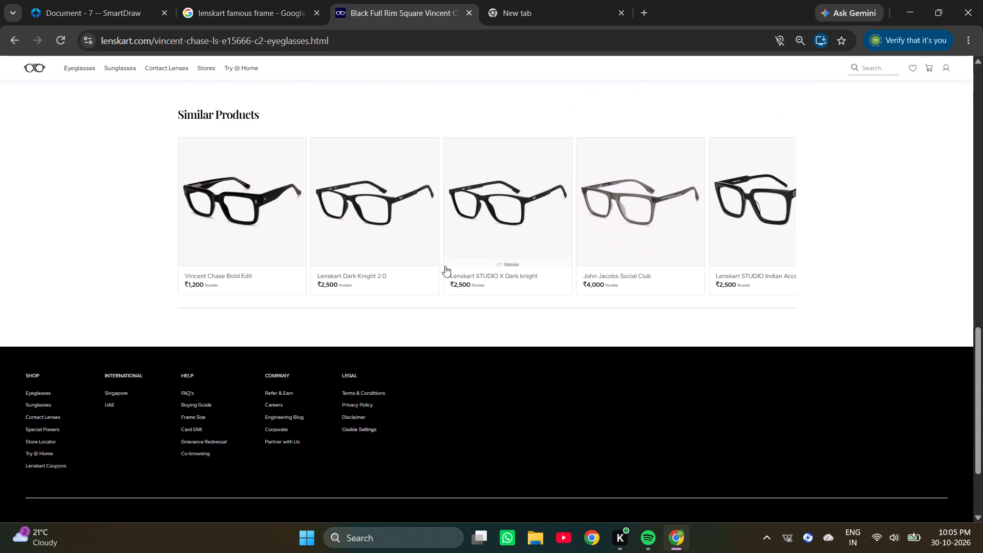